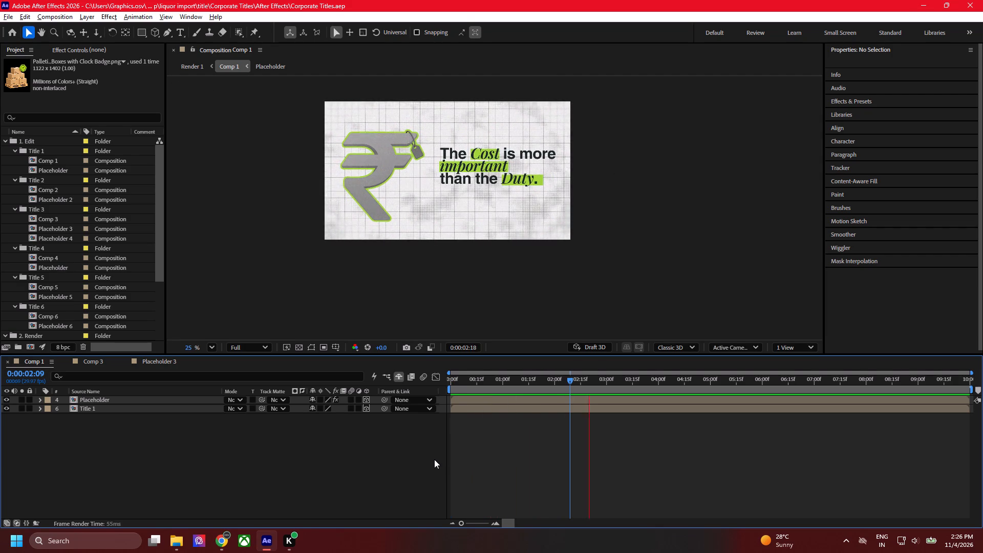
key(space)
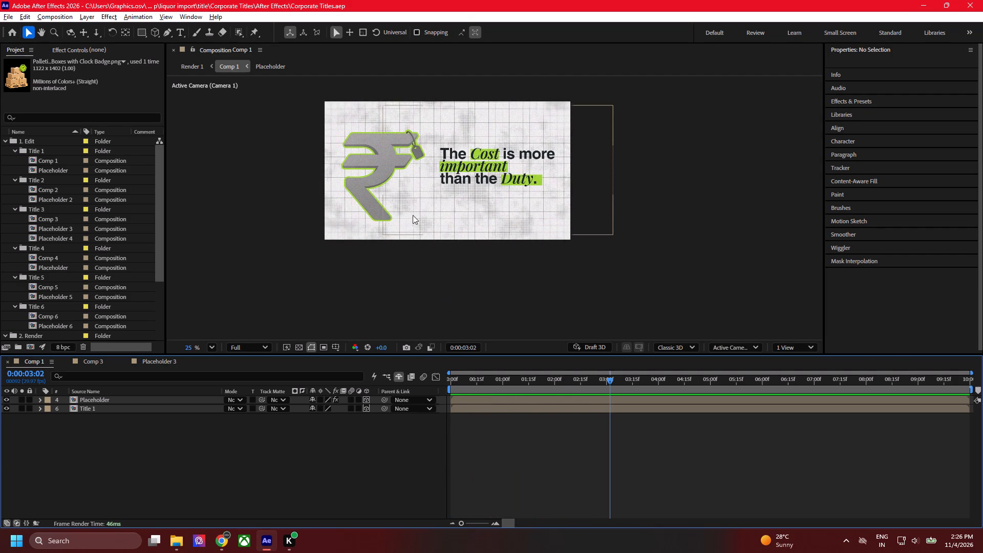
click(383, 194)
click(474, 175)
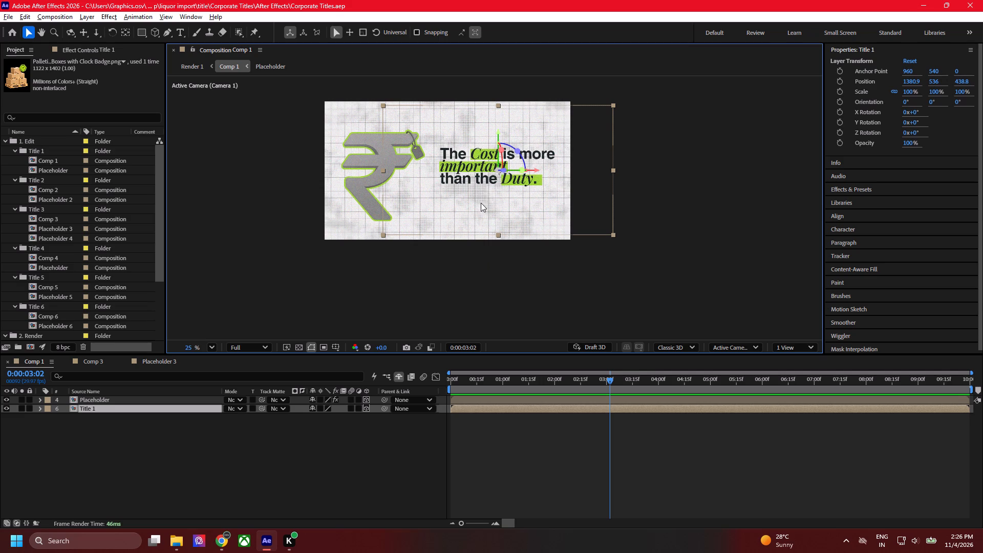
drag(507, 386, 438, 385)
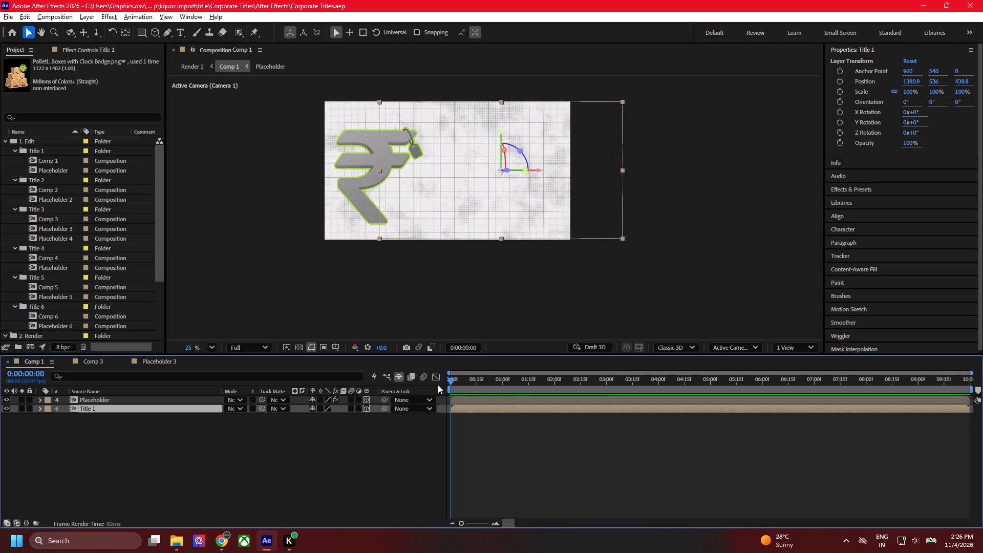
drag(438, 385, 560, 413)
key(ctrl+s)
Review the Comp 3 inventory title animation by scrubbing through it and playing it from the start.
click(100, 367)
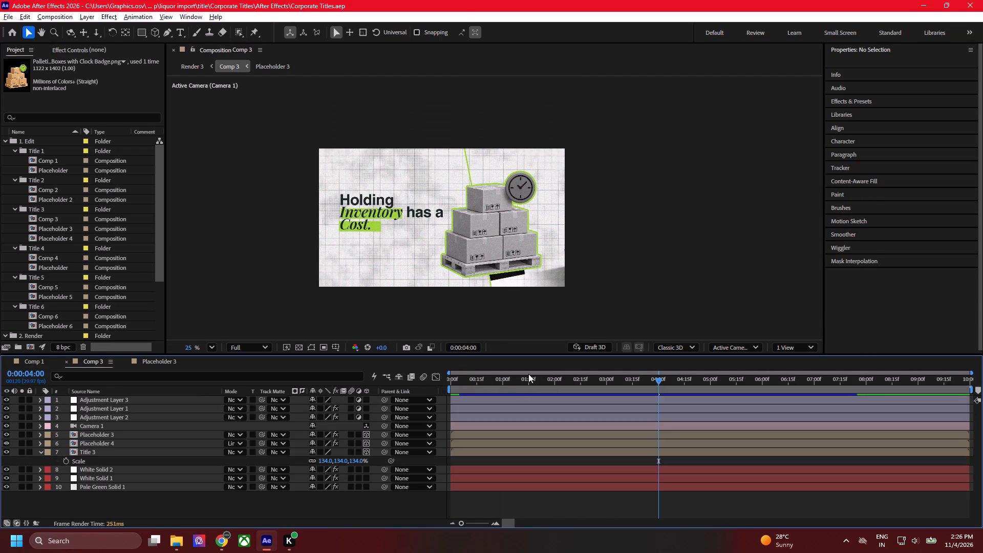
drag(528, 374, 518, 374)
drag(522, 376, 522, 388)
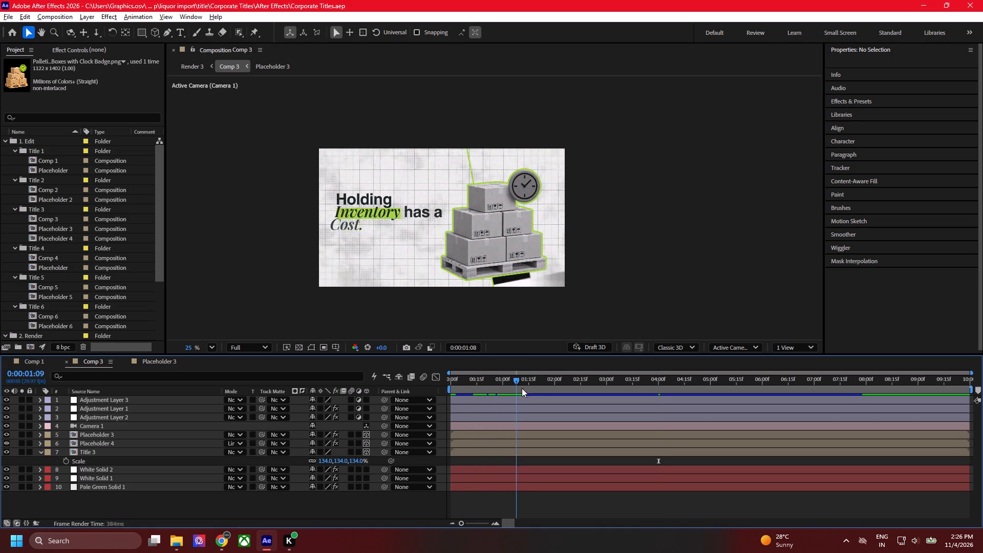
drag(522, 388, 640, 411)
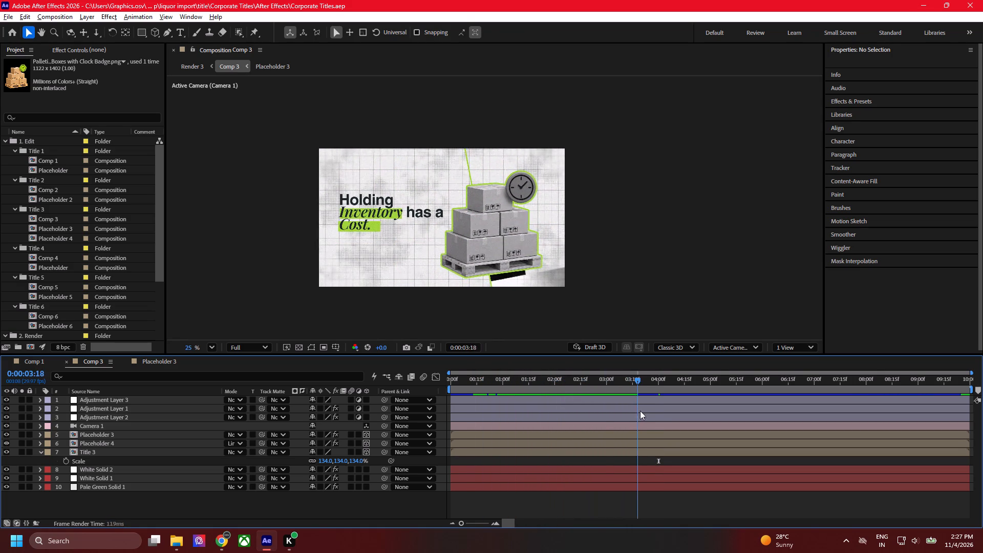
drag(640, 411, 782, 453)
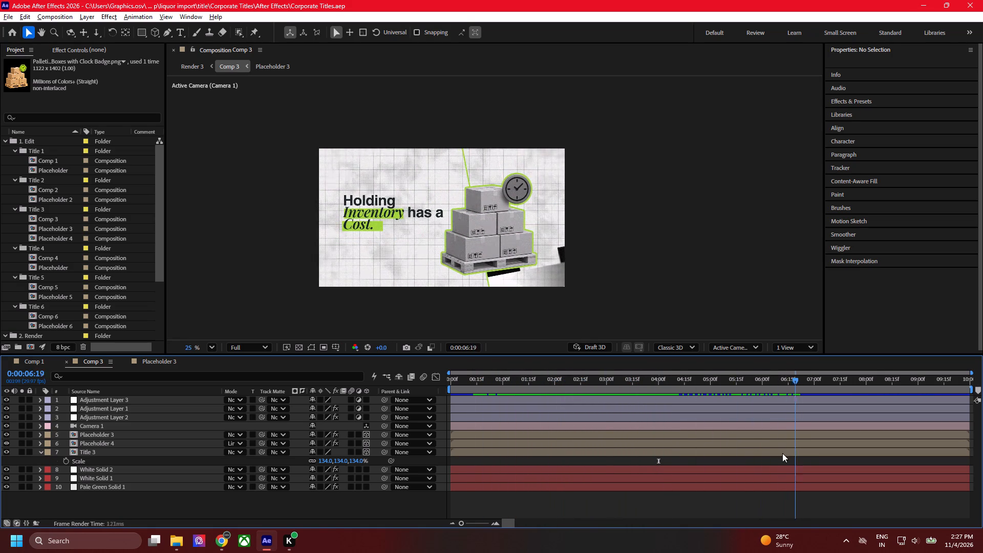
drag(782, 453, 419, 431)
key(space)
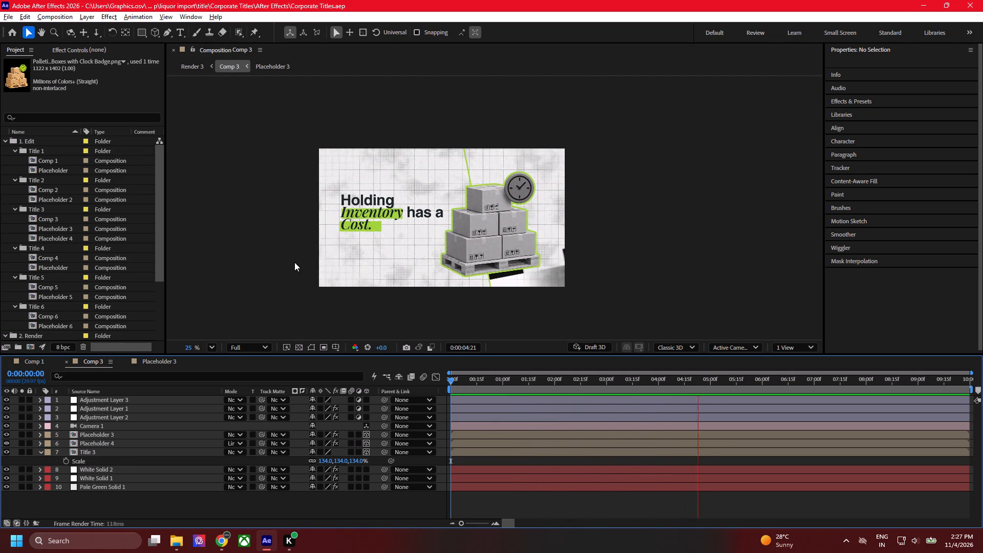
key(space)
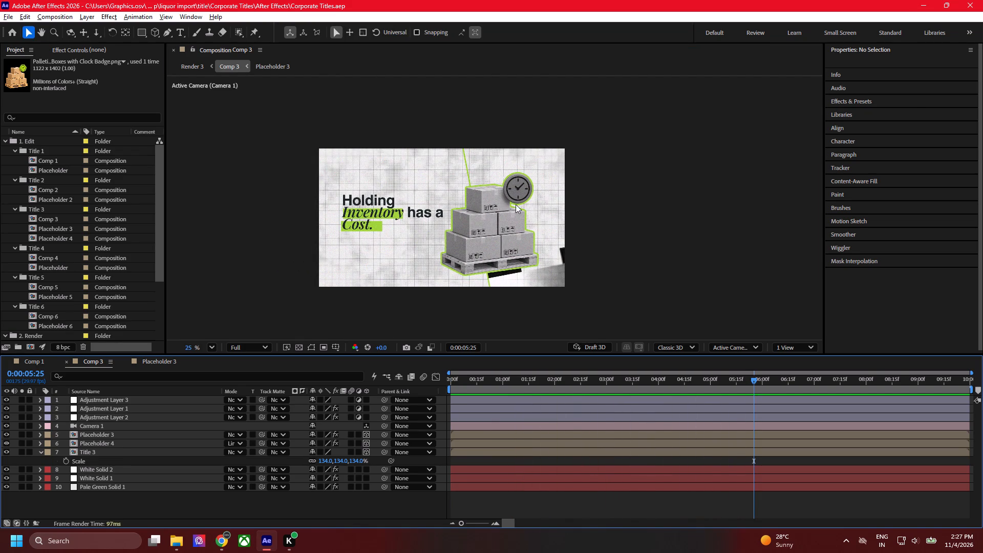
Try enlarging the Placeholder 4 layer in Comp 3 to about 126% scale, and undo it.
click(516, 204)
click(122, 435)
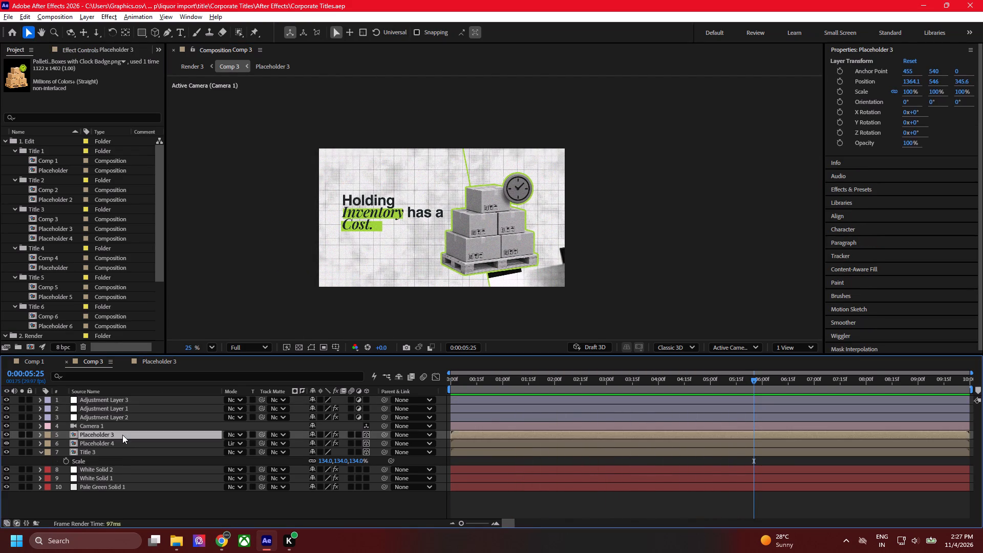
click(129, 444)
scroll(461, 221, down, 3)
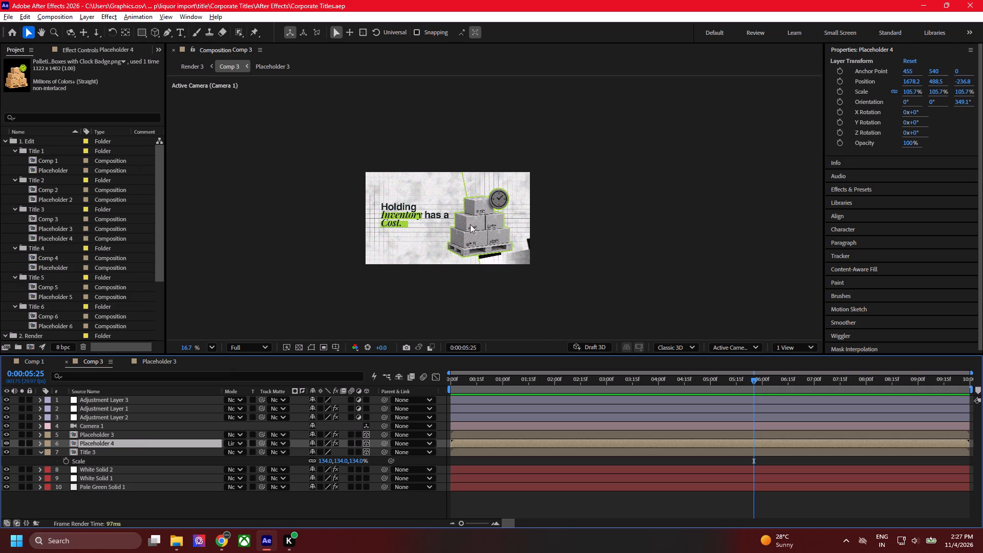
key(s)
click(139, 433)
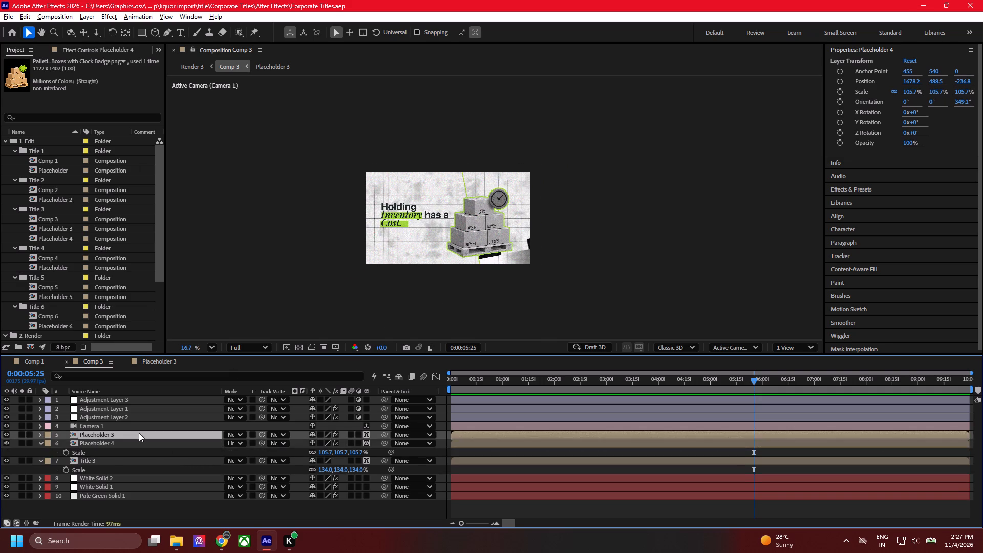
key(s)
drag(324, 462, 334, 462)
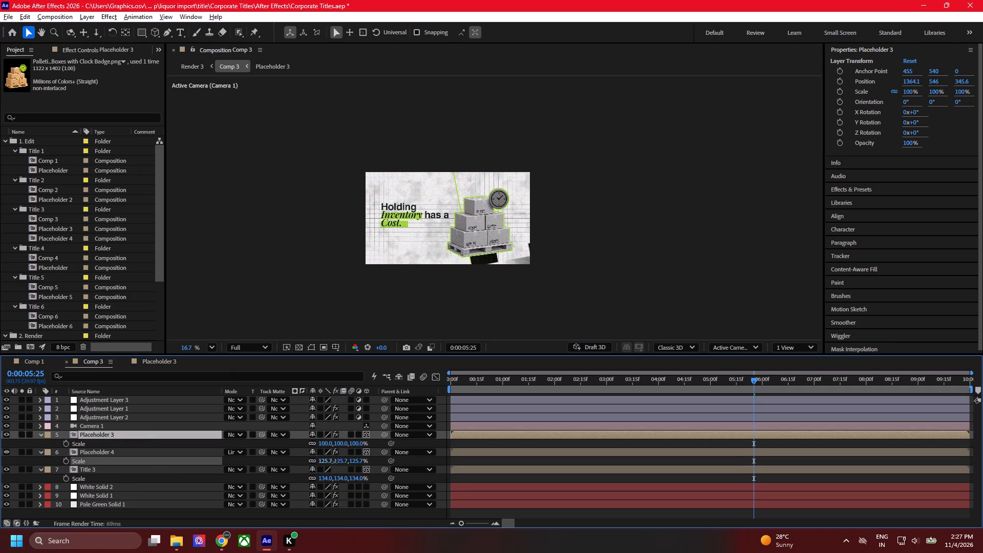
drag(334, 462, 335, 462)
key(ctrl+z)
Scale the Placeholder 3 stacked-boxes layer in Comp 3 to 121% and reposition it to about X 1467.8, Y 500.6.
drag(325, 445, 331, 445)
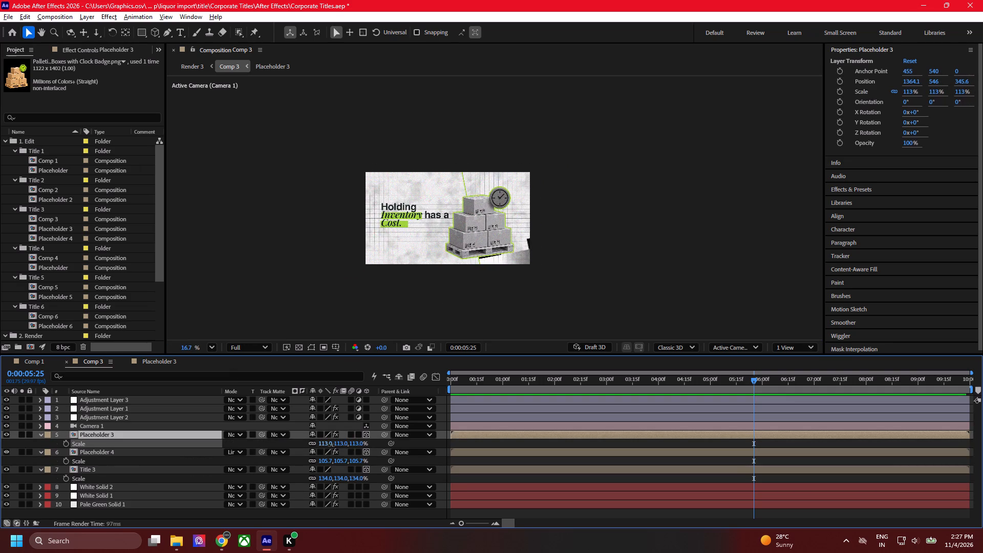
drag(331, 445, 336, 445)
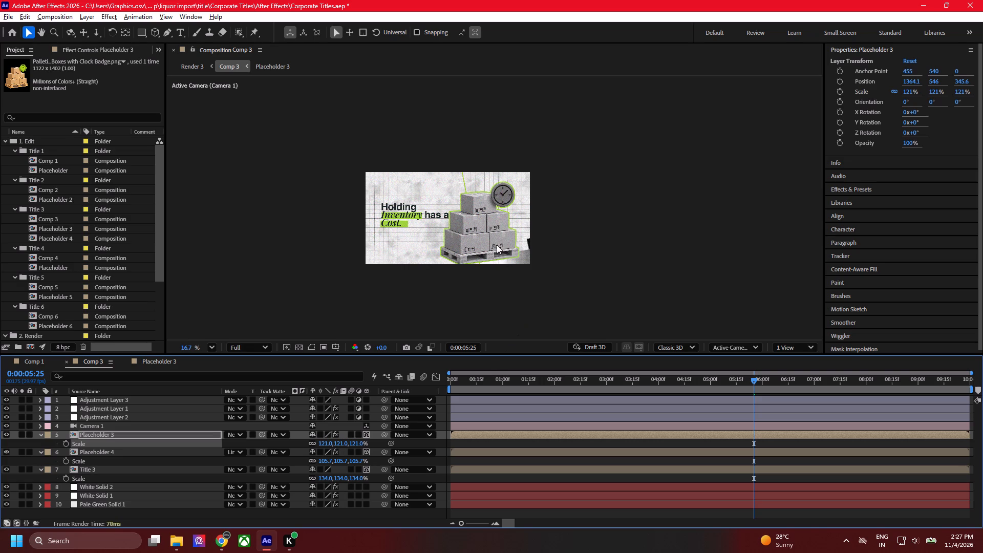
drag(497, 244, 505, 241)
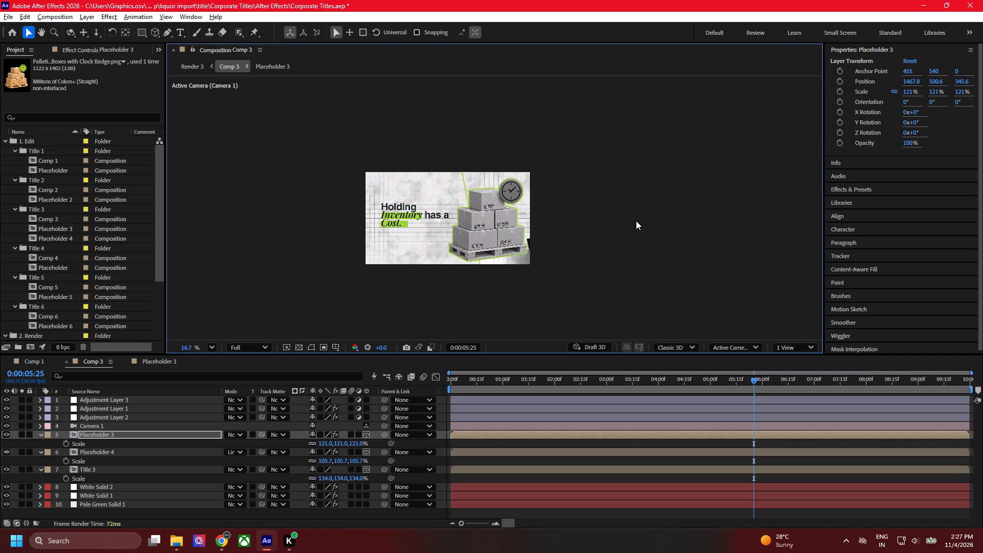
click(636, 221)
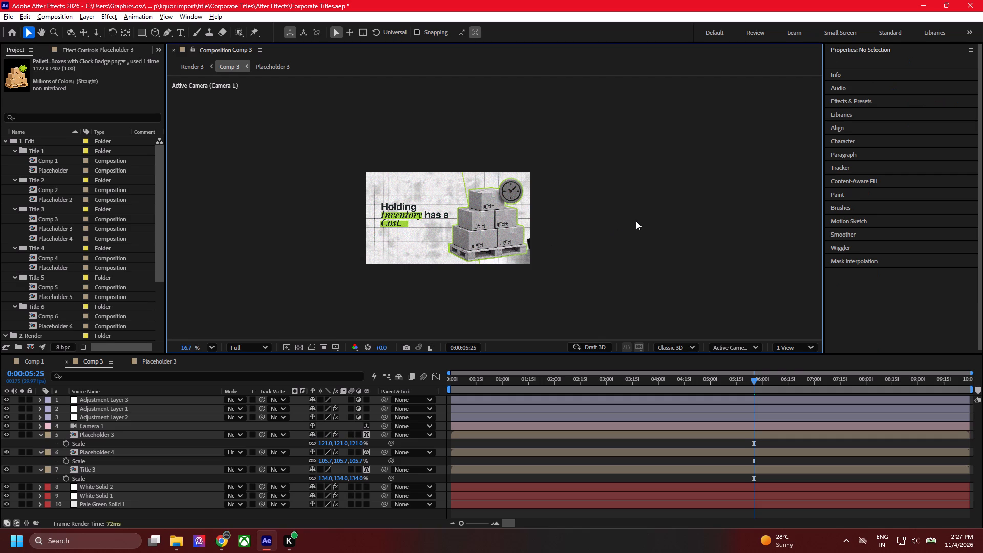
Scrub through Comp 3 to check the enlarged boxes' framing over time.
drag(471, 388, 486, 390)
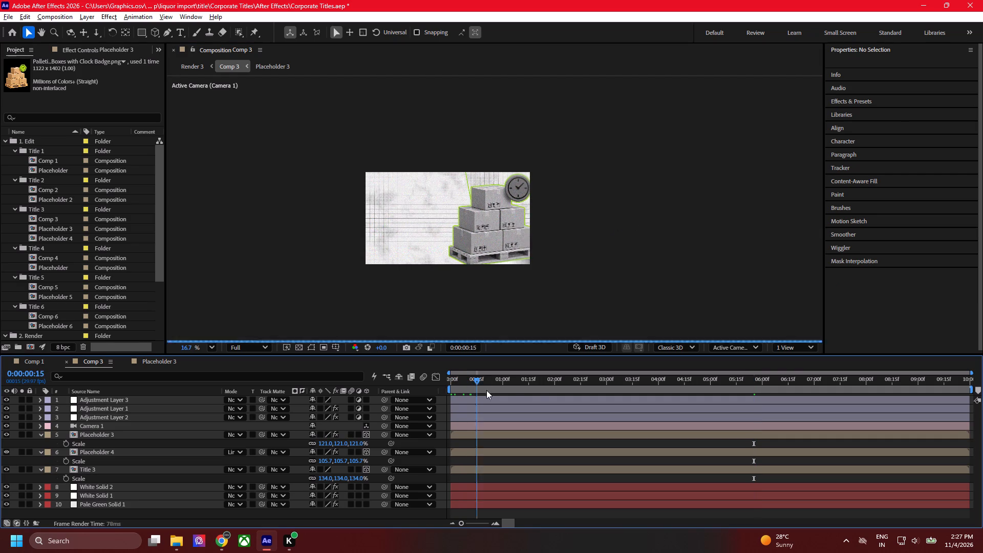
drag(486, 390, 707, 437)
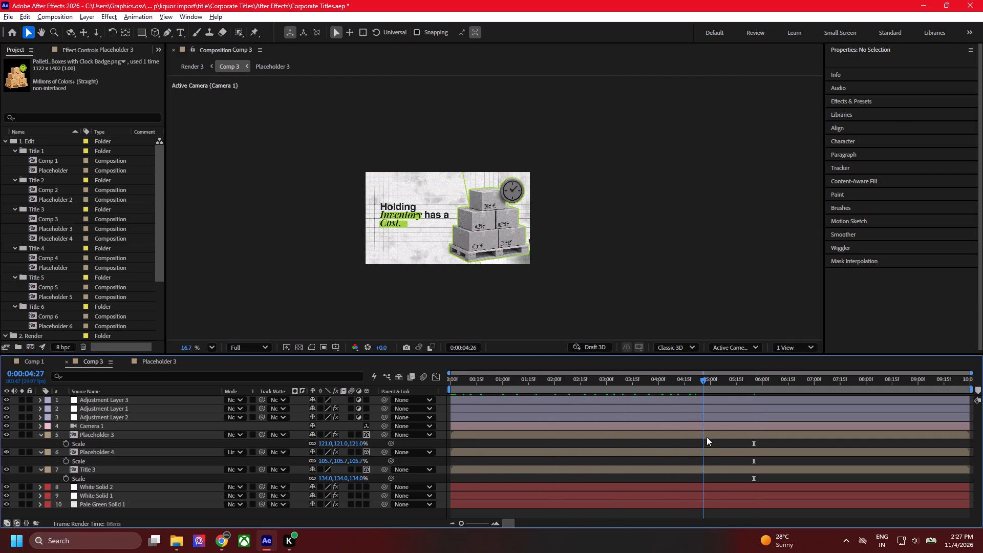
drag(707, 437, 755, 456)
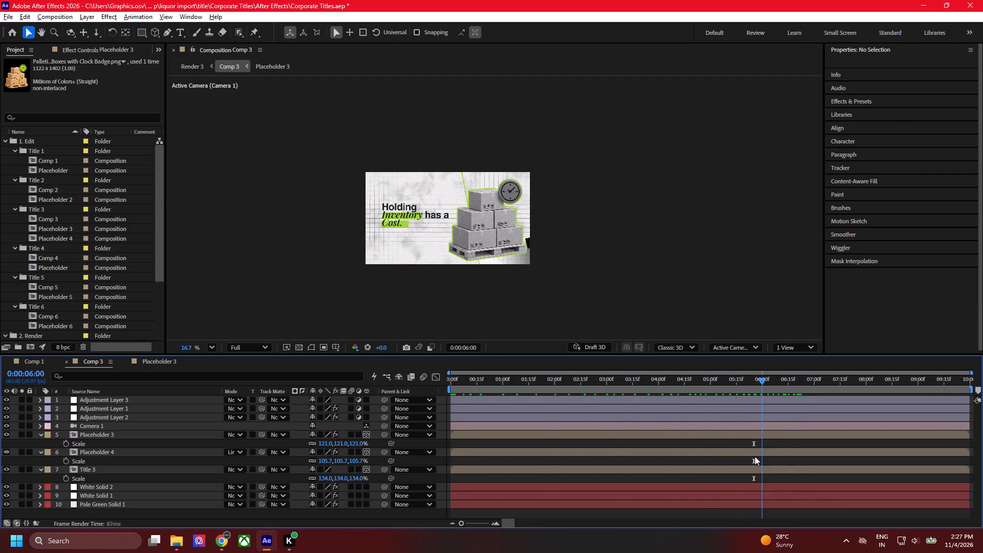
drag(755, 456, 776, 463)
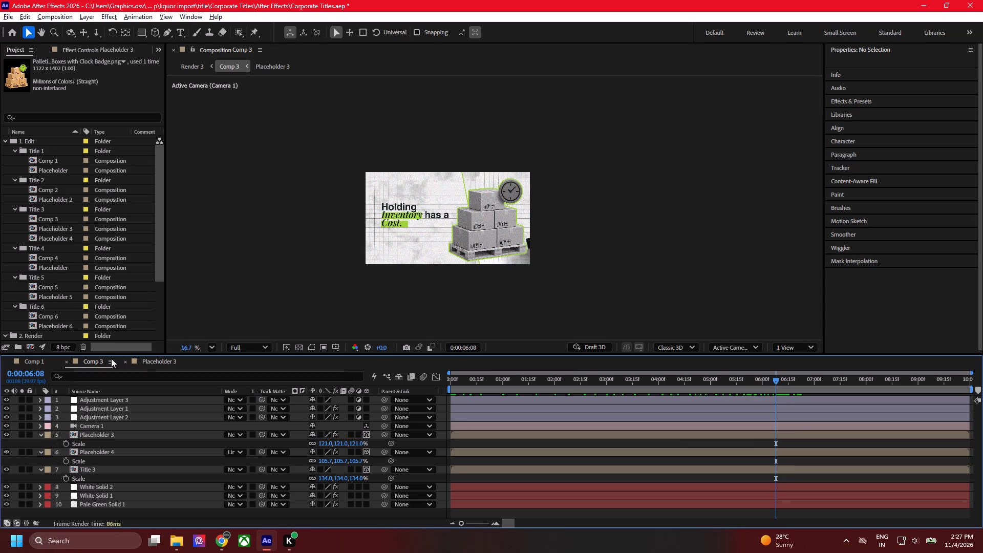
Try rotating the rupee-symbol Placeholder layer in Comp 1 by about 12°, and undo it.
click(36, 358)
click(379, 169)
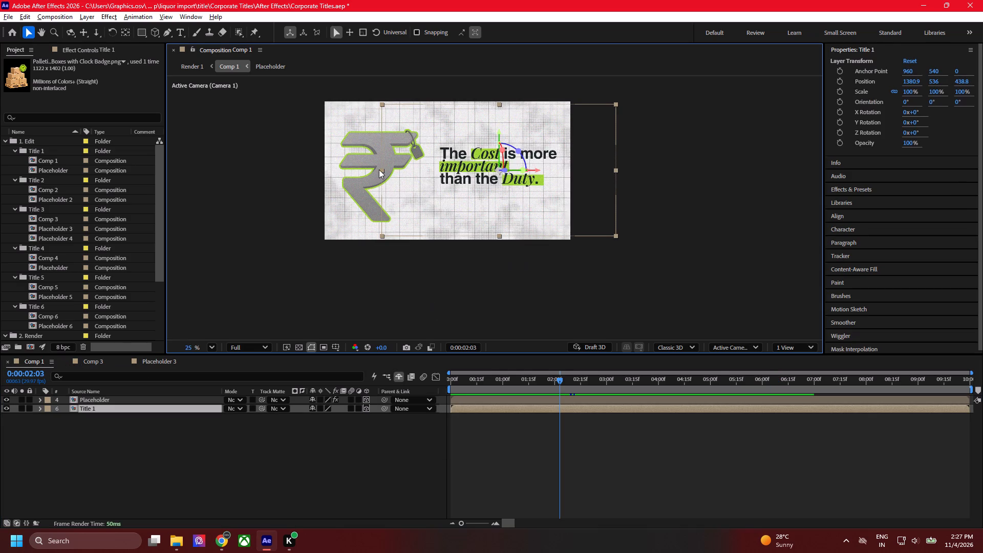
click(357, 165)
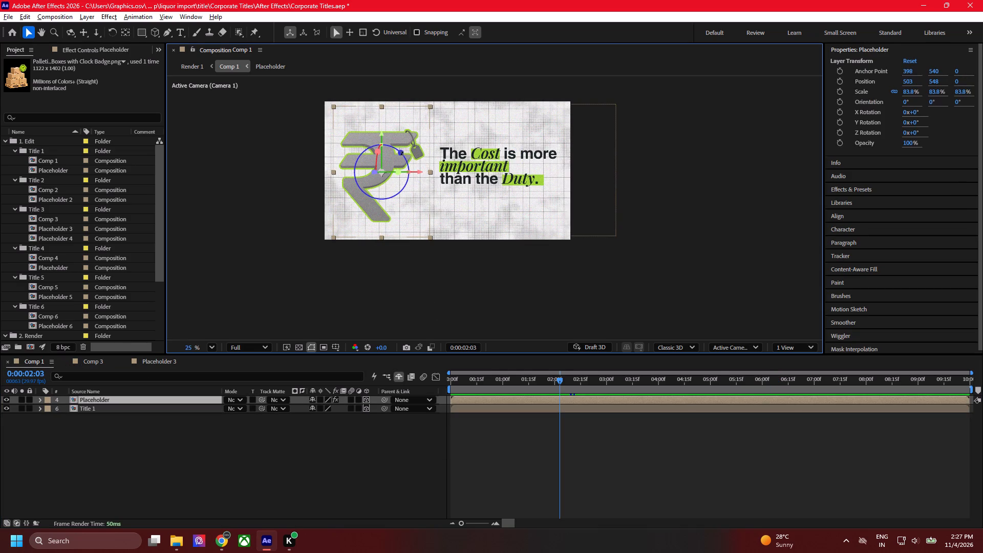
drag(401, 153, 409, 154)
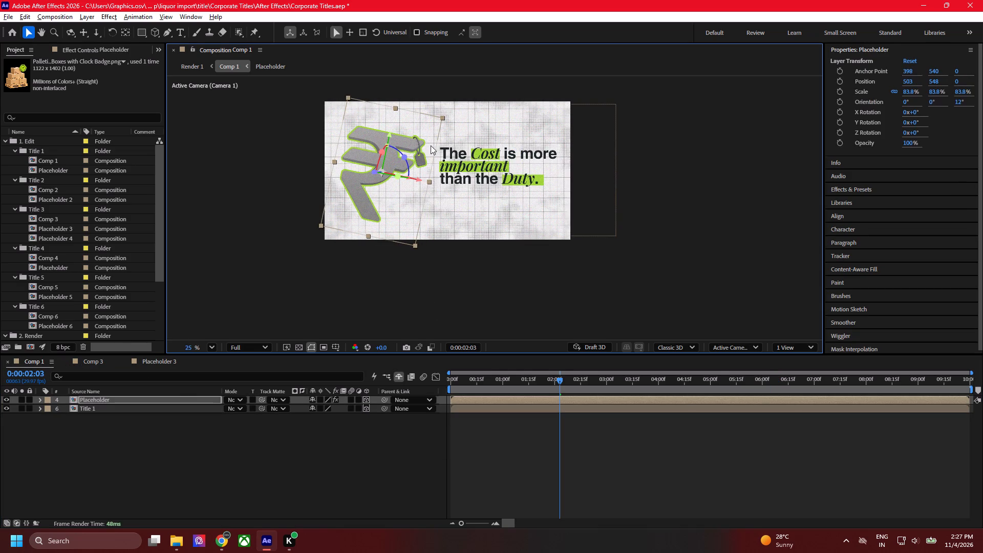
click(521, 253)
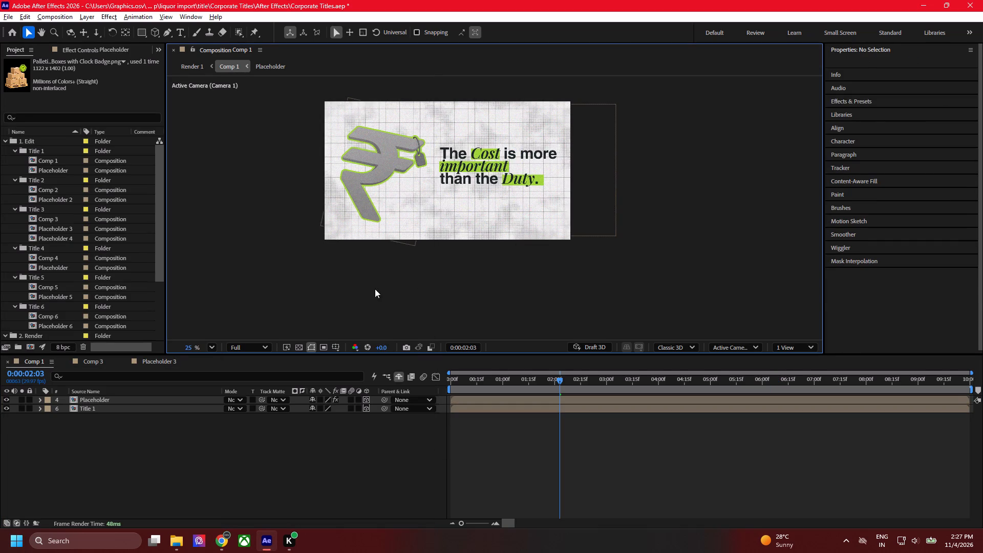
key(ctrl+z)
Enlarge the rupee-symbol Placeholder layer in Comp 1 to about 131% scale and tilt it clockwise.
drag(380, 238, 376, 249)
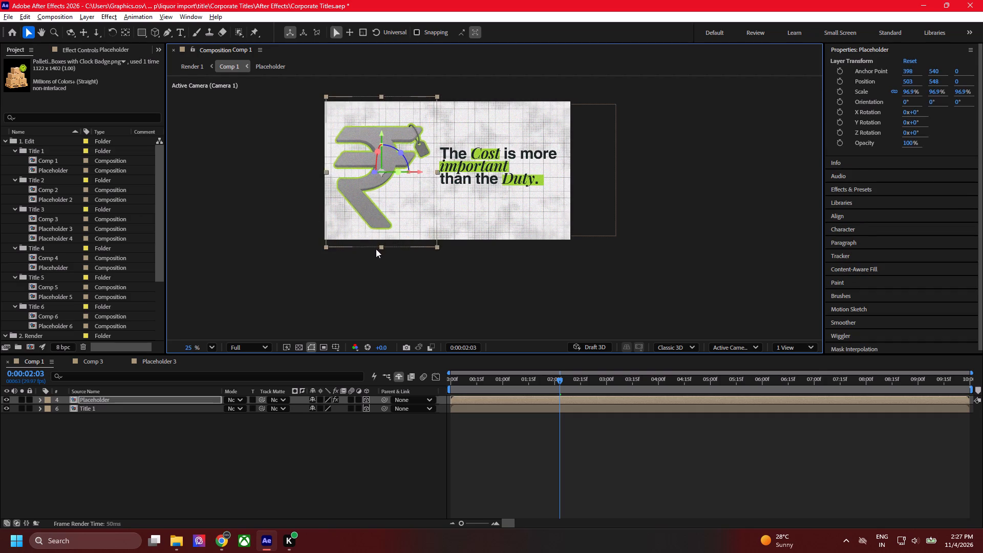
drag(376, 249, 367, 284)
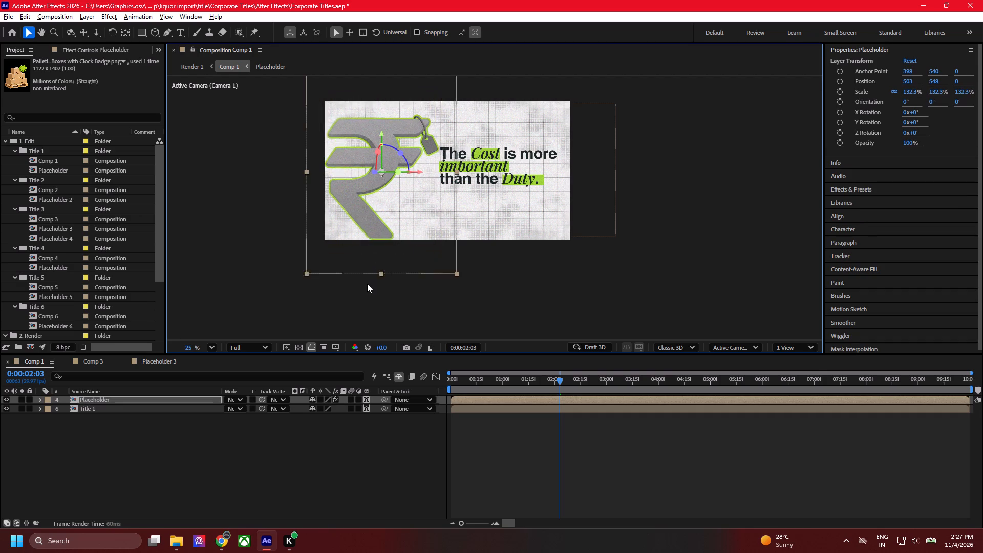
drag(367, 284, 366, 274)
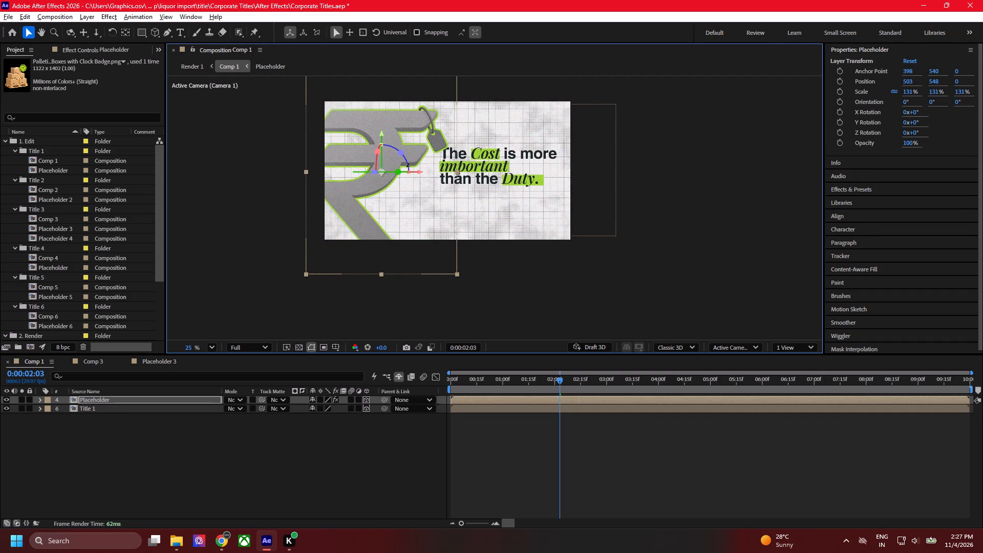
drag(404, 151, 410, 158)
Move the Title 1 text layer down in Comp 1 to about Y 846.7, clear of the rupee symbol's tag.
drag(536, 171, 536, 204)
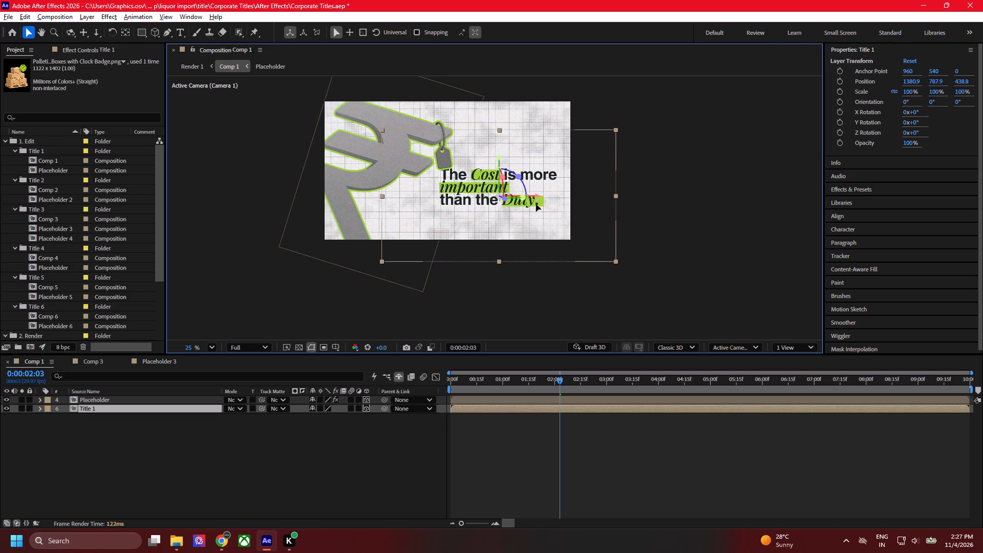
drag(536, 204, 538, 209)
Preview Comp 1 with the rearranged symbol and title.
key(space)
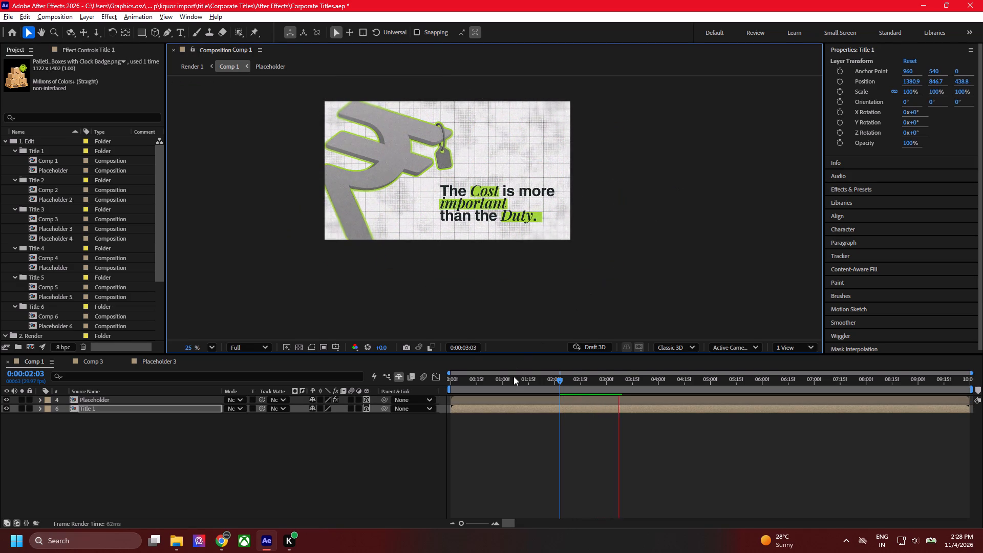
key(space)
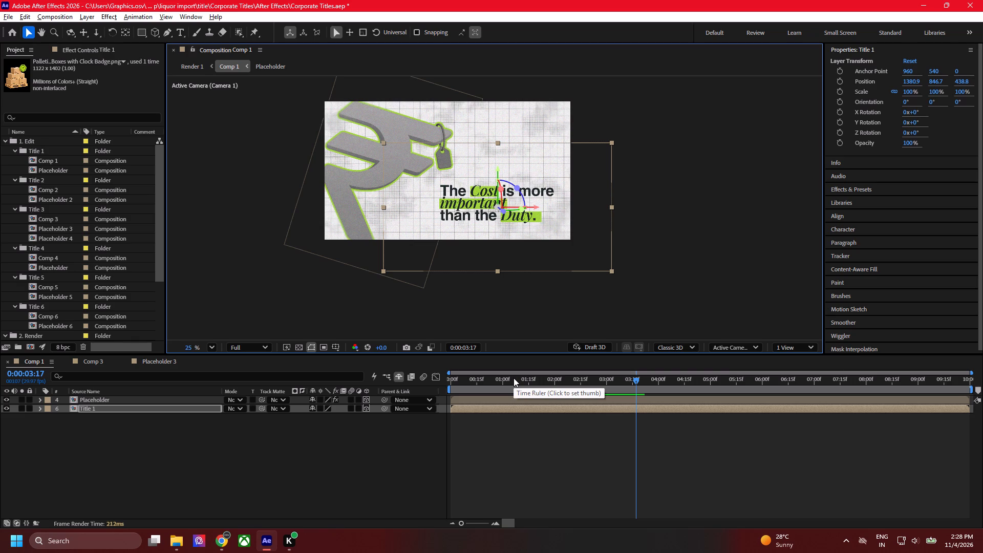
Preview Comp 1 from the first frame until the title text has fully appeared.
drag(480, 379, 413, 368)
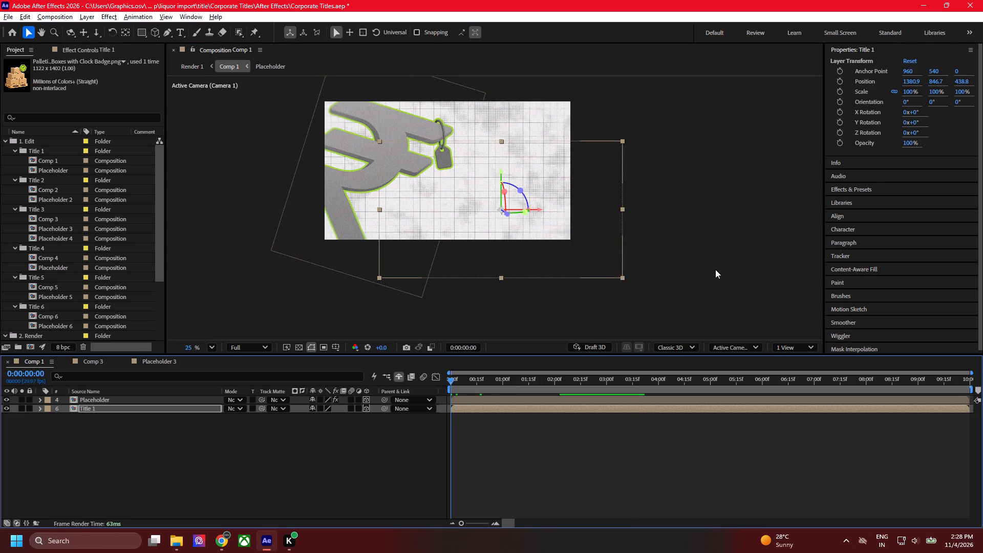
click(712, 265)
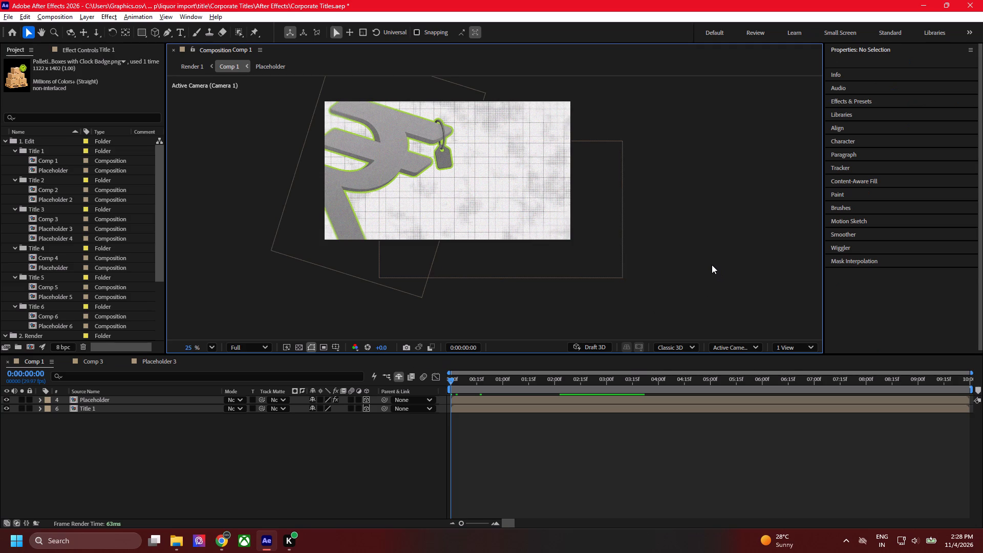
key(space)
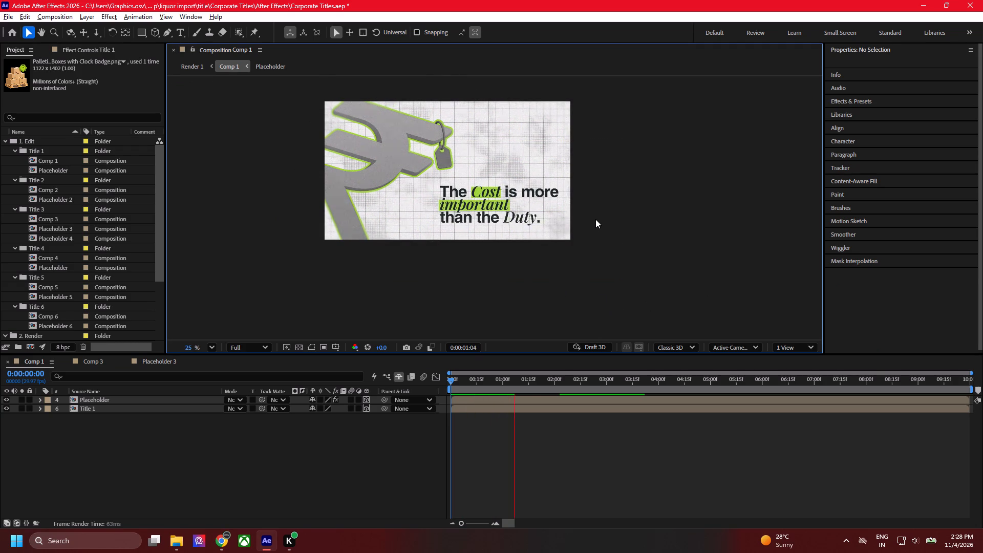
key(space)
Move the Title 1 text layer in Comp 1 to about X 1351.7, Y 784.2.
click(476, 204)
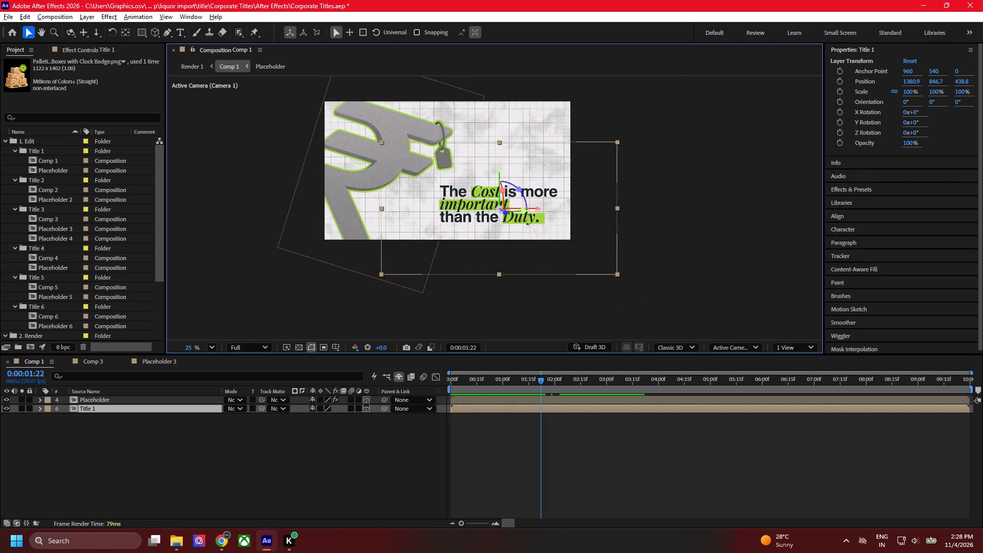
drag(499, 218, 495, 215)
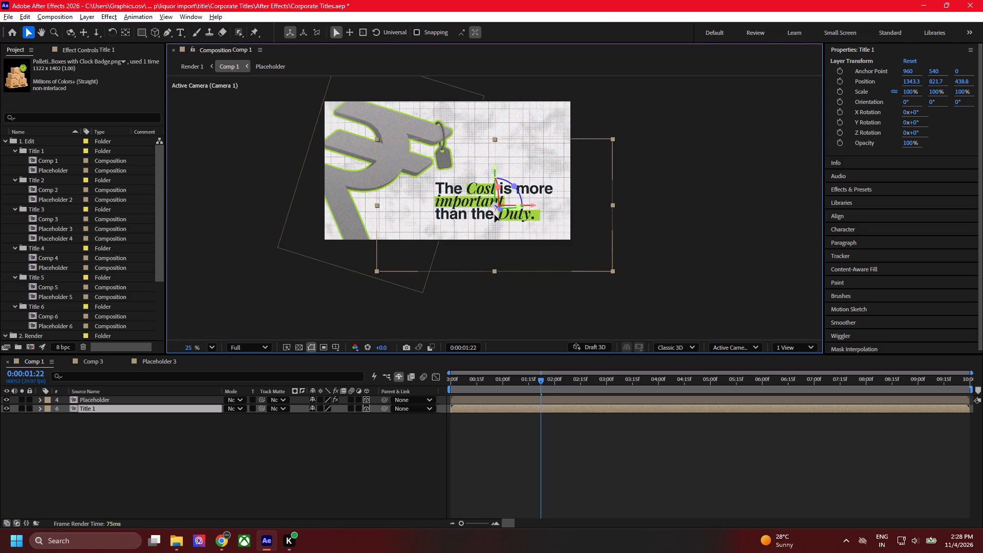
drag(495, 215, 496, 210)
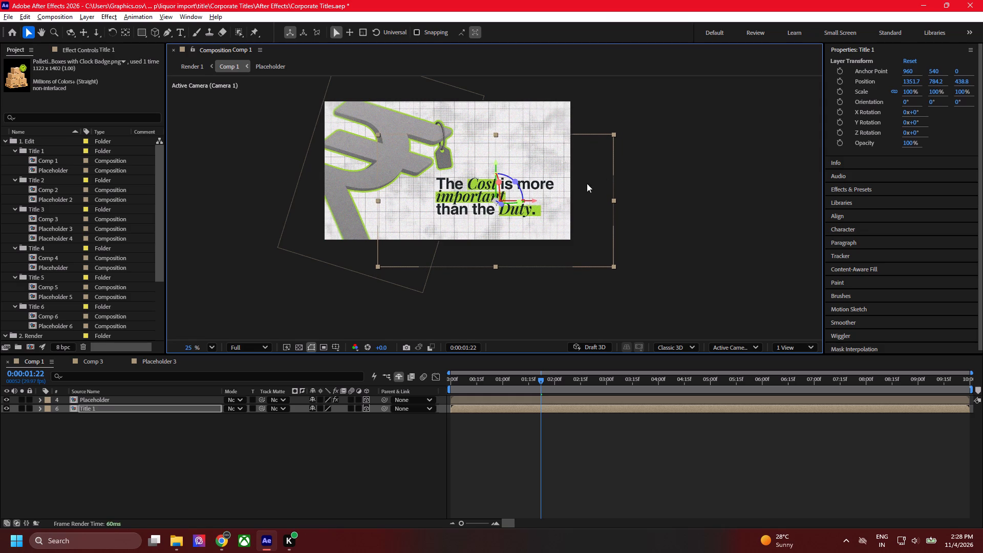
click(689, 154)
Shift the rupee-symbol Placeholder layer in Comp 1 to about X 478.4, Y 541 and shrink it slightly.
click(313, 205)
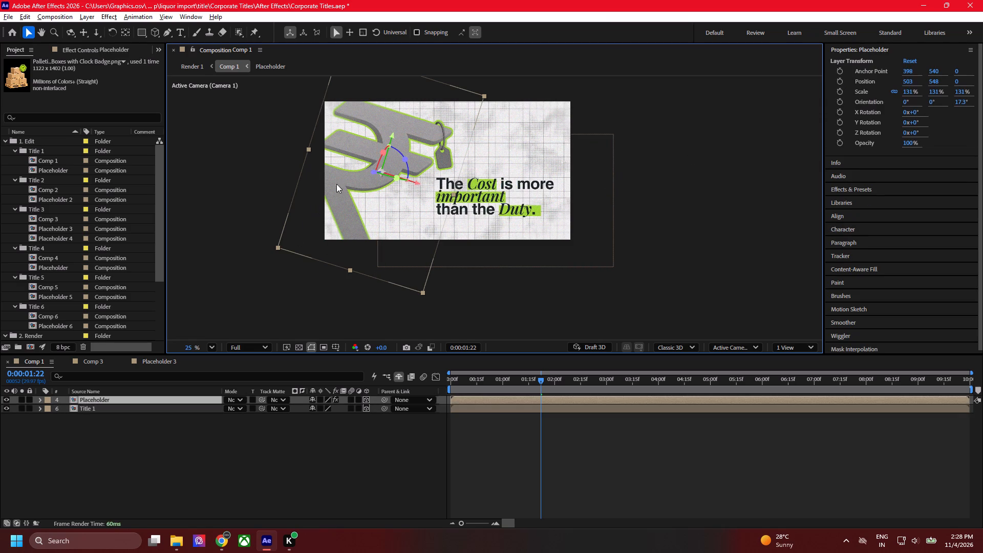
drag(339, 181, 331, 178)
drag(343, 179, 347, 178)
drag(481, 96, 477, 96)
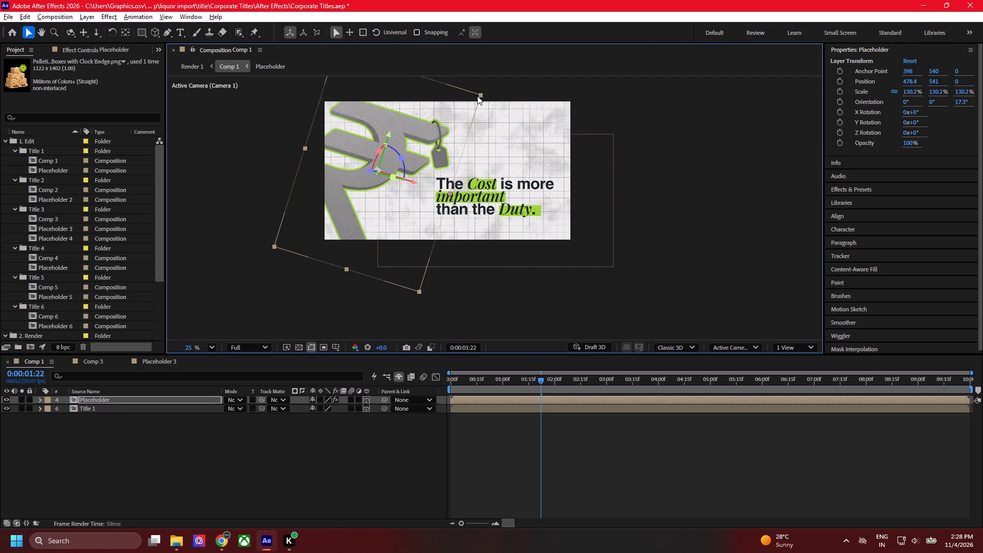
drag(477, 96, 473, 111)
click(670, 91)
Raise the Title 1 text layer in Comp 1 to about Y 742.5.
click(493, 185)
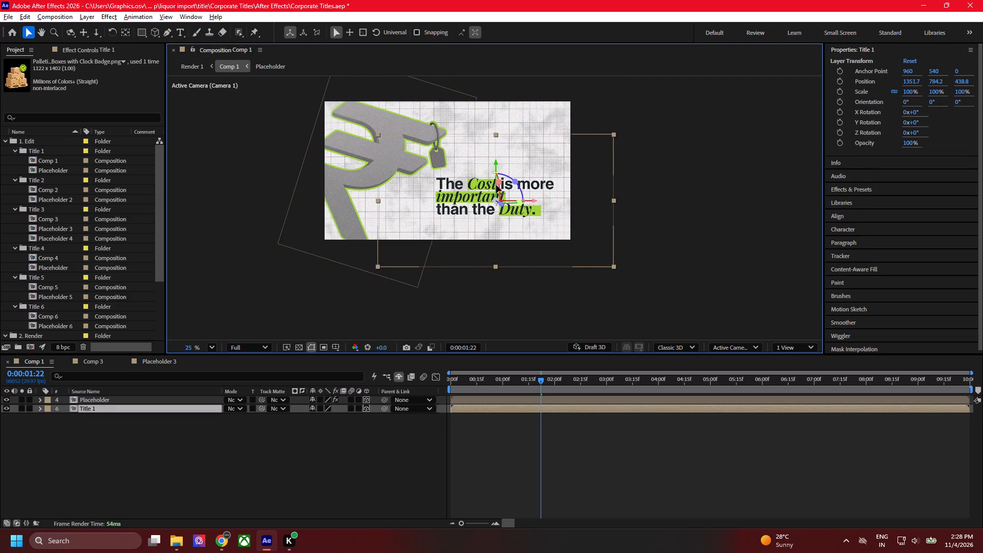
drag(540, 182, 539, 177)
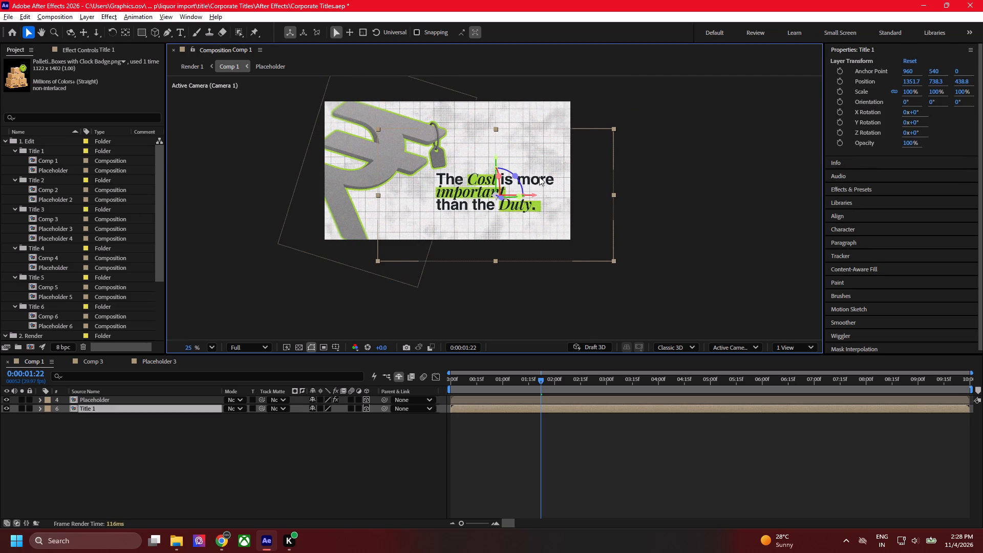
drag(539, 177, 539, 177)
Preview Comp 1 with the adjusted symbol and raised title.
key(space)
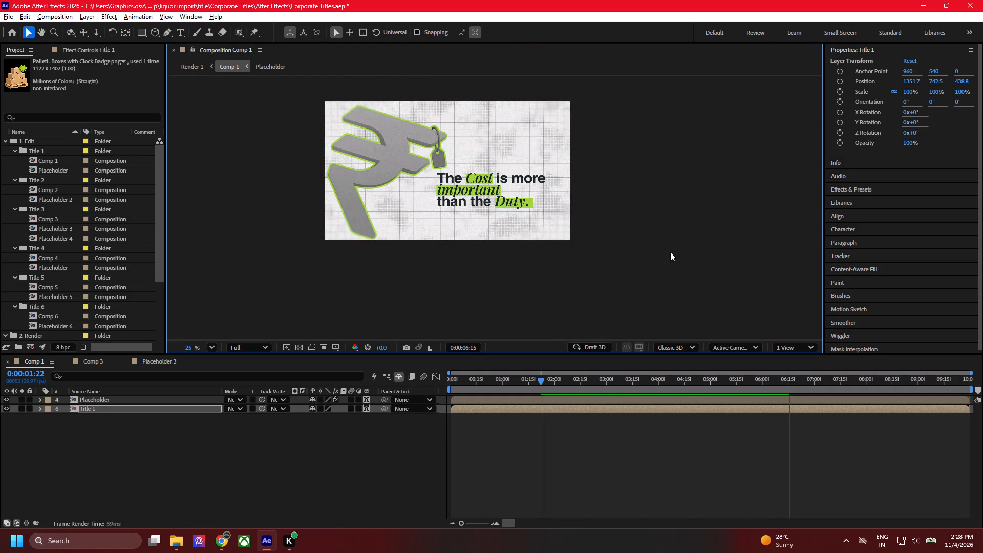
key(space)
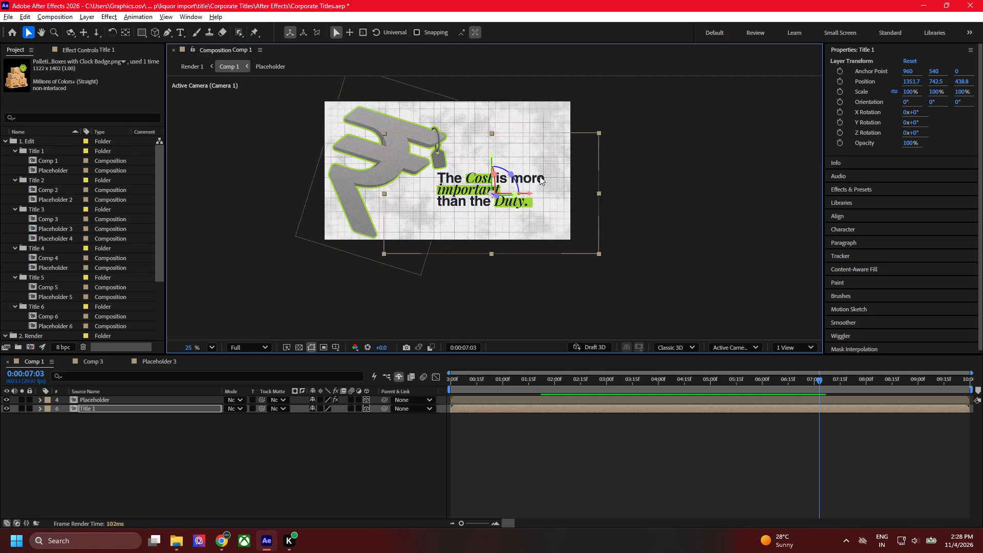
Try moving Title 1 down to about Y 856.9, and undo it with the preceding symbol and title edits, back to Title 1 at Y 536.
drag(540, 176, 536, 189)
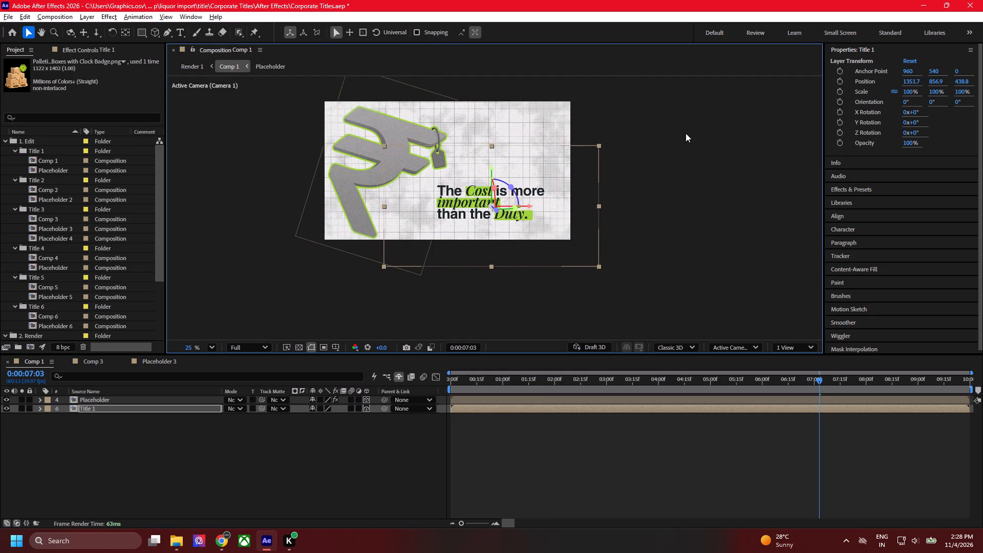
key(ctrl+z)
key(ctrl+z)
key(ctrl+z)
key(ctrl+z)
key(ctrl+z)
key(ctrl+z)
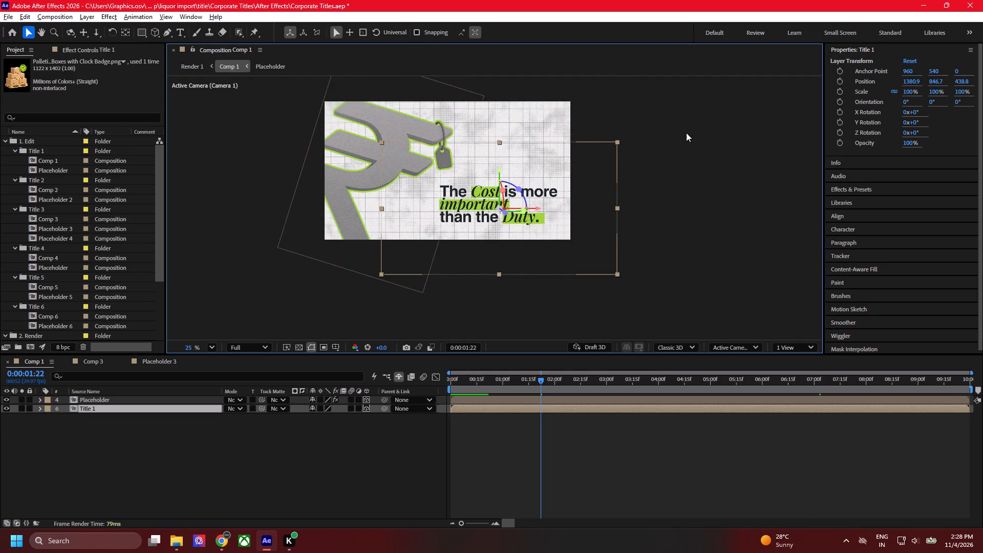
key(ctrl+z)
Rotate the rupee-symbol Placeholder layer in Comp 1 nearly upright, to a Z orientation of about 2.7°.
click(396, 163)
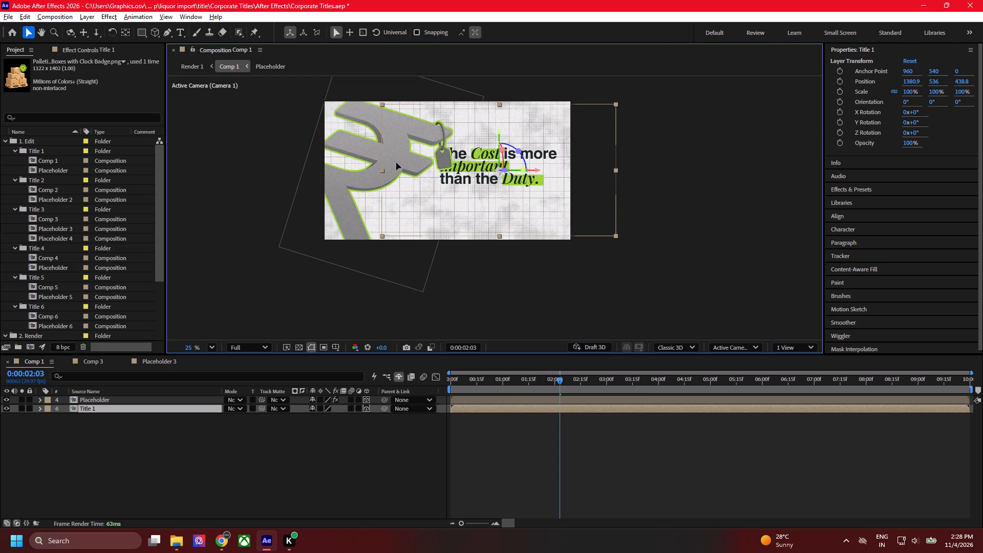
click(313, 181)
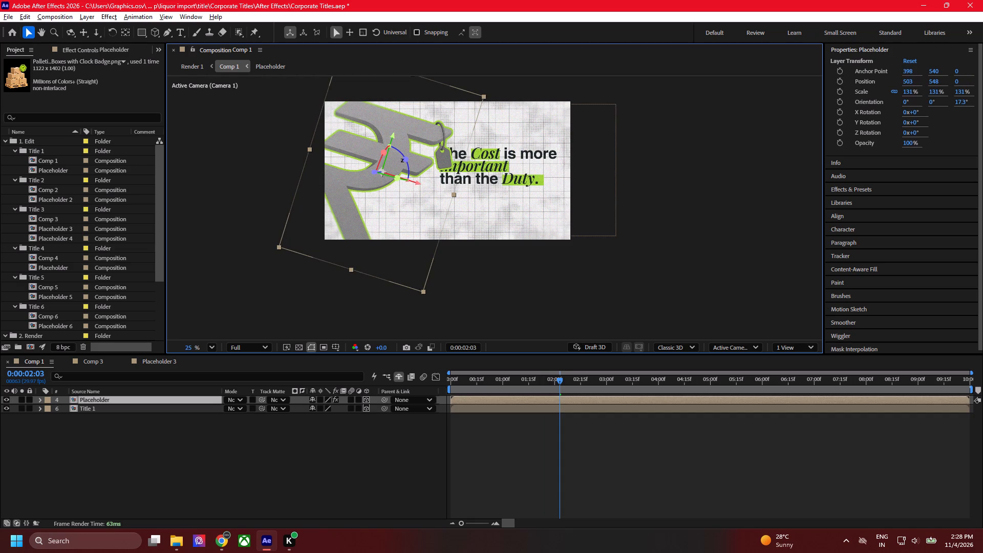
drag(402, 159, 390, 146)
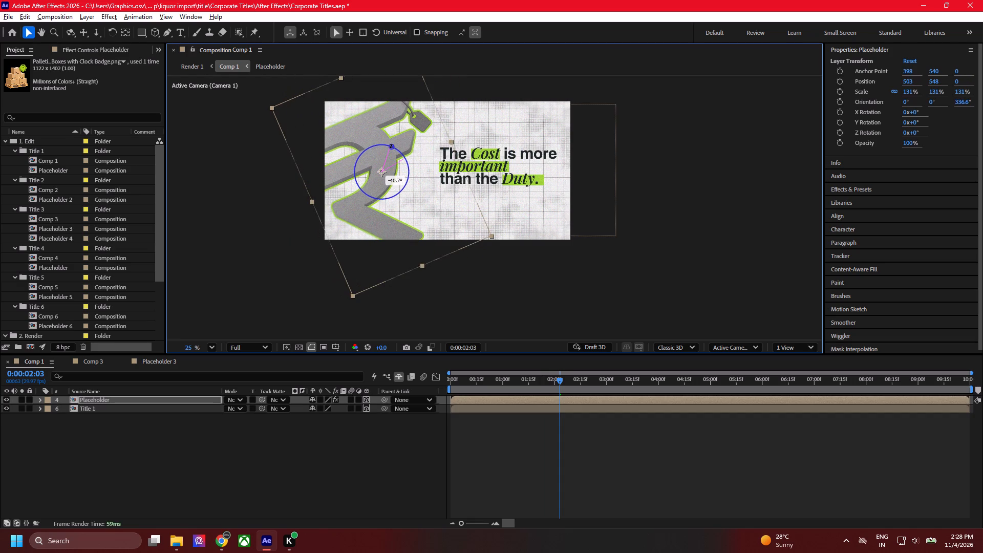
drag(390, 146, 394, 150)
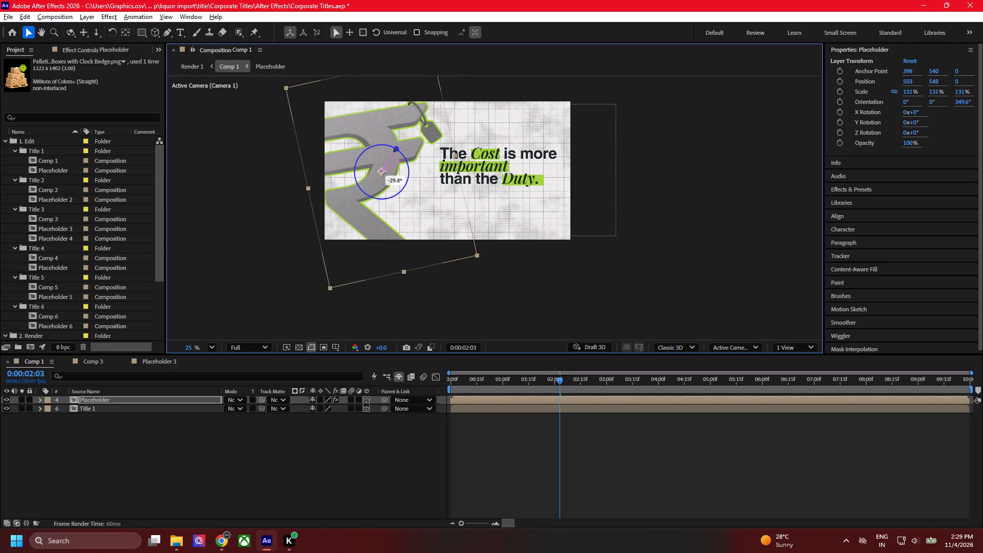
drag(394, 150, 400, 153)
Move the rupee-symbol Placeholder layer to about X 372, Y 523.2, leaving room beside the title text.
drag(412, 128, 394, 125)
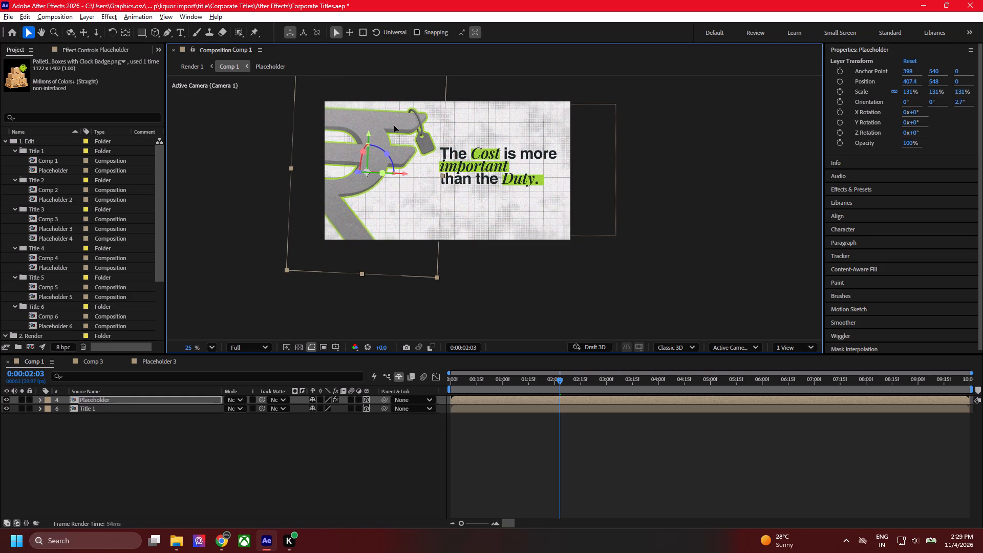
drag(394, 125, 393, 124)
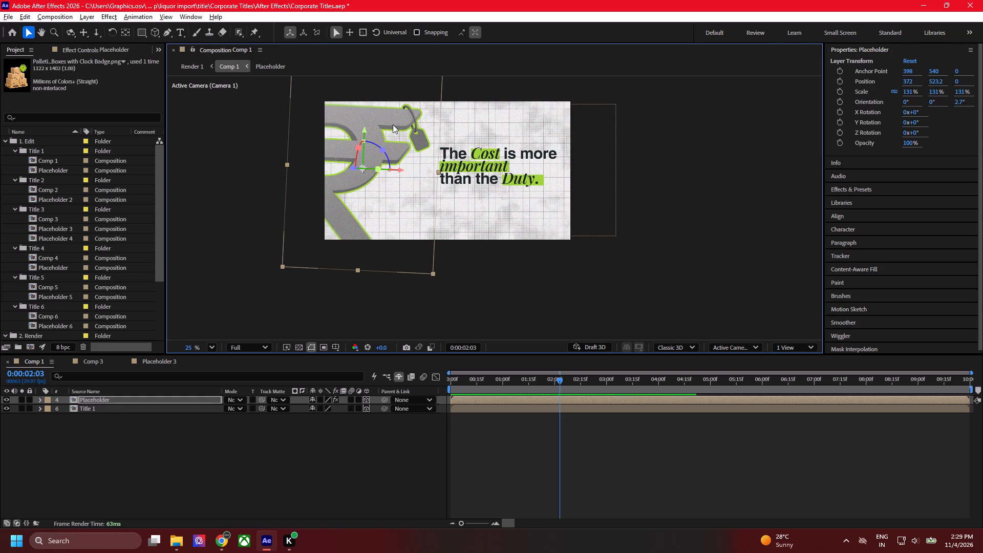
Preview Comp 1 with the straightened and shifted rupee symbol.
key(space)
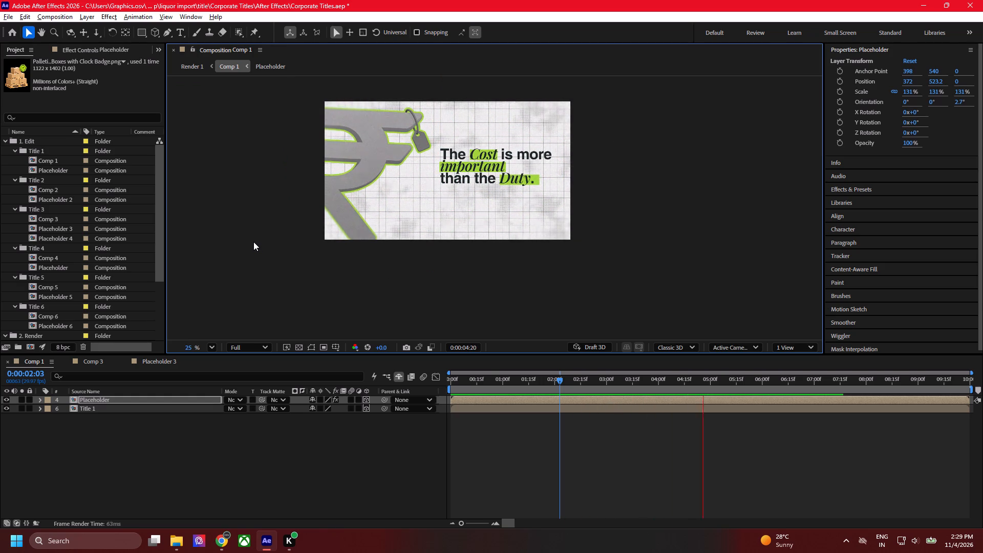
key(space)
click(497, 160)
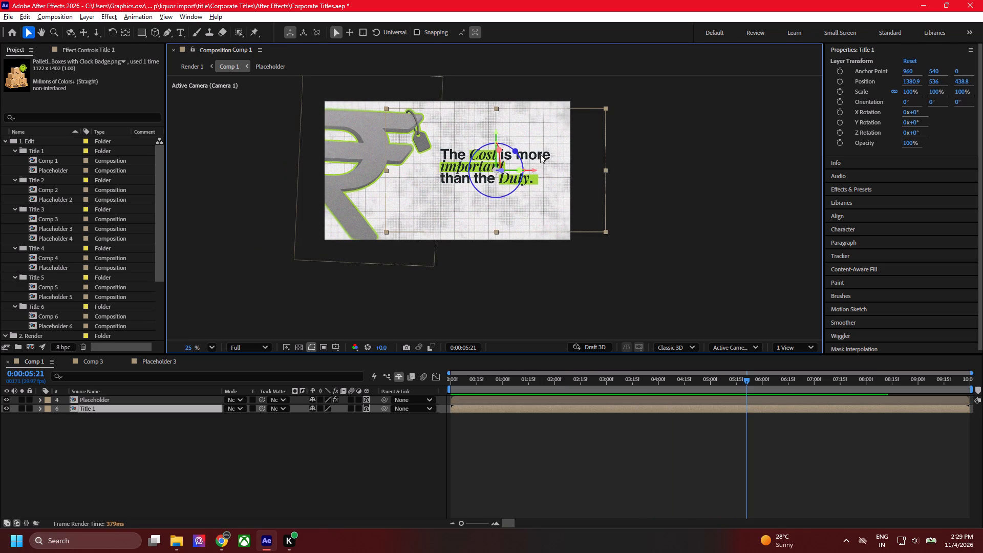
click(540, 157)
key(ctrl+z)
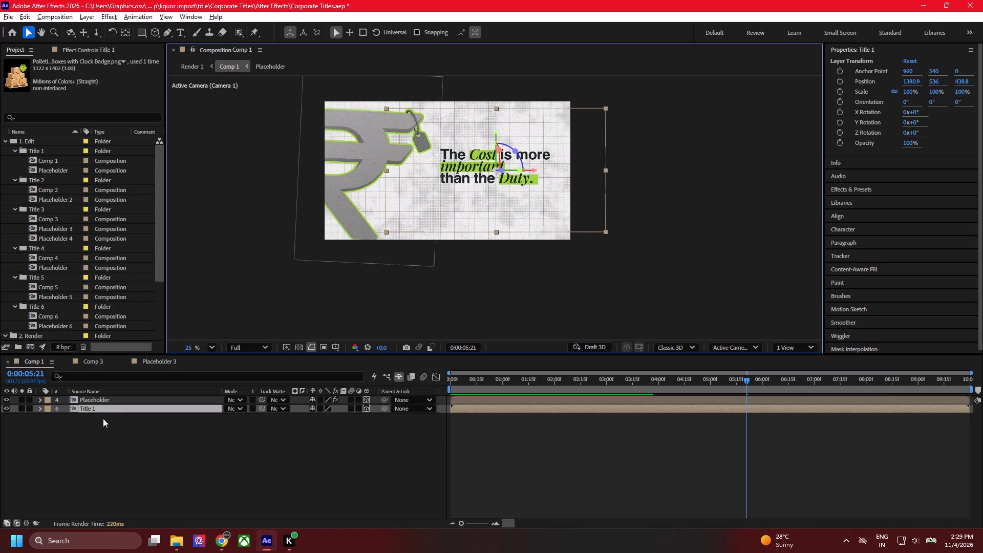
Inside the Title 1 composition, move the text and its three green highlight shapes down slightly together.
click(106, 412)
double_click(101, 407)
click(738, 271)
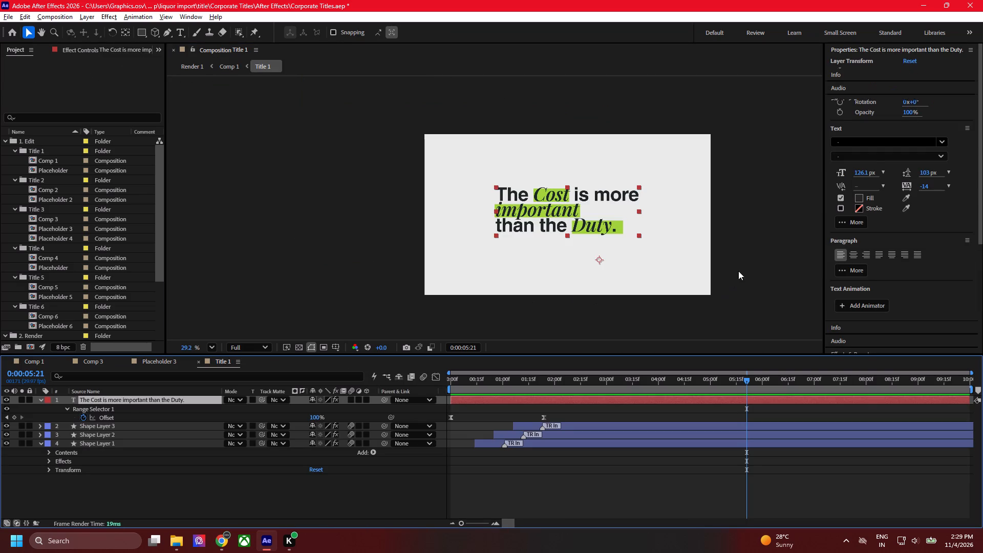
drag(765, 276, 388, 168)
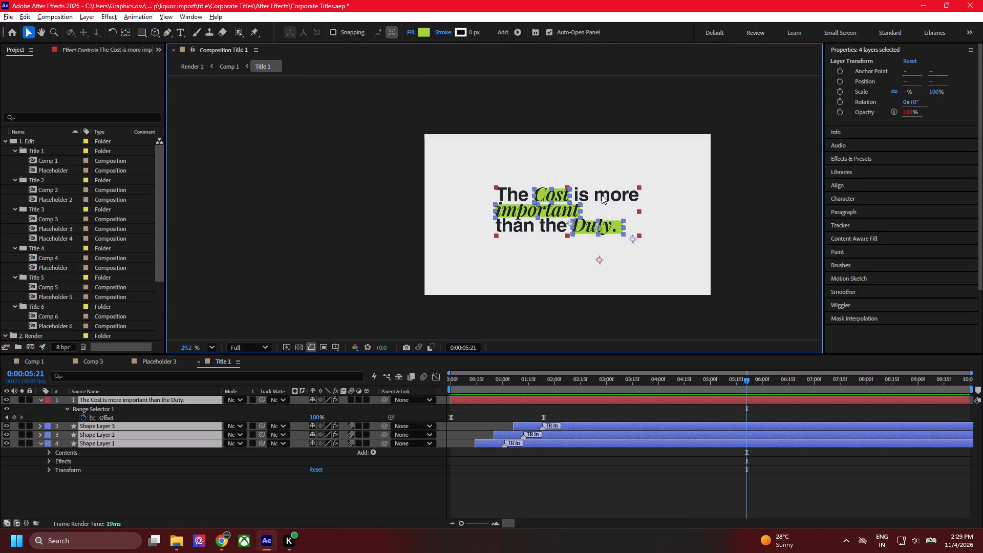
click(602, 195)
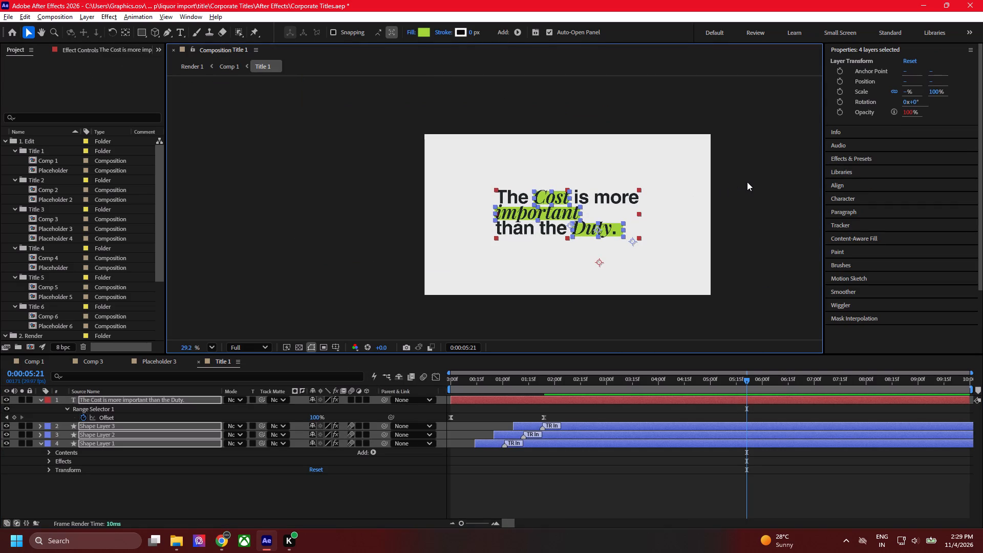
click(779, 159)
Save the project, close the Title 1 composition to return to Comp 1, and save again.
key(ctrl+s)
click(199, 360)
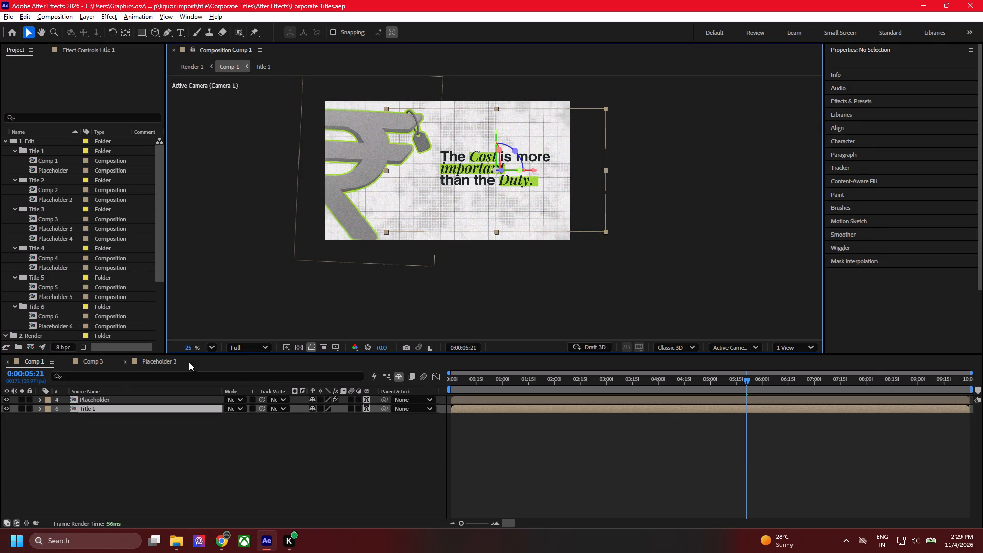
click(706, 215)
key(ctrl+s)
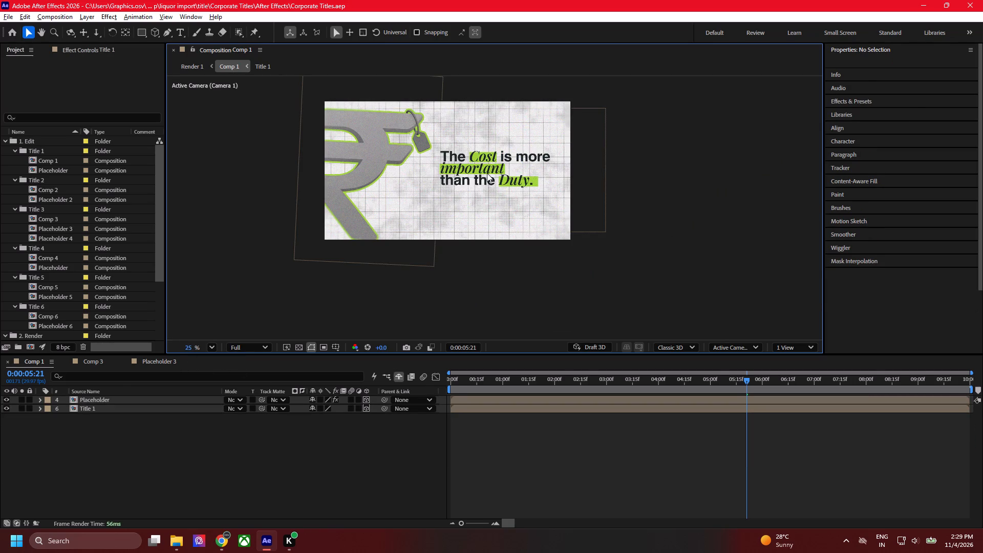
Reposition the Title 1 layer in Comp 1 to about X 1322.6, Y 558.4, closer to the rupee symbol.
click(487, 173)
click(538, 158)
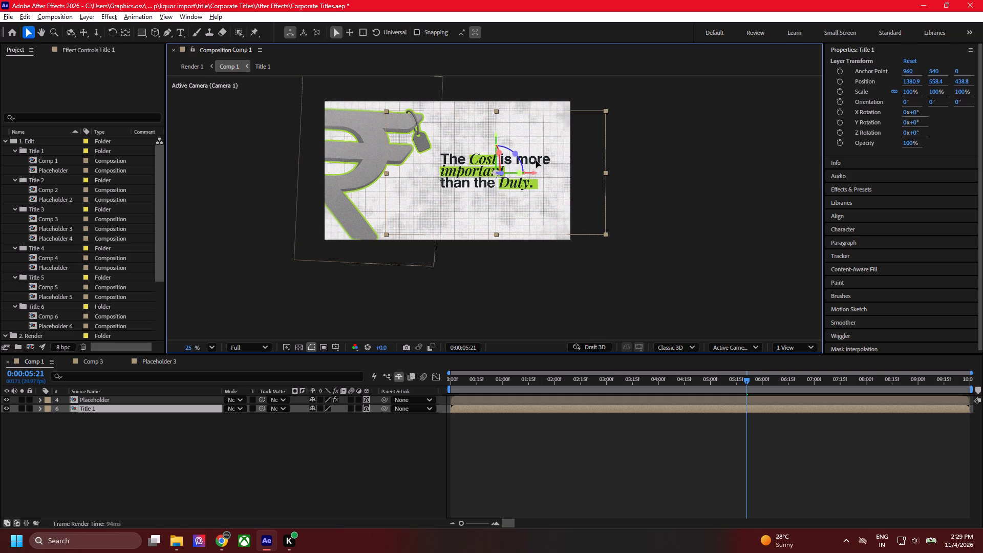
drag(497, 381, 467, 376)
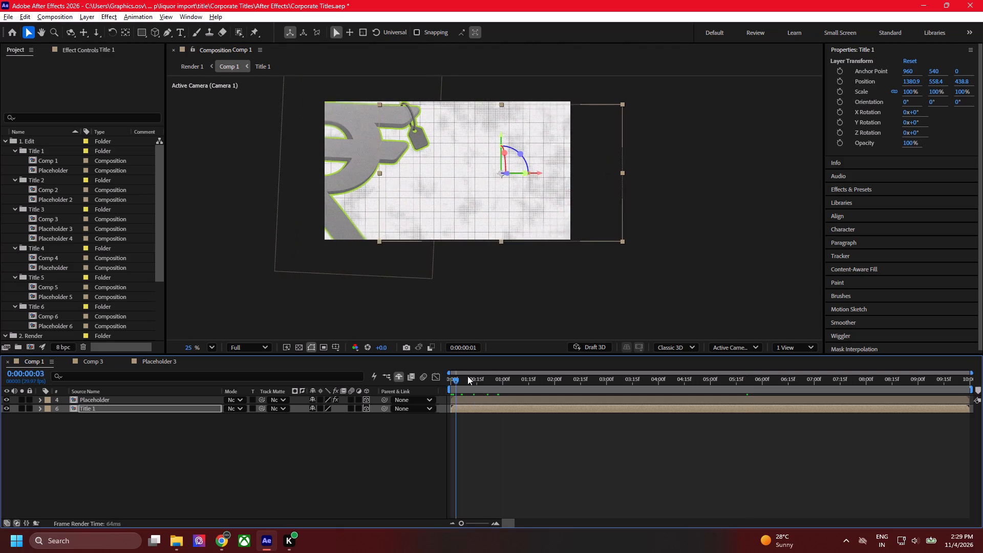
drag(467, 376, 533, 391)
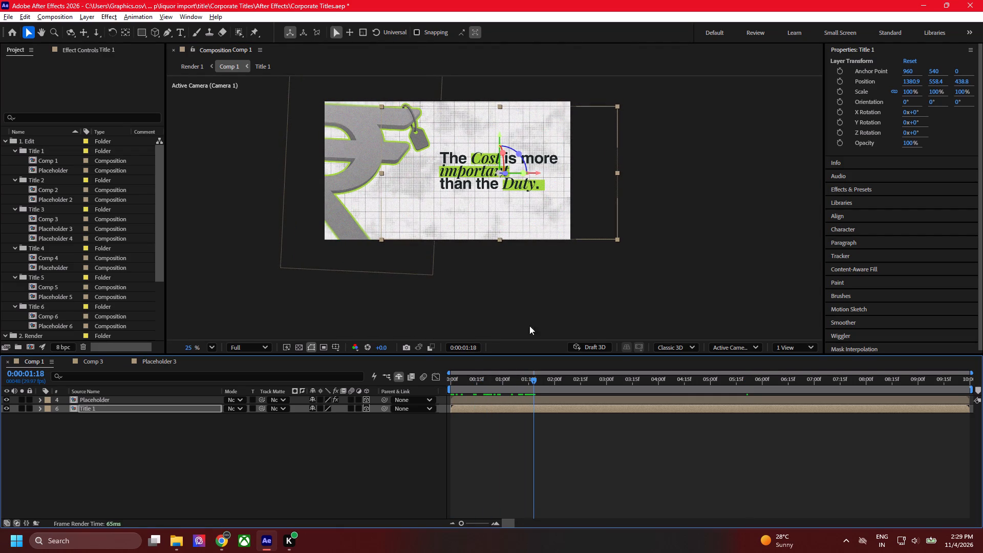
drag(513, 214, 506, 214)
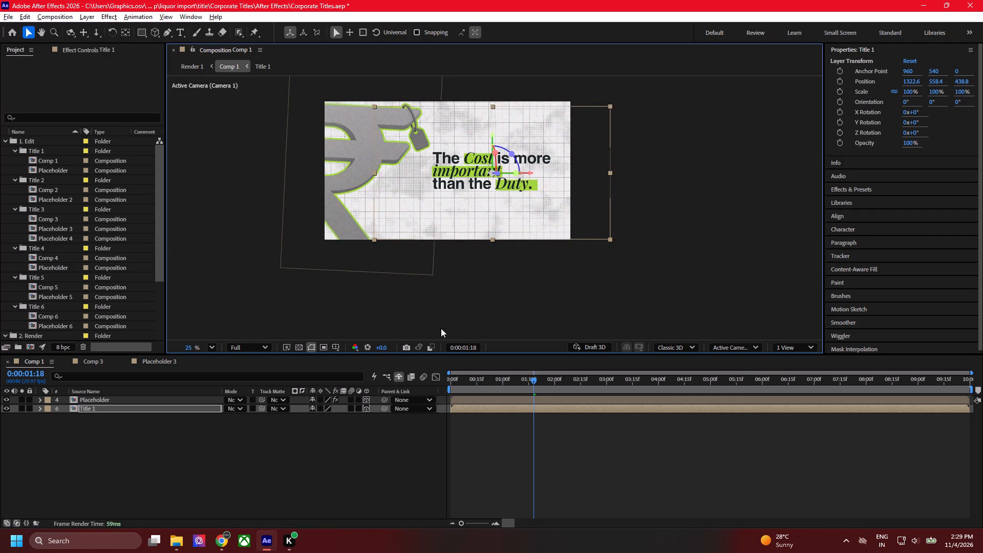
Set the Title 1 layer's scale to 110% in Comp 1.
key(s)
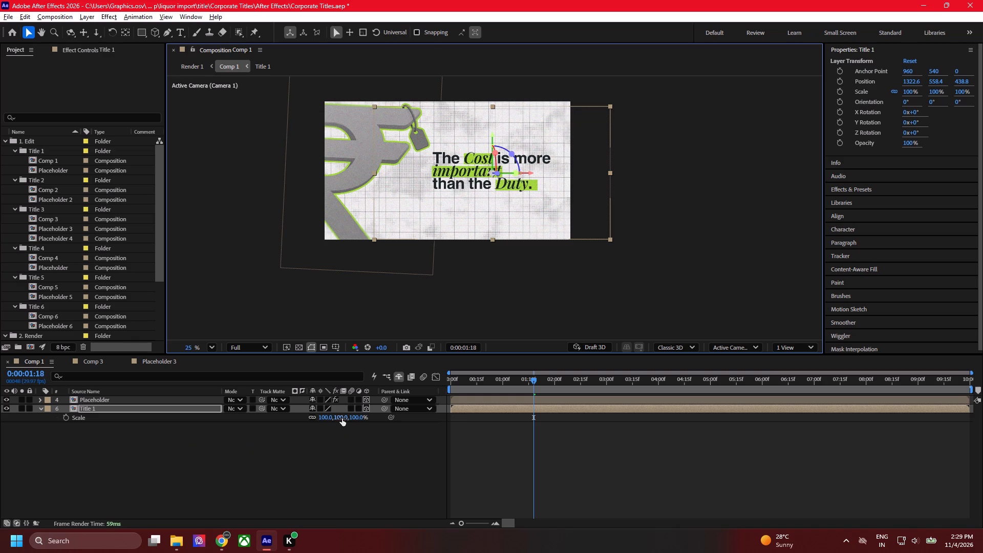
click(342, 418)
text(110)
key(Return)
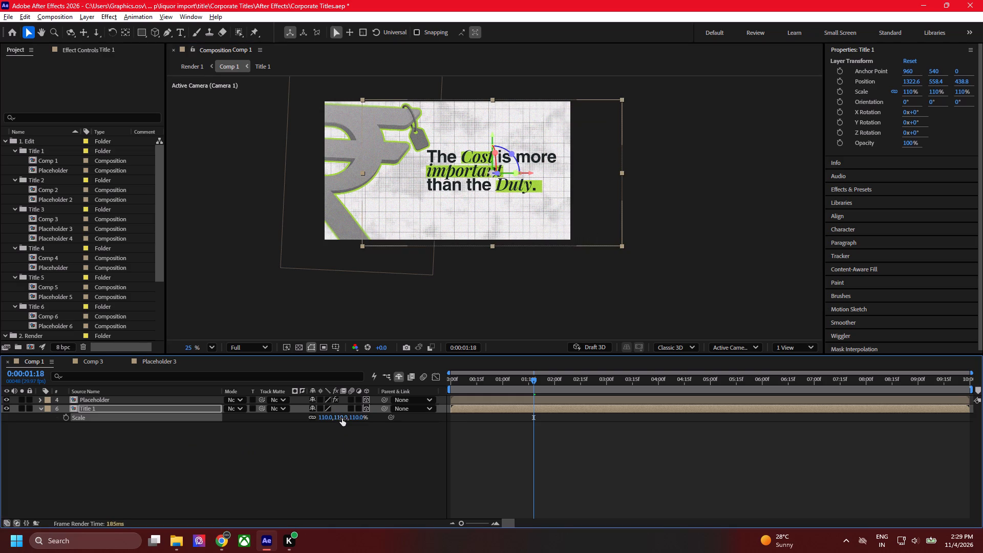
Preview the Comp 1 animation with the resized title and save the project.
drag(529, 384, 455, 377)
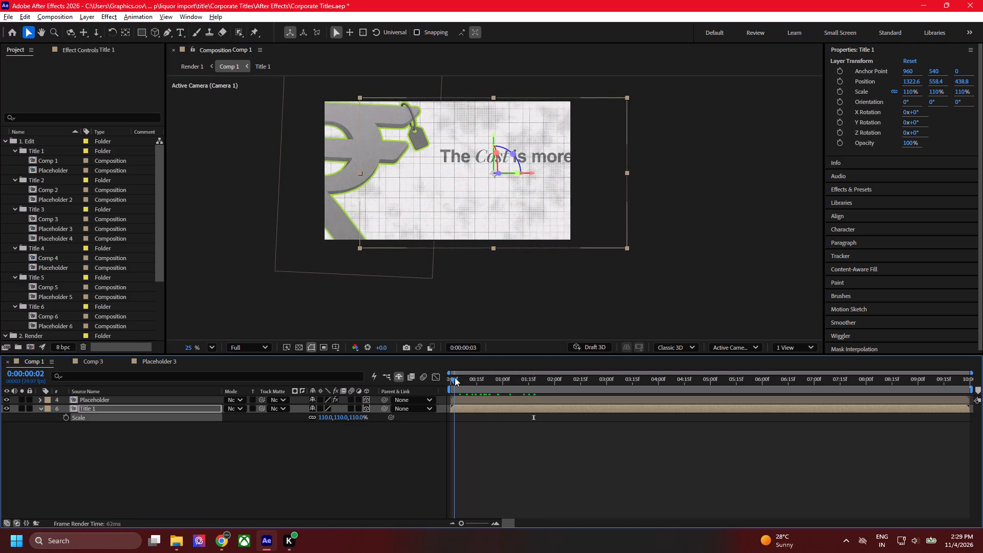
drag(455, 377, 650, 423)
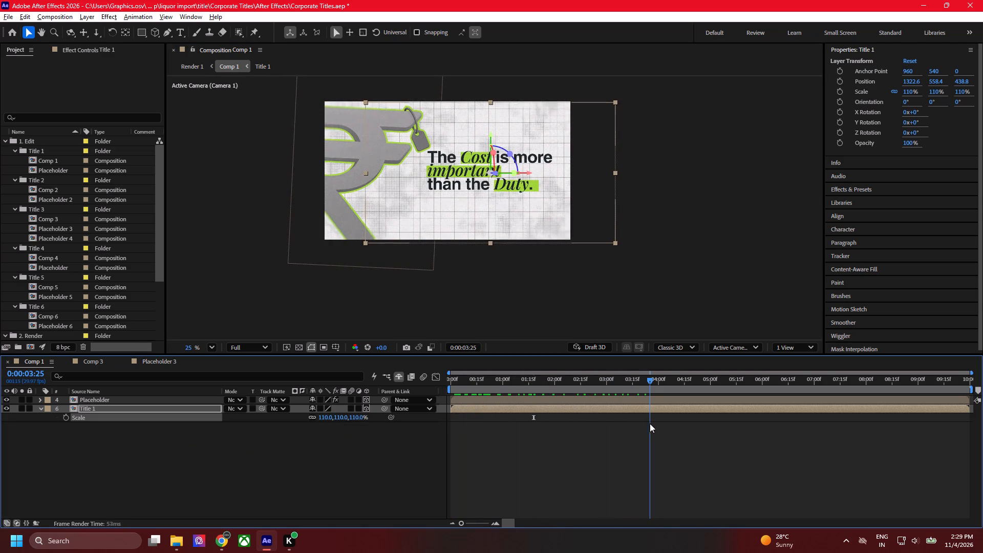
drag(650, 423, 651, 423)
click(537, 207)
click(518, 311)
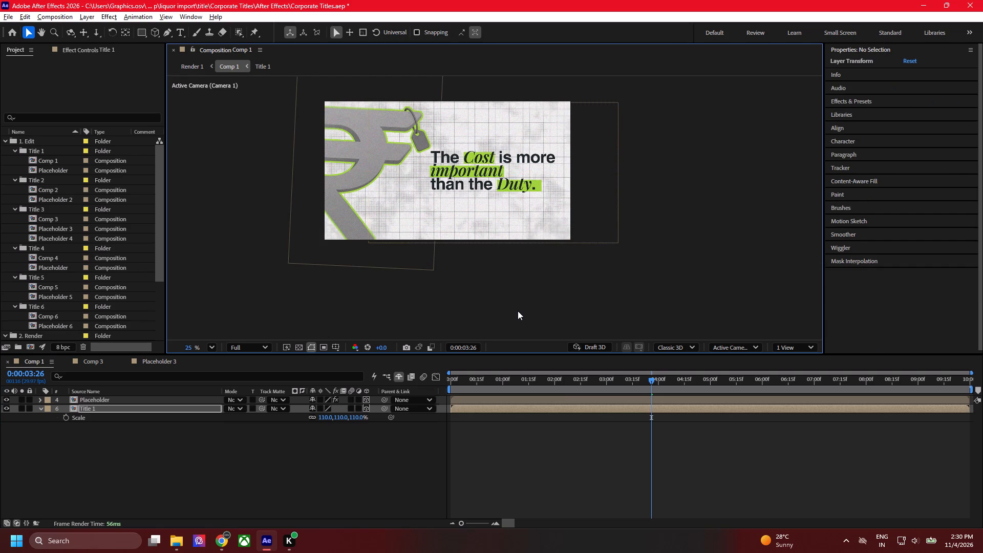
key(ctrl+s)
key(space)
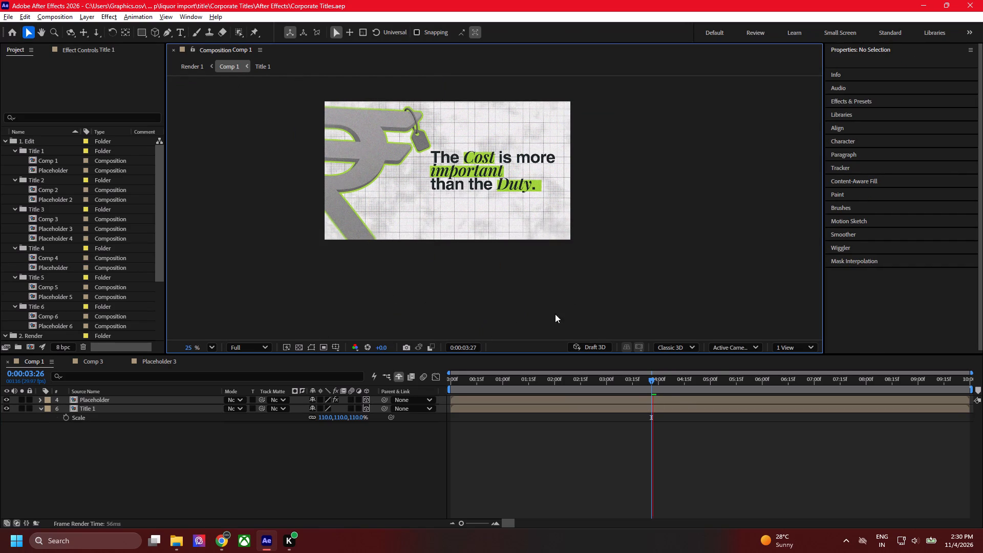
key(space)
key(ctrl+s)
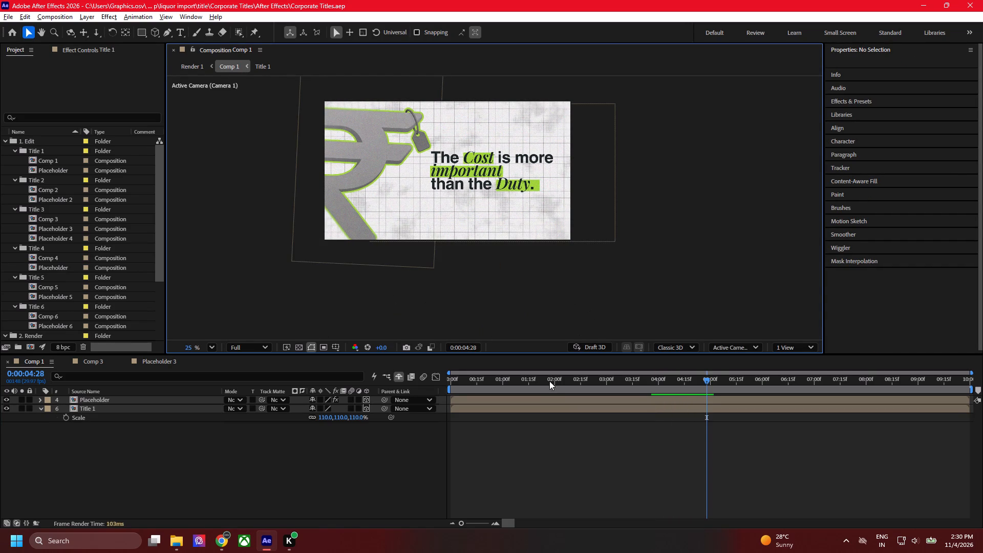
drag(549, 381, 323, 386)
key(ctrl+s)
click(203, 288)
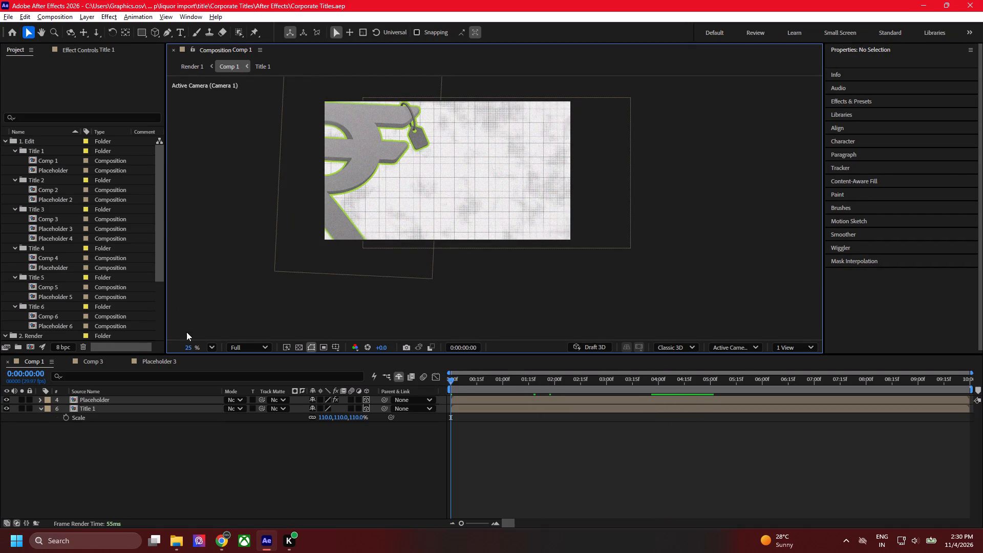
Save the project and close the Placeholder 3 composition to return to Comp 3.
click(149, 363)
key(ctrl+s)
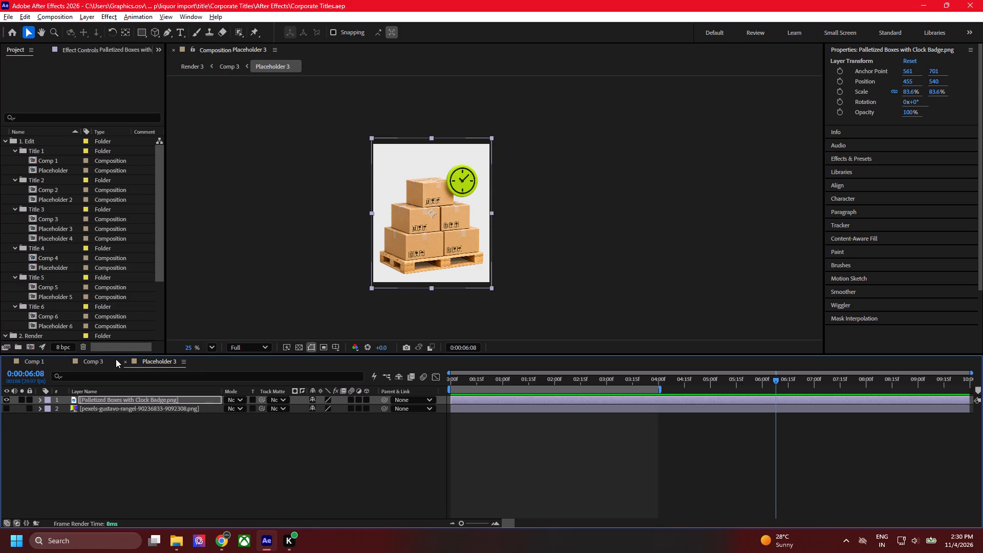
click(125, 360)
Scrub through Comp 3's opening seconds and compare its title and illustration layers with those in Comp 1.
drag(473, 375, 500, 380)
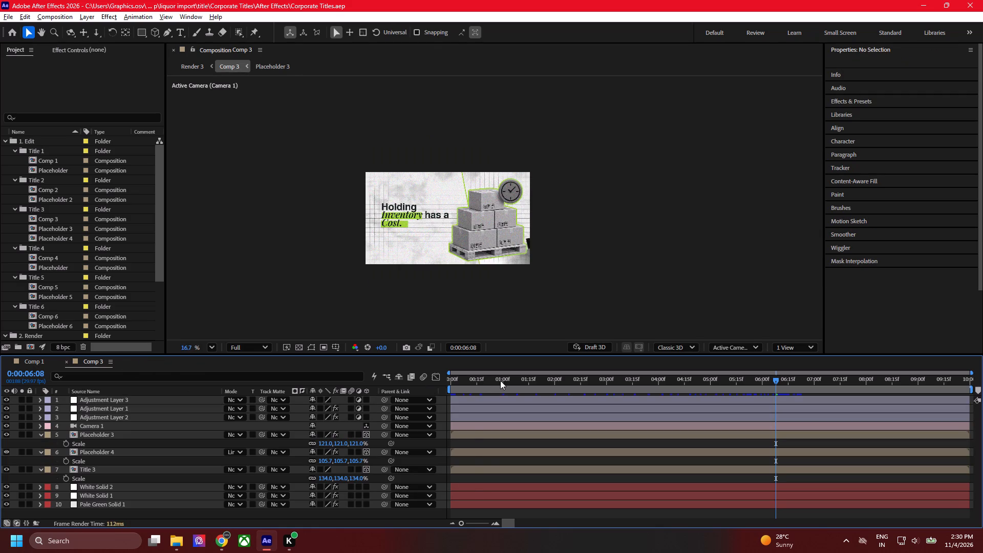
drag(500, 380, 498, 380)
drag(478, 377, 521, 388)
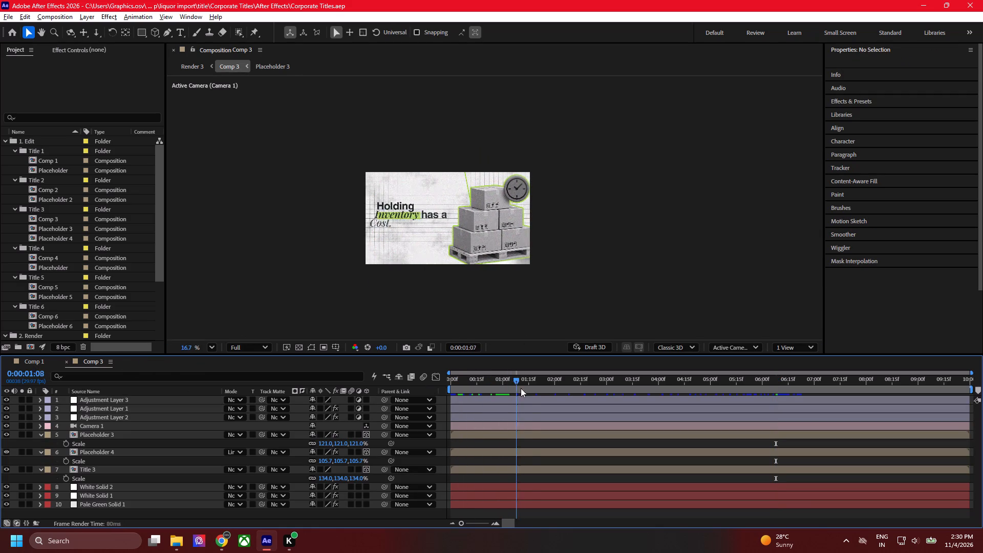
drag(521, 388, 551, 393)
click(387, 203)
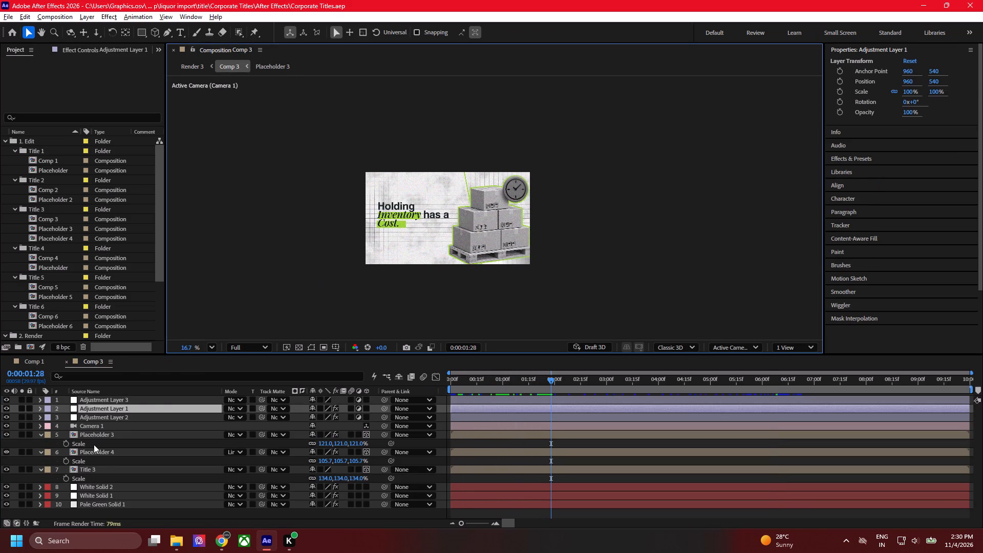
click(107, 469)
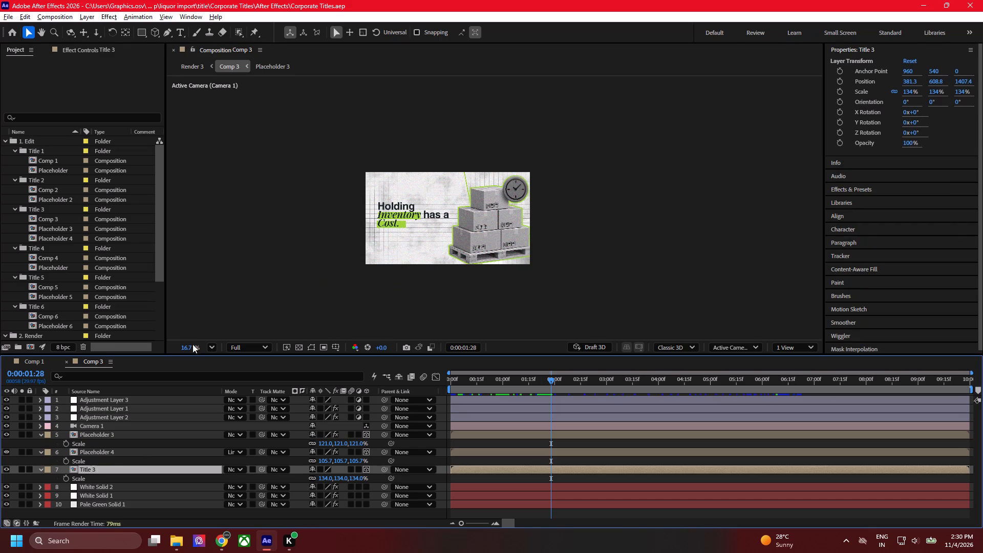
click(31, 359)
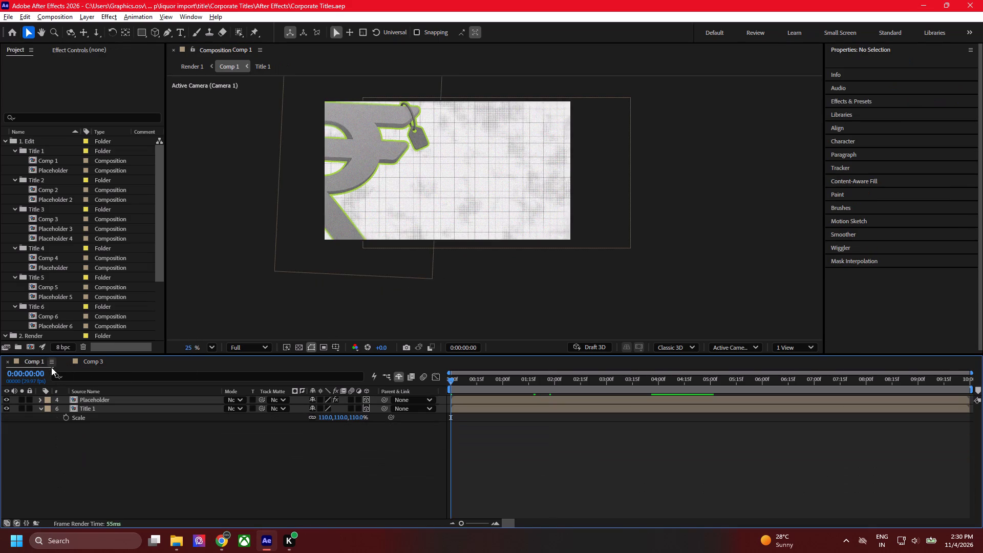
click(103, 407)
click(103, 397)
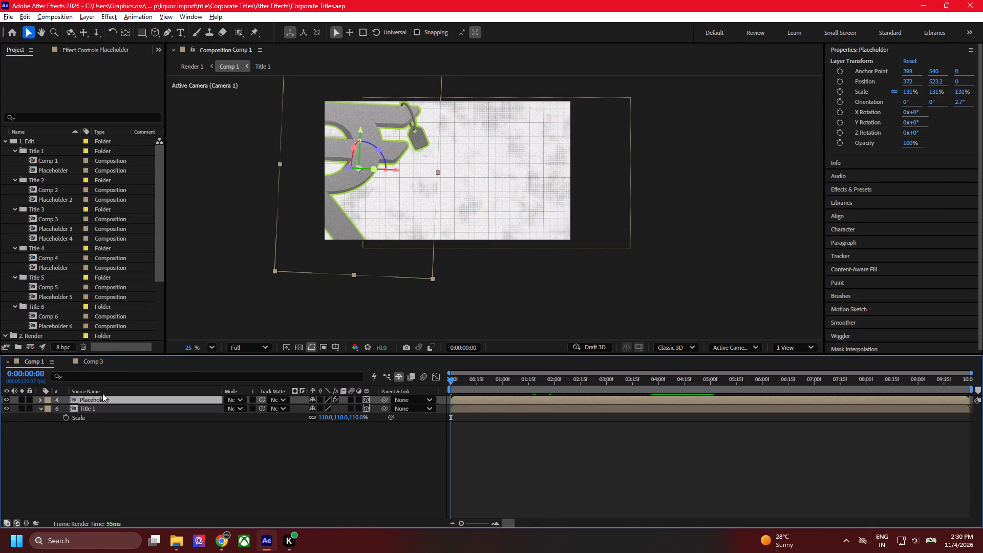
click(91, 358)
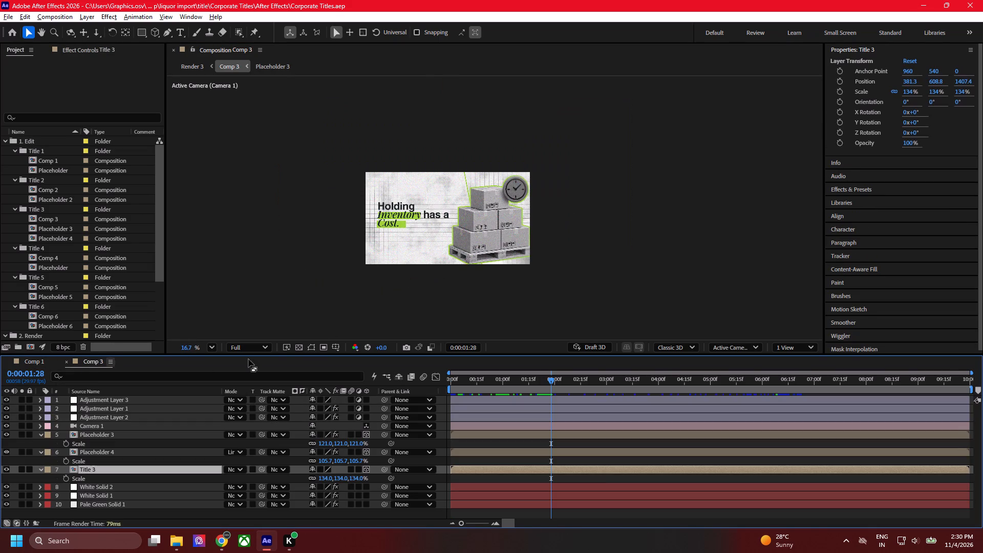
Enlarge the Title 3 layer in Comp 3 to a scale of about 143%.
click(309, 349)
click(319, 281)
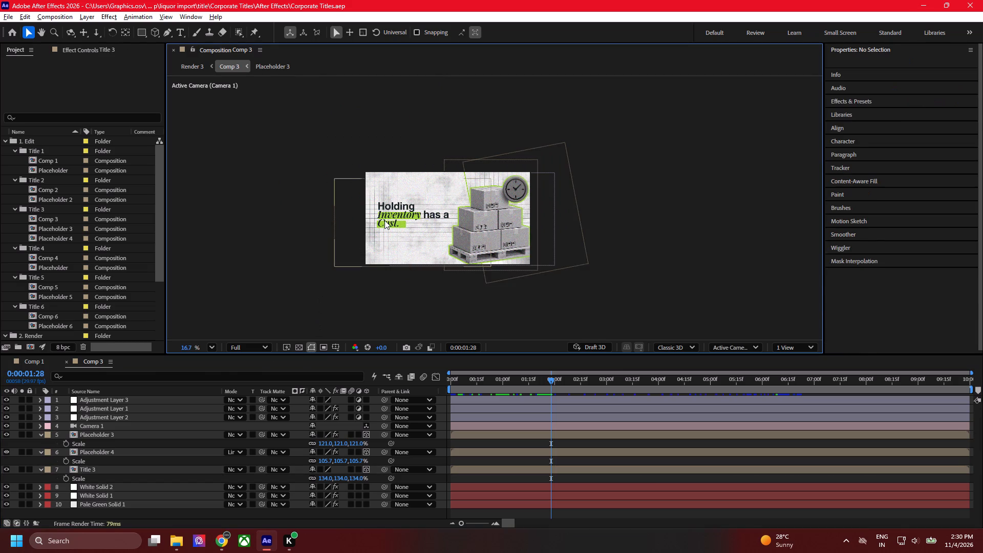
click(384, 220)
click(348, 237)
scroll(366, 214, up, 4)
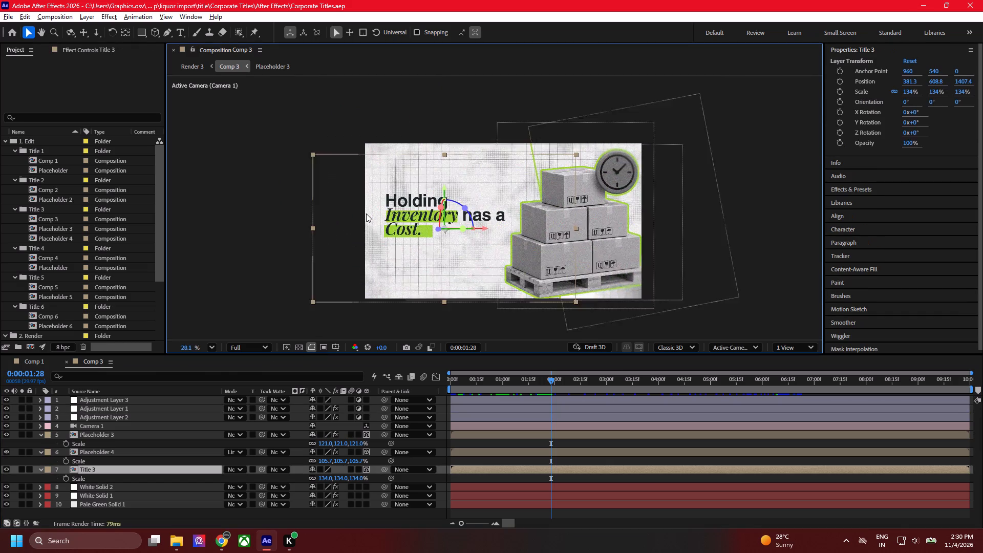
scroll(366, 214, up, 2)
drag(295, 135, 286, 133)
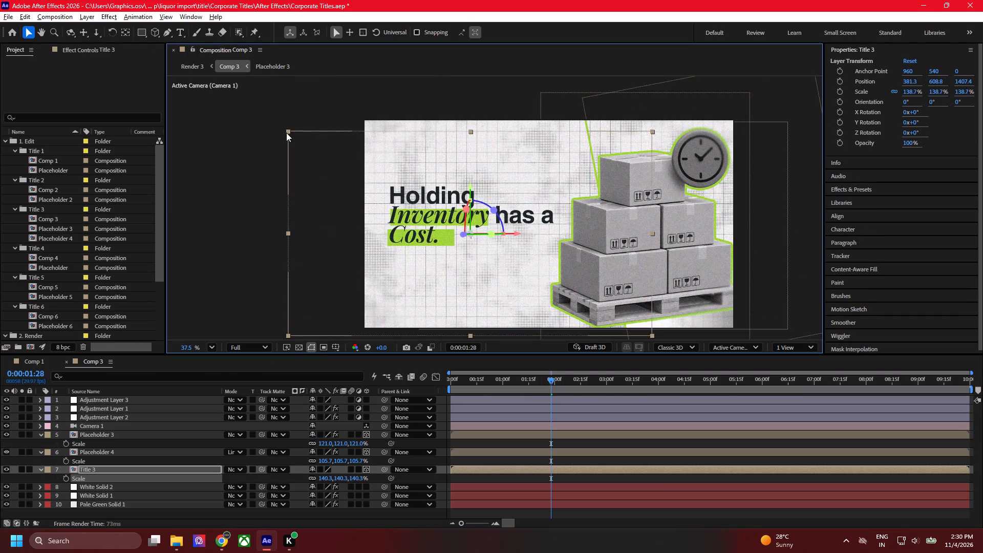
drag(286, 133, 283, 132)
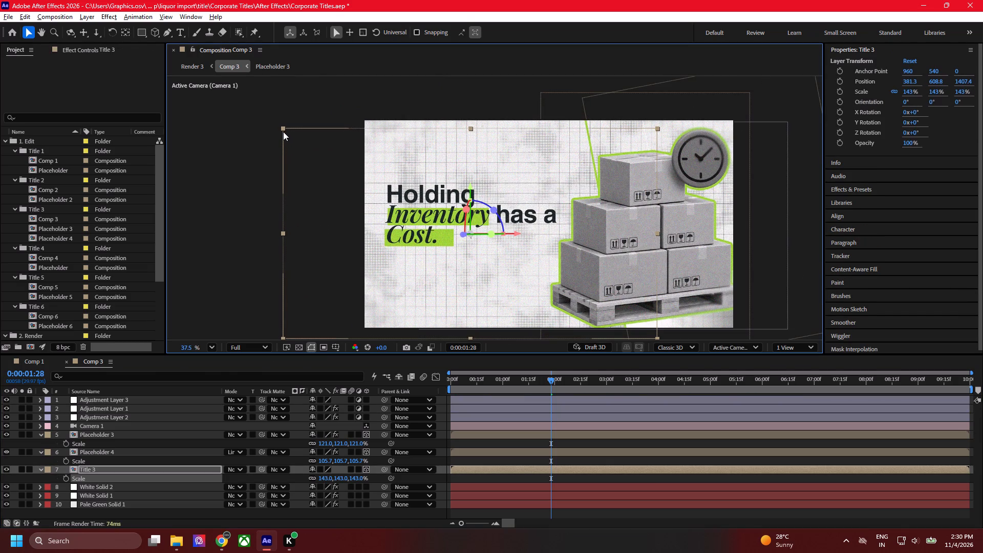
Inspect the text and green highlight shapes inside the Title 3 composition, save the project, and return to Comp 3.
scroll(287, 132, down, 2)
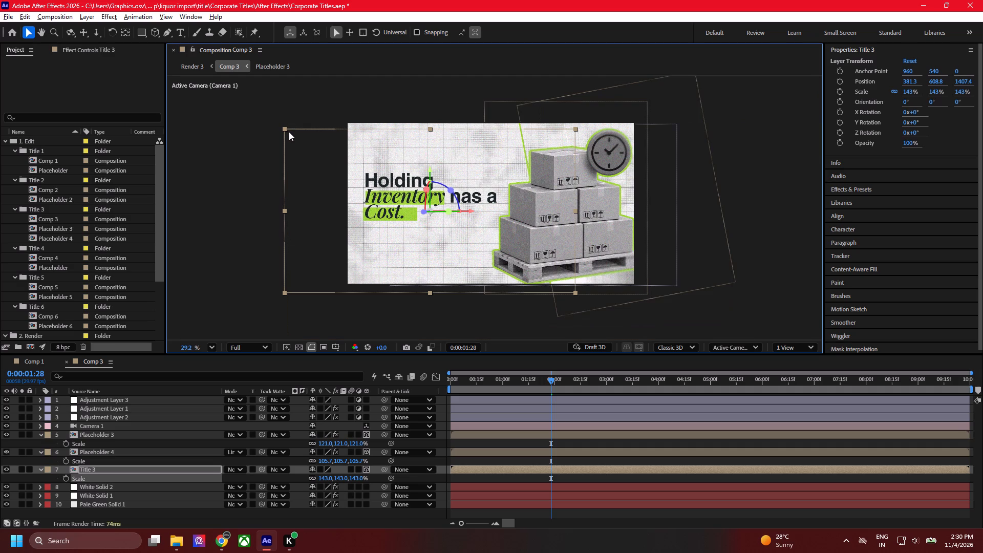
double_click(146, 467)
scroll(510, 199, down, 5)
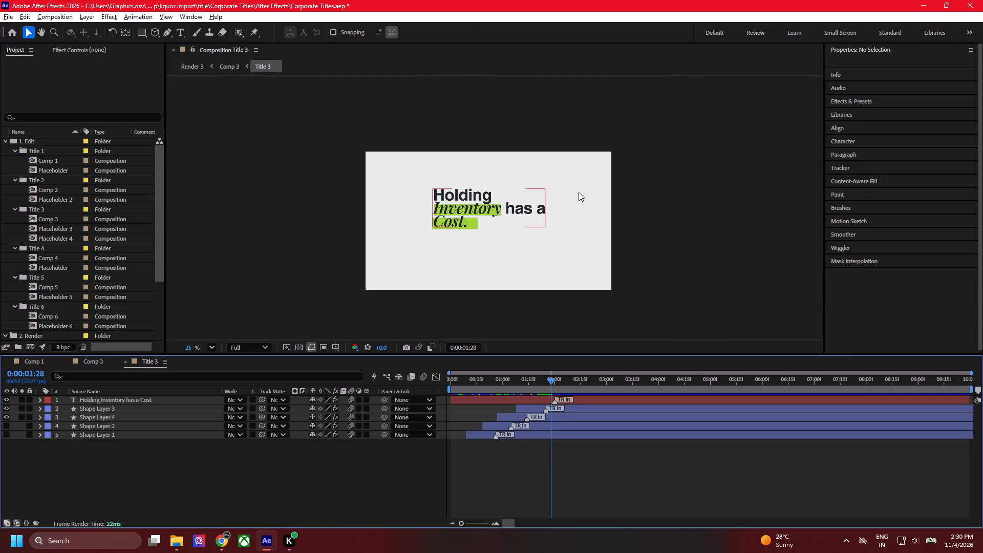
click(654, 200)
drag(710, 267, 412, 156)
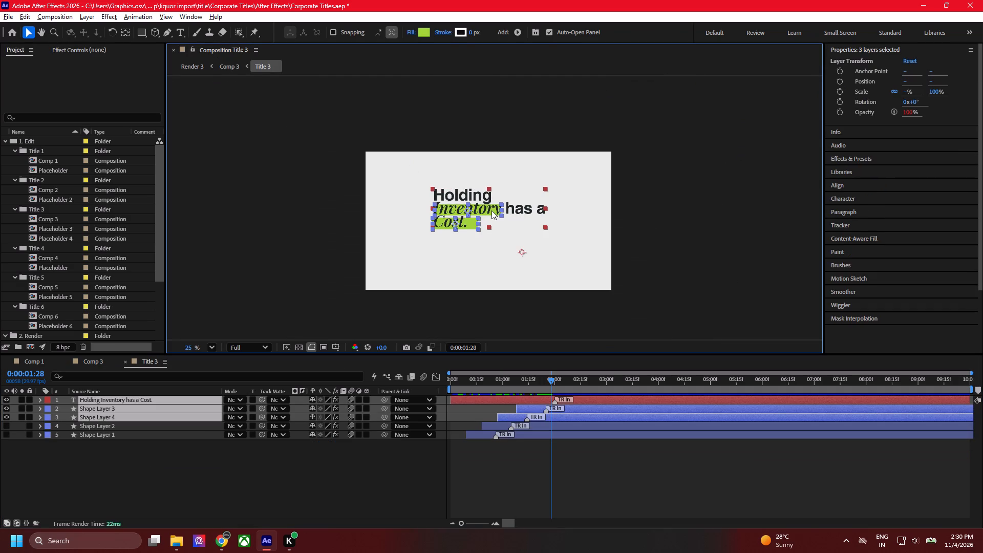
key(ctrl+s)
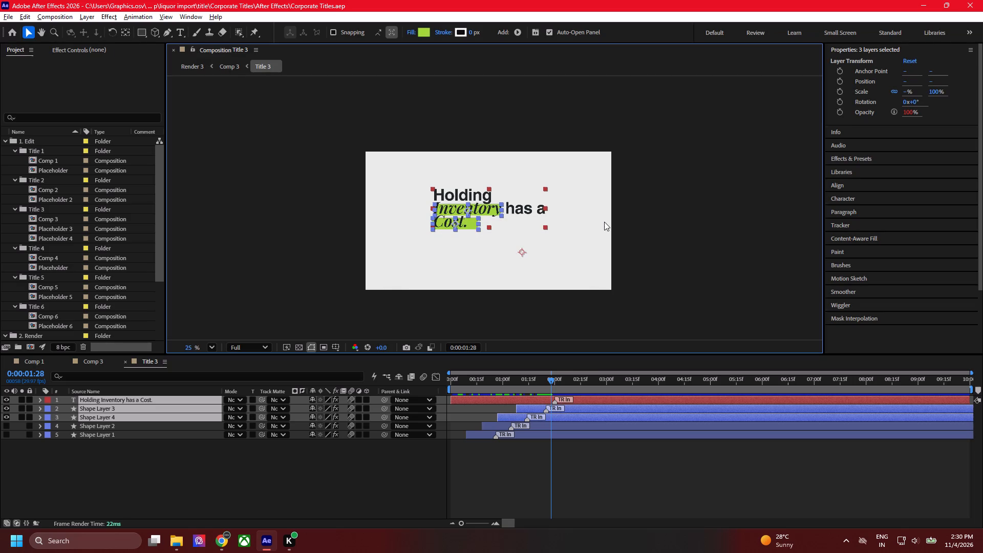
click(652, 261)
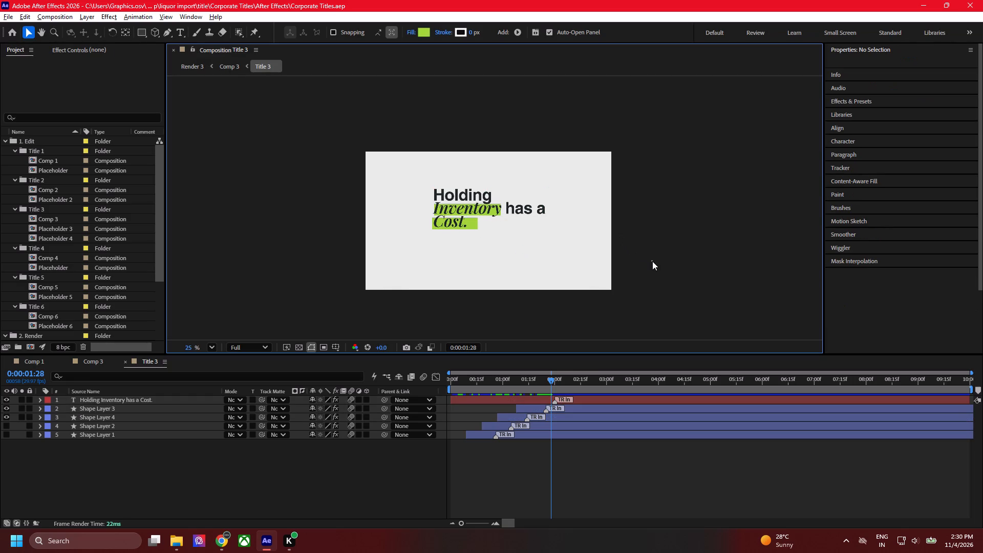
key(ctrl+s)
key(ctrl+s)
key(ctrl+s)
click(126, 365)
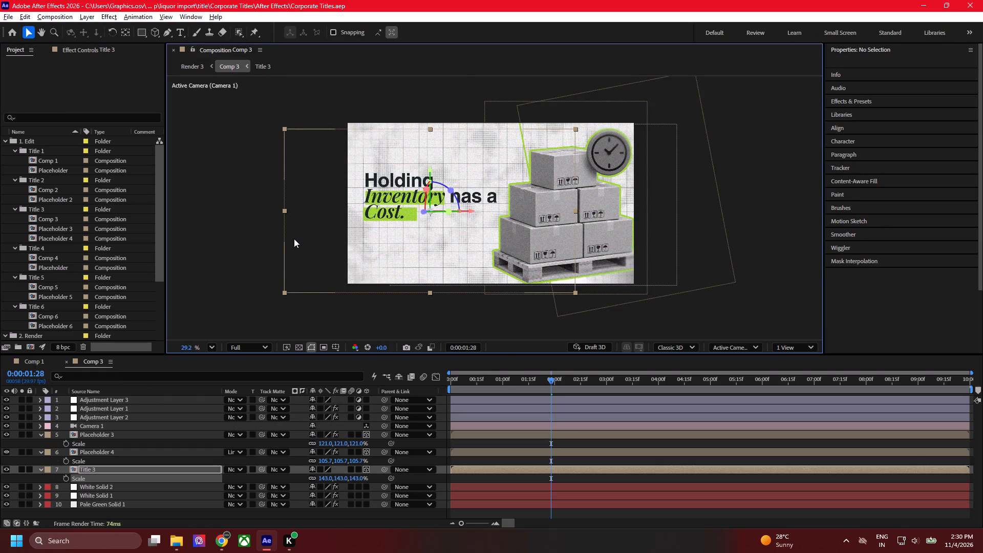
Nudge the Title 3 layer in Comp 3 down and to the right, to about X 402.3, Y 638.8.
key(shift+Down)
key(shift+Right)
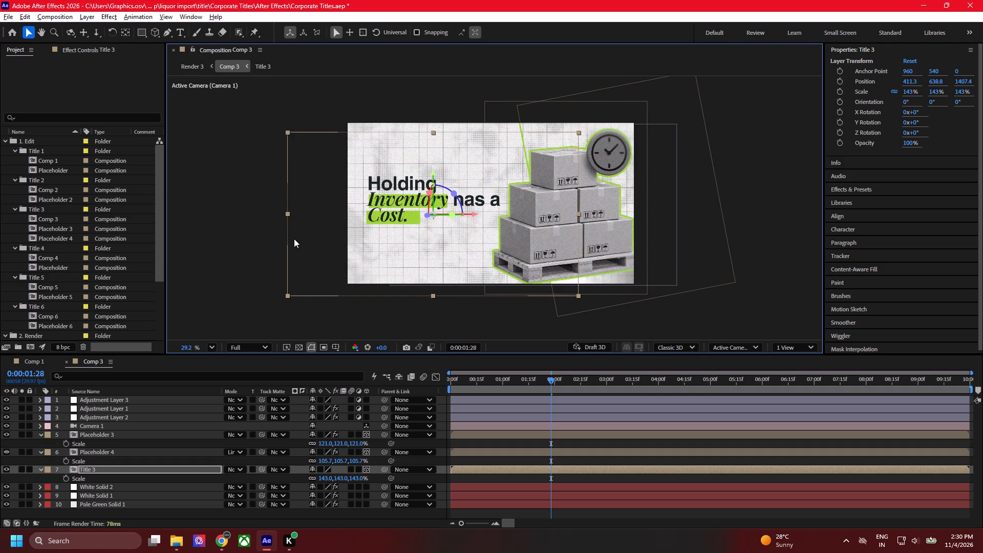
key(Left)
key(Left)
key(Left)
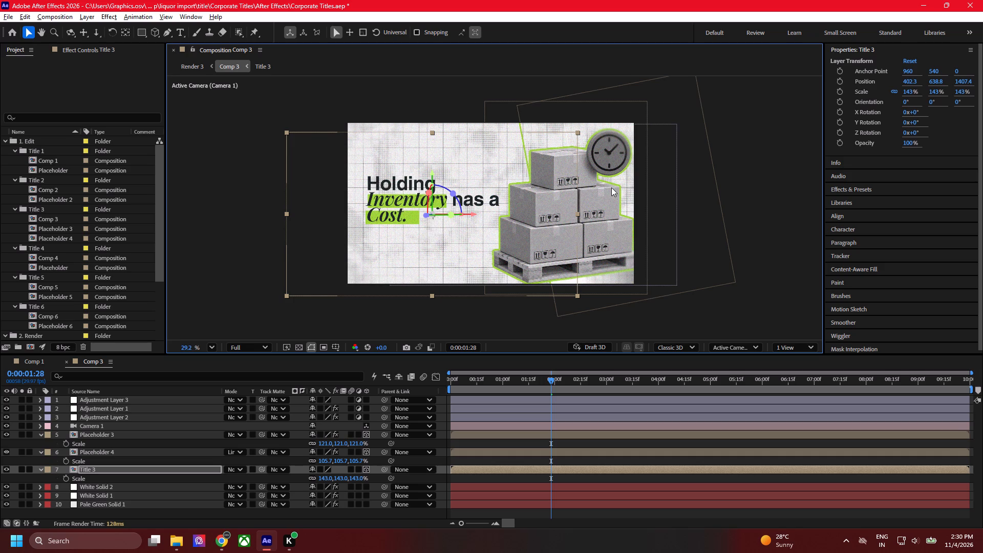
click(782, 158)
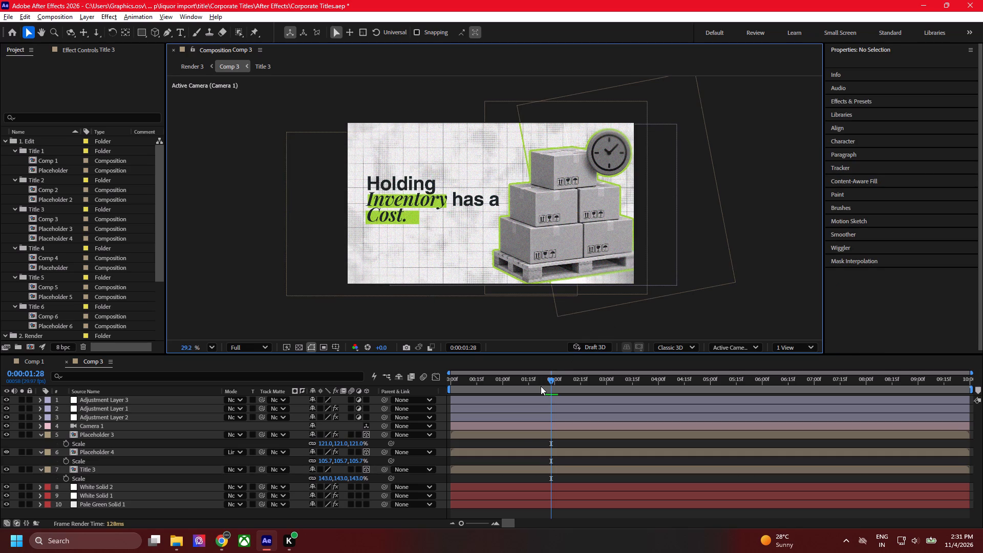
Scrub through Comp 3 to check the title beside the stacked boxes, and save the project.
drag(540, 387, 681, 422)
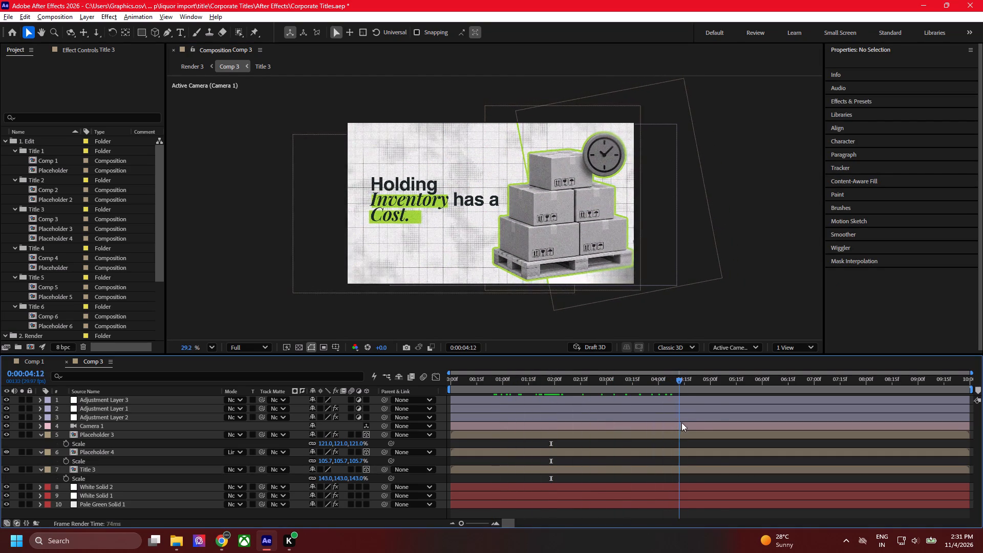
drag(681, 422, 738, 435)
click(763, 179)
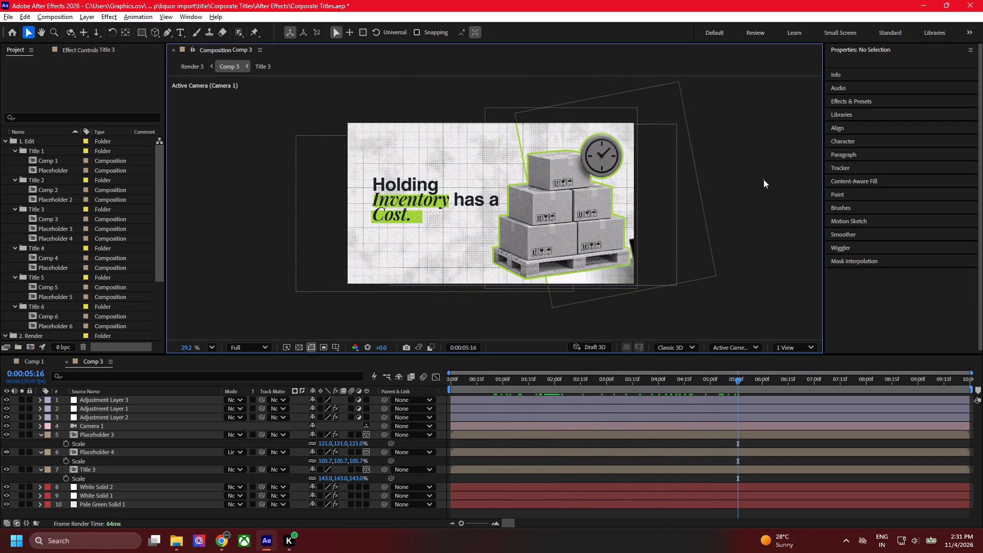
key(ctrl+s)
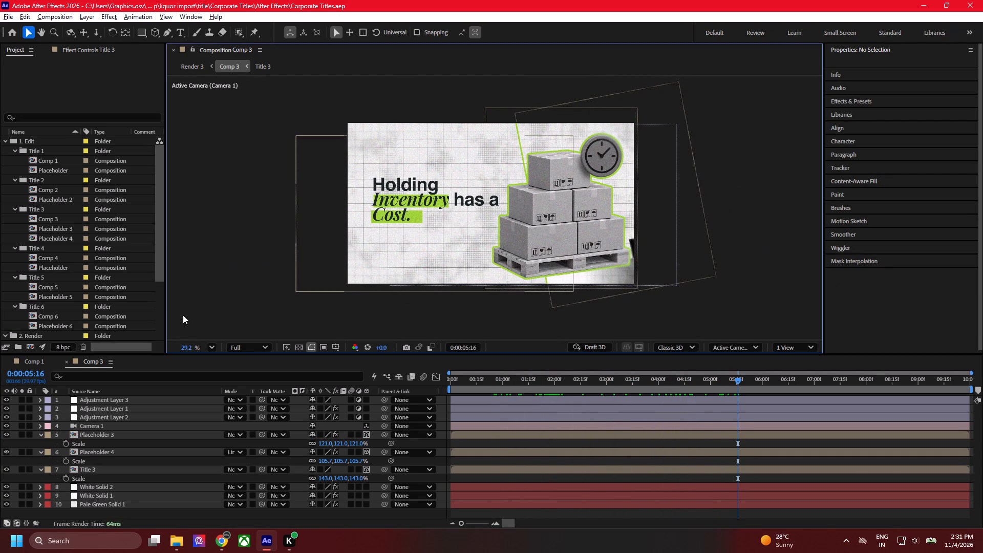
Collapse the Title 1 and Title 3 project folders and open Comp 4 from the Title 4 folder.
click(16, 150)
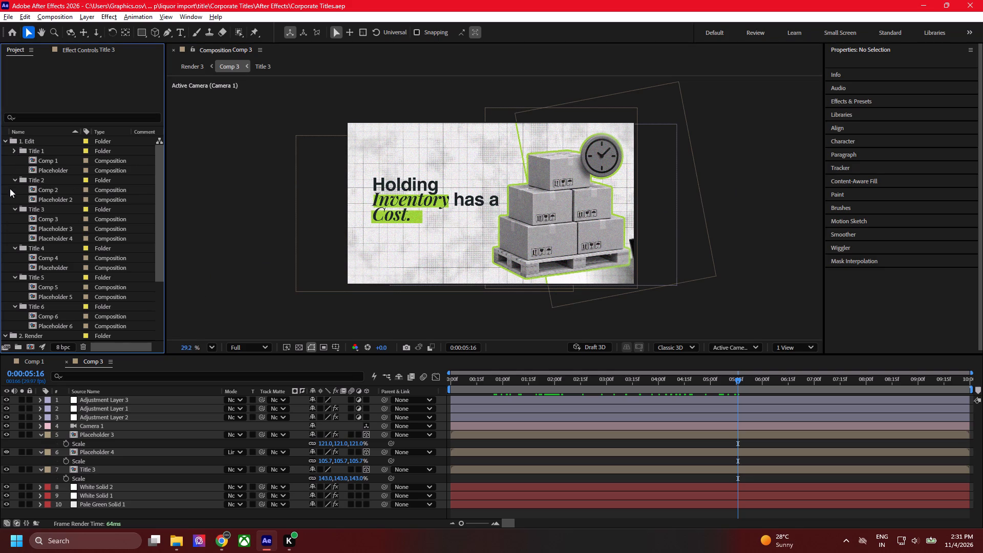
click(15, 190)
double_click(50, 207)
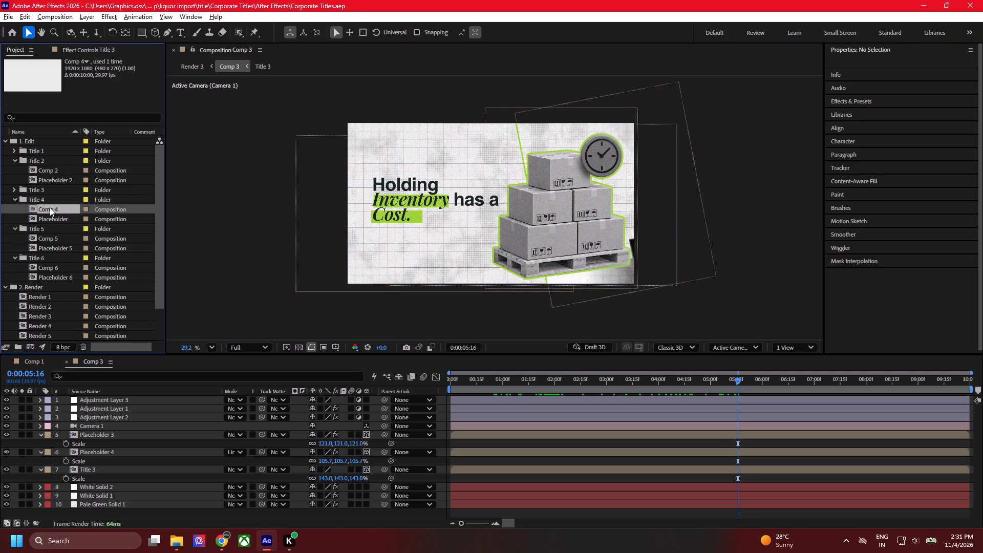
Scrub through Comp 4 to review how the green title card animates over the placeholder.
drag(484, 383, 493, 392)
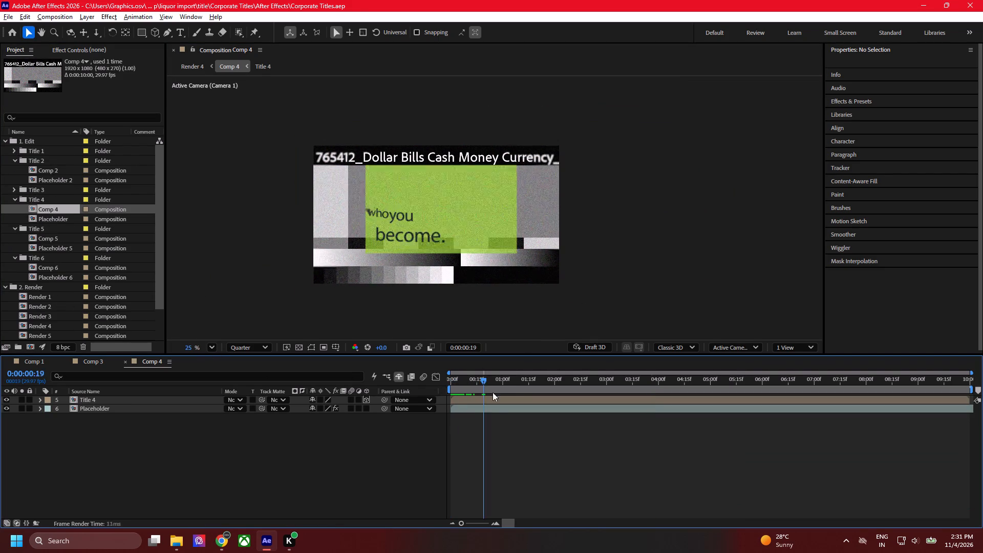
drag(493, 392, 644, 432)
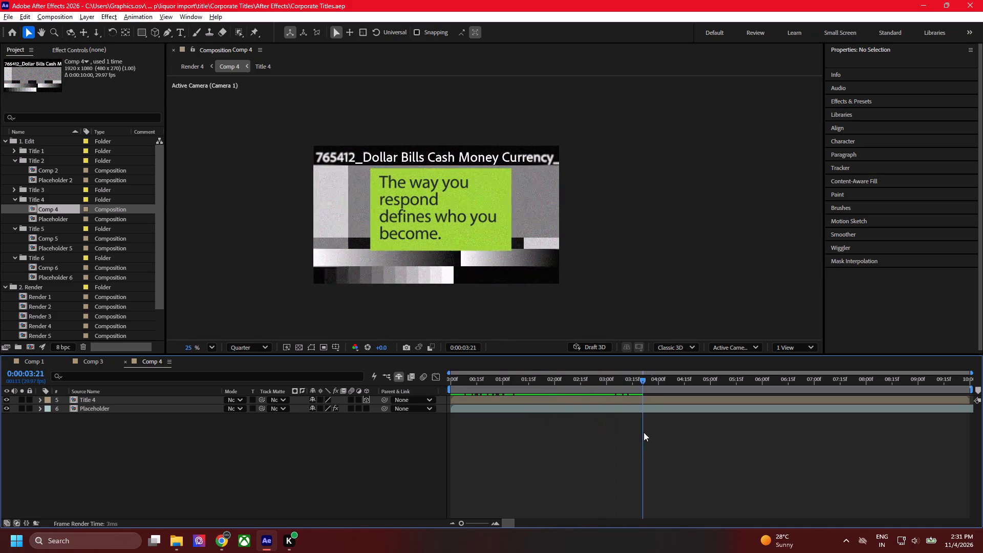
drag(644, 432, 501, 396)
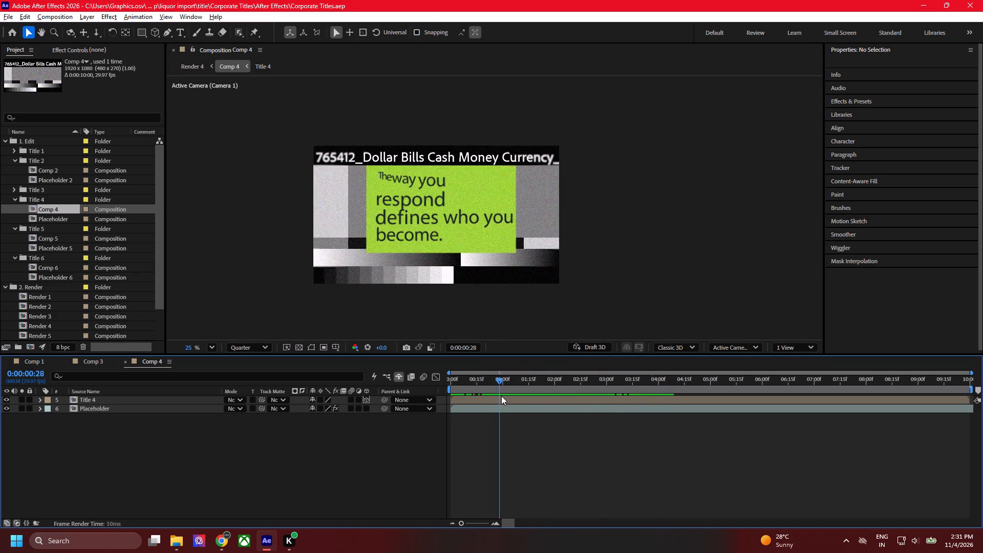
drag(501, 396, 575, 414)
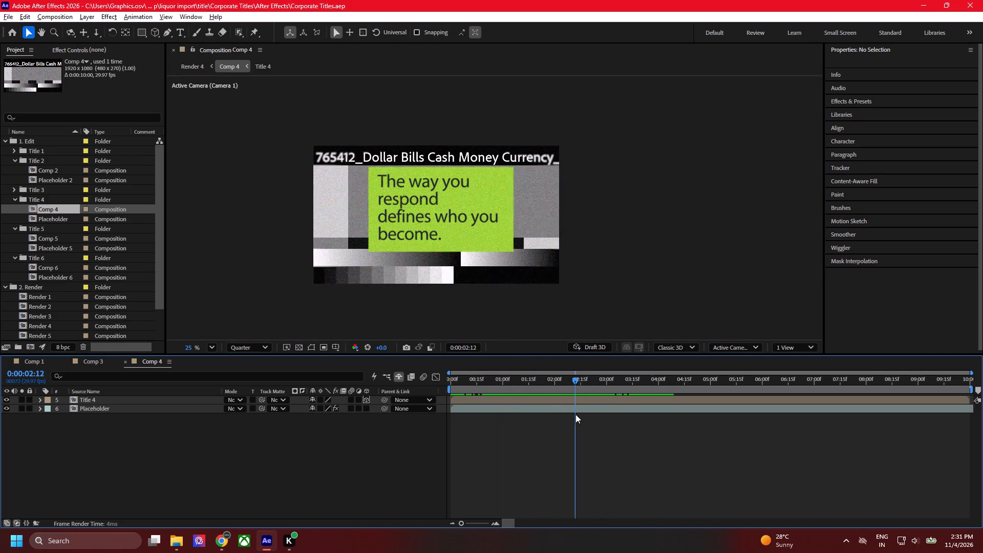
drag(575, 414, 581, 415)
Collapse the Title 4 project folder, open Comp 5 from the Title 5 folder, and close the Comp 4 timeline.
click(15, 200)
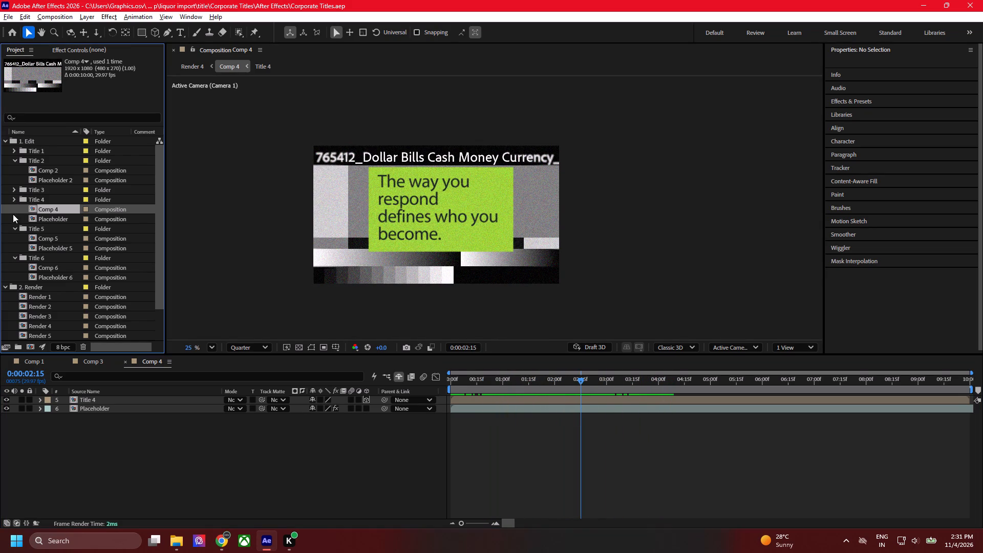
double_click(46, 221)
double_click(48, 215)
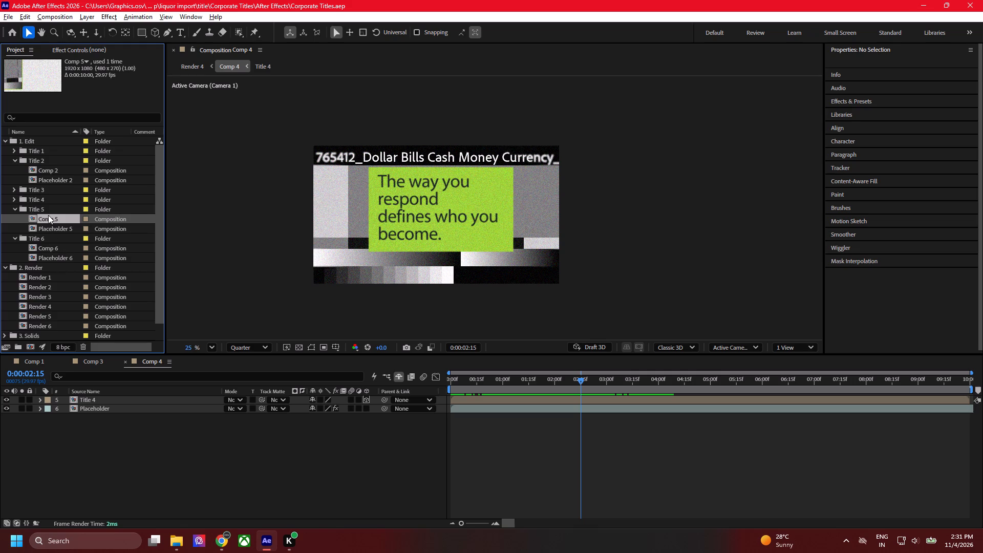
click(123, 360)
Scrub through Comp 5 to review the title and placeholder animation.
drag(467, 383, 530, 400)
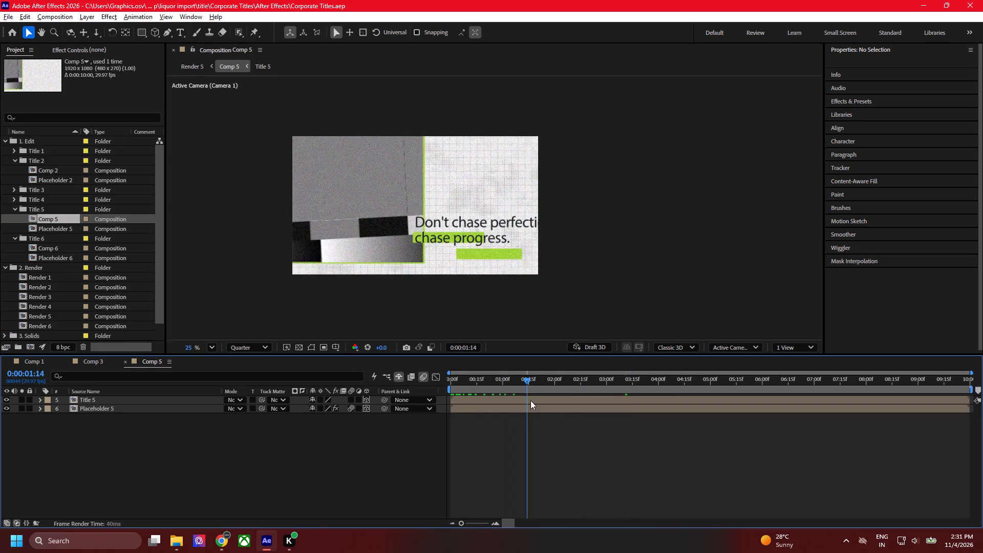
drag(530, 400, 633, 422)
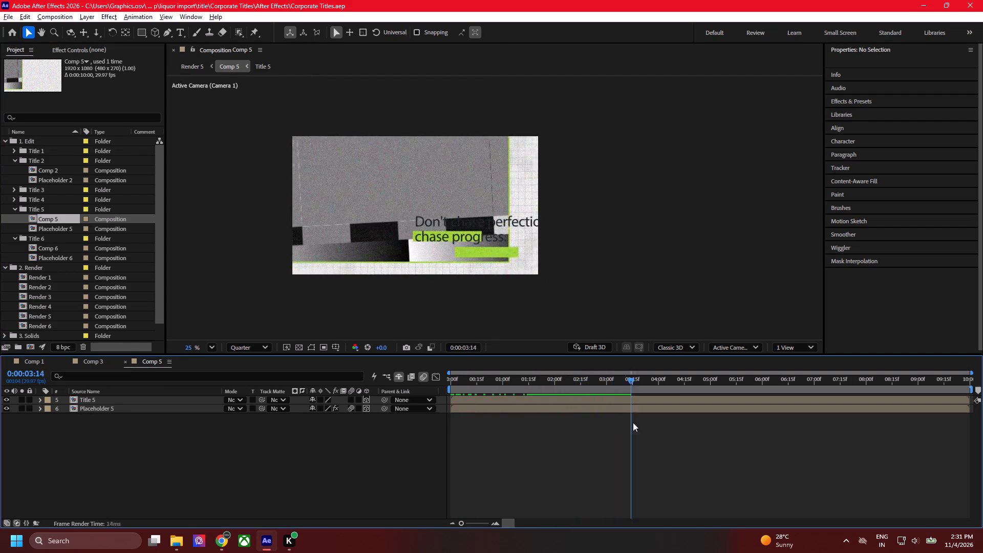
drag(633, 422, 852, 429)
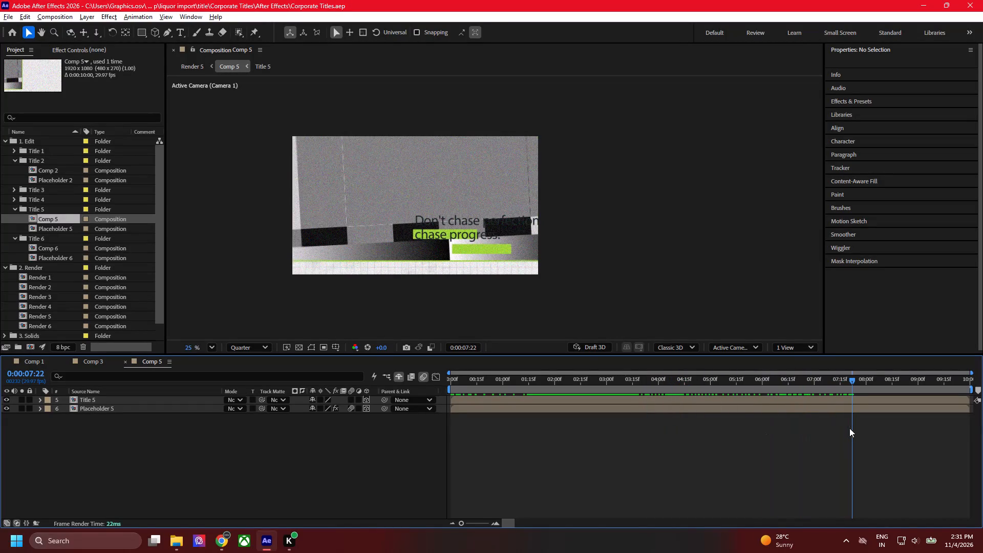
Open the Title 5 composition from Comp 5, select its text layer, and close the Comp 5 timeline.
click(505, 227)
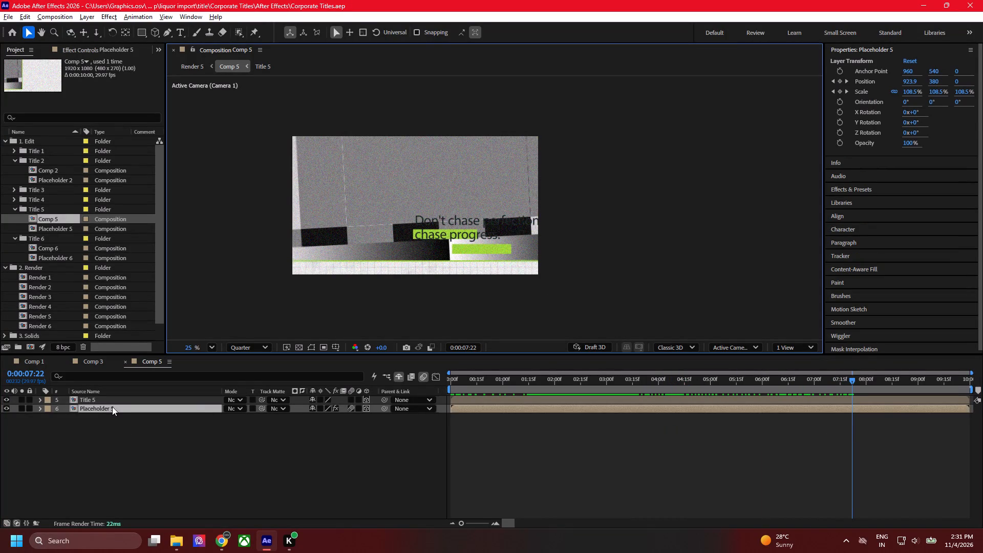
double_click(109, 401)
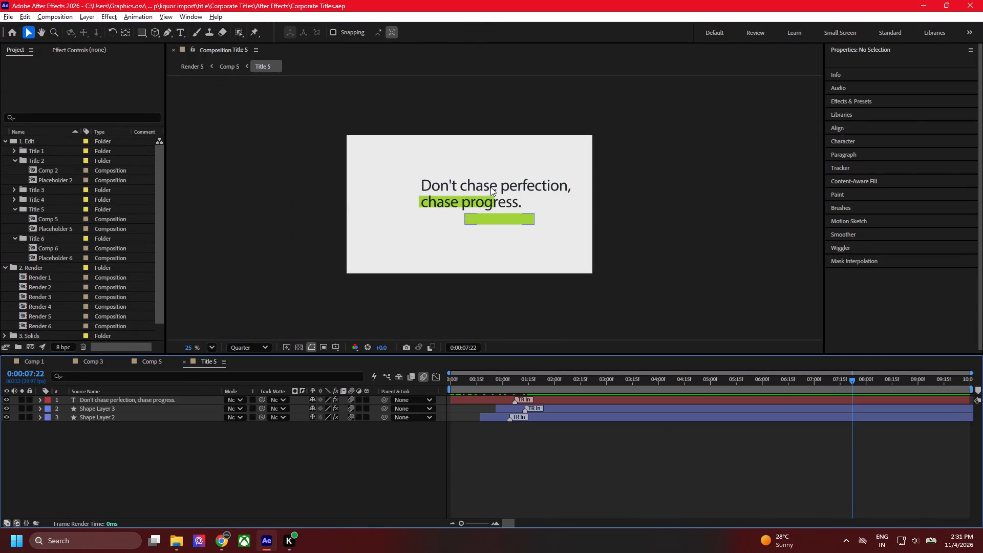
click(490, 187)
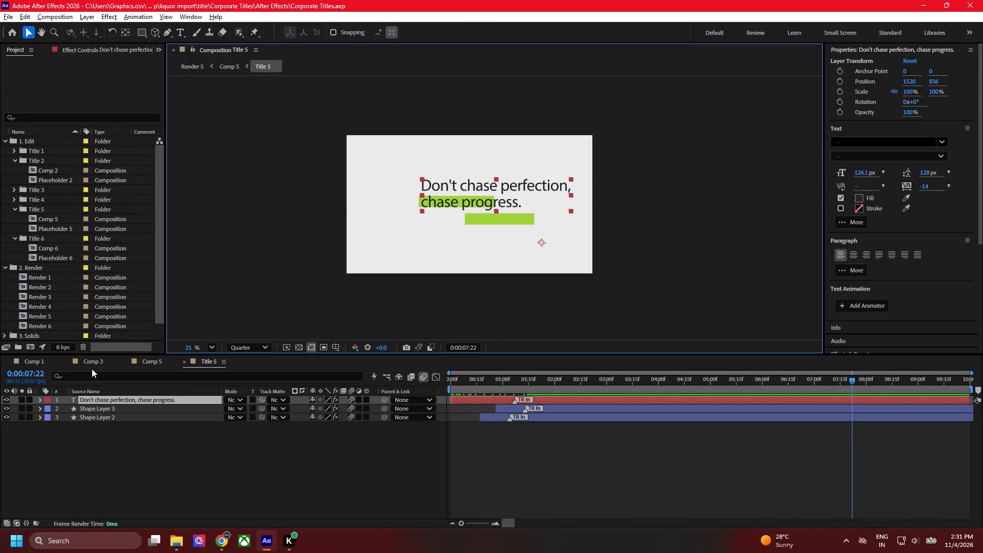
click(148, 359)
click(127, 365)
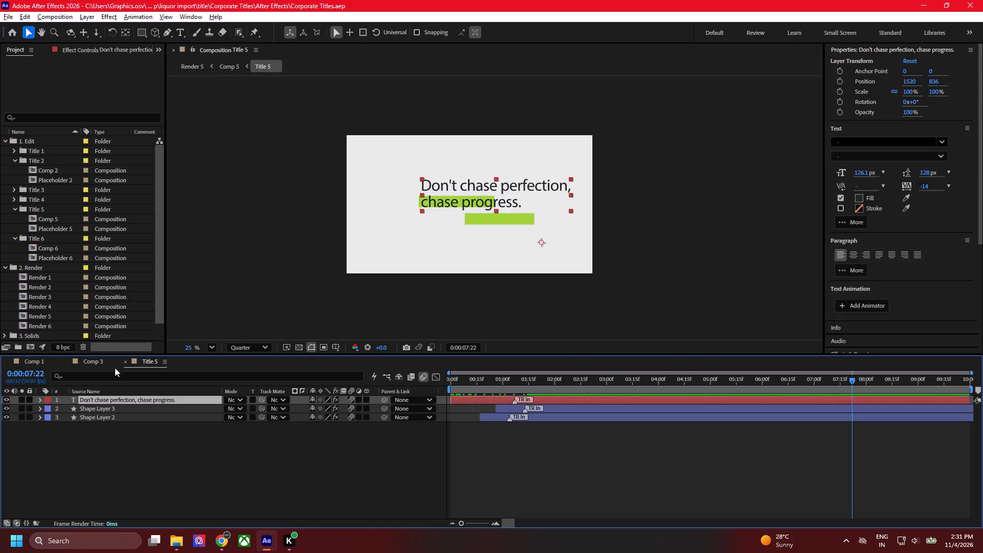
Copy the styled text "Holding Inventory has a Cost." from the Title 3 composition and paste it over all the text in Title 5.
click(92, 360)
double_click(121, 465)
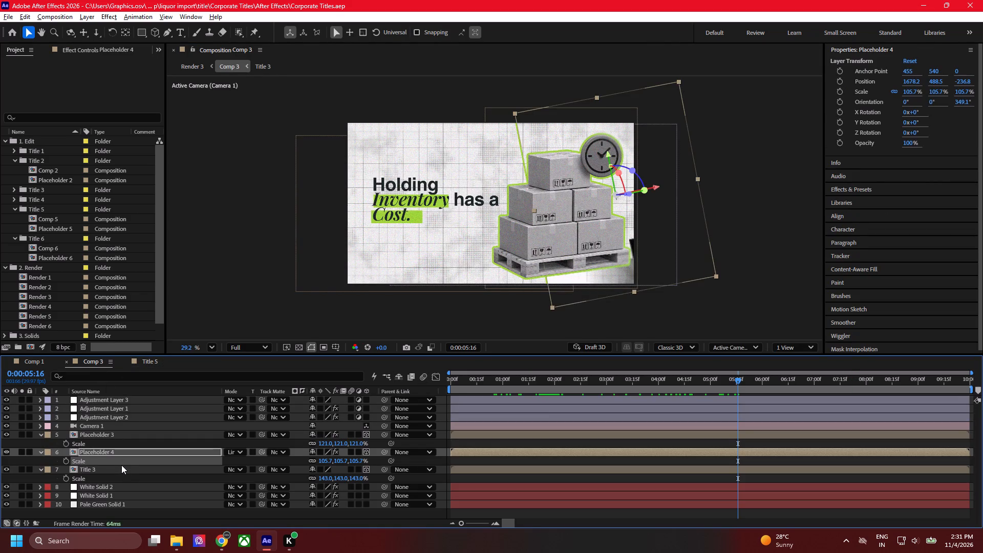
click(118, 466)
double_click(117, 469)
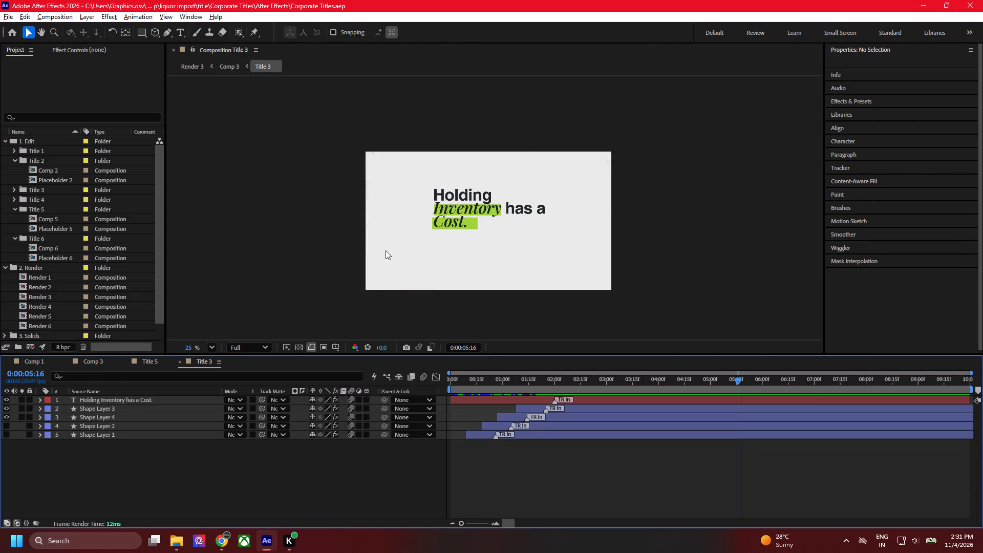
double_click(462, 200)
key(ctrl+c)
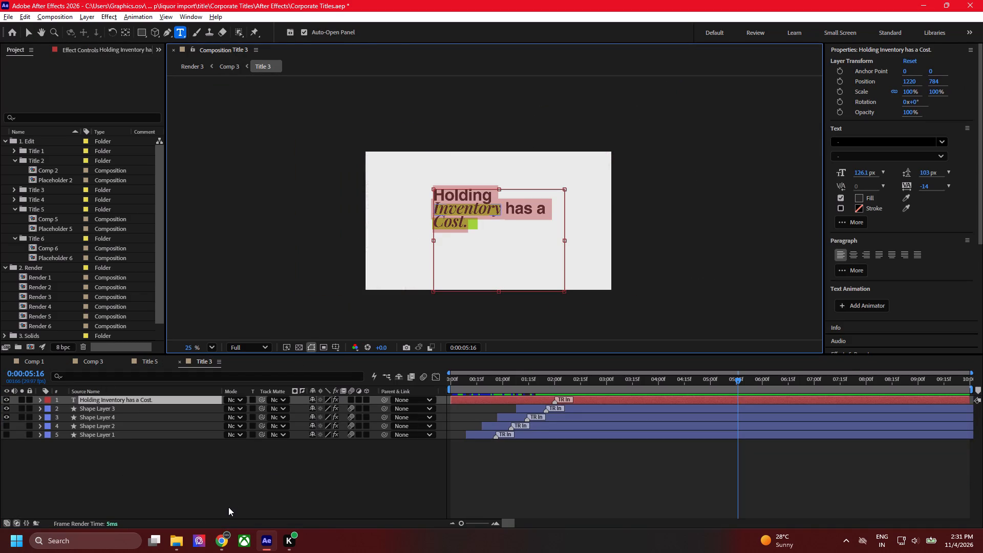
click(225, 507)
click(180, 360)
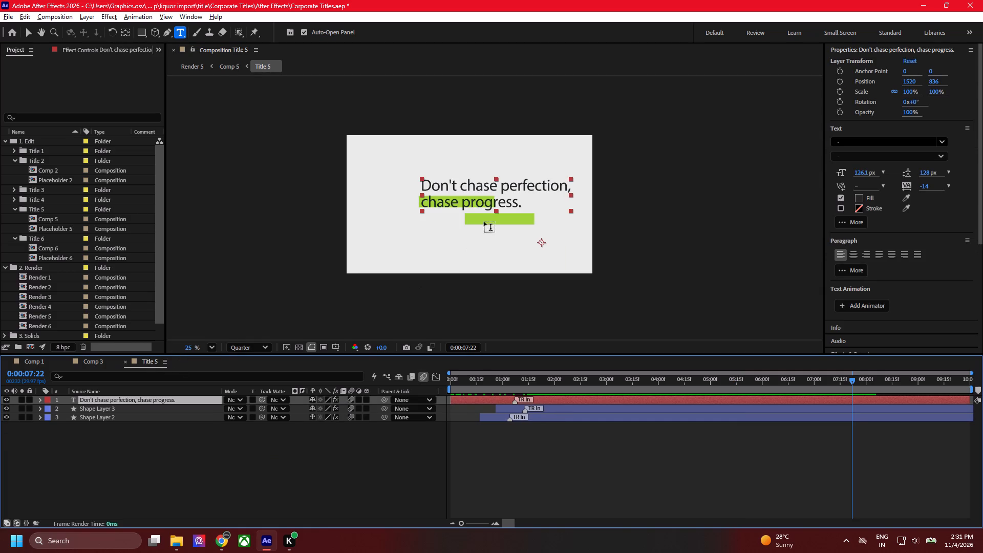
click(511, 187)
key(ctrl+a)
key(ctrl+v)
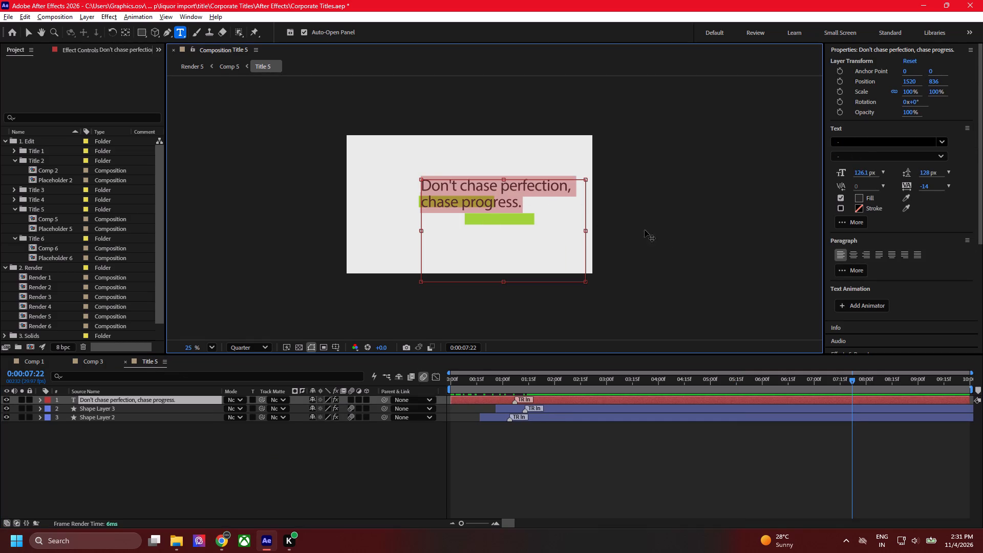
click(676, 235)
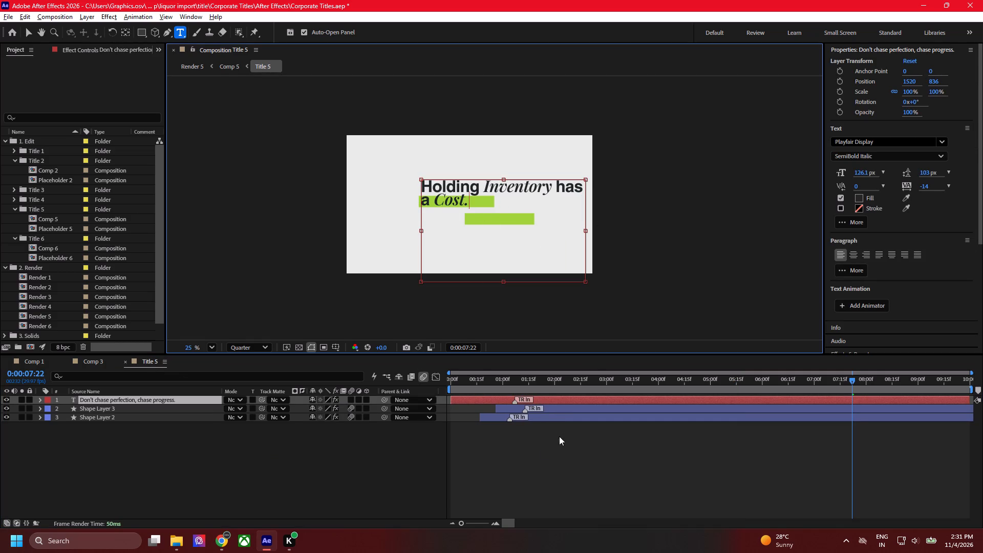
click(528, 475)
click(402, 475)
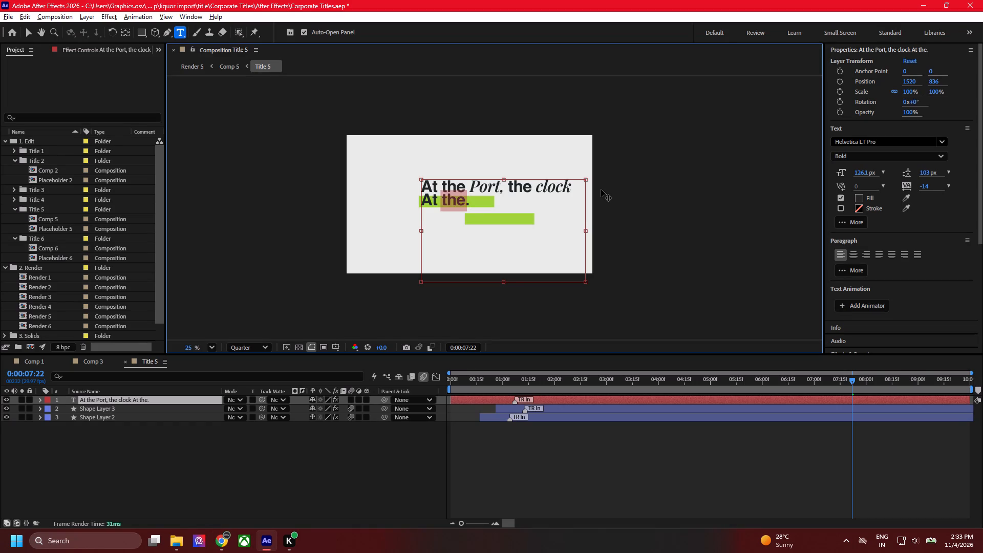
key(ctrl+shift+Left)
text(never stops)
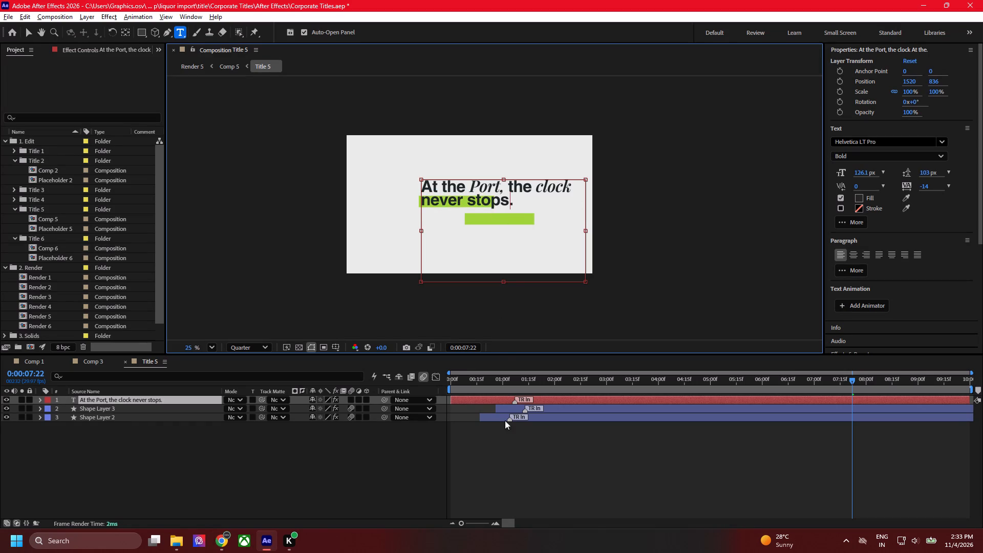
Break the Title 5 text into three lines: "At the Port,", "the clock never" and "stops.".
click(510, 188)
key(BackSpace)
key(Return)
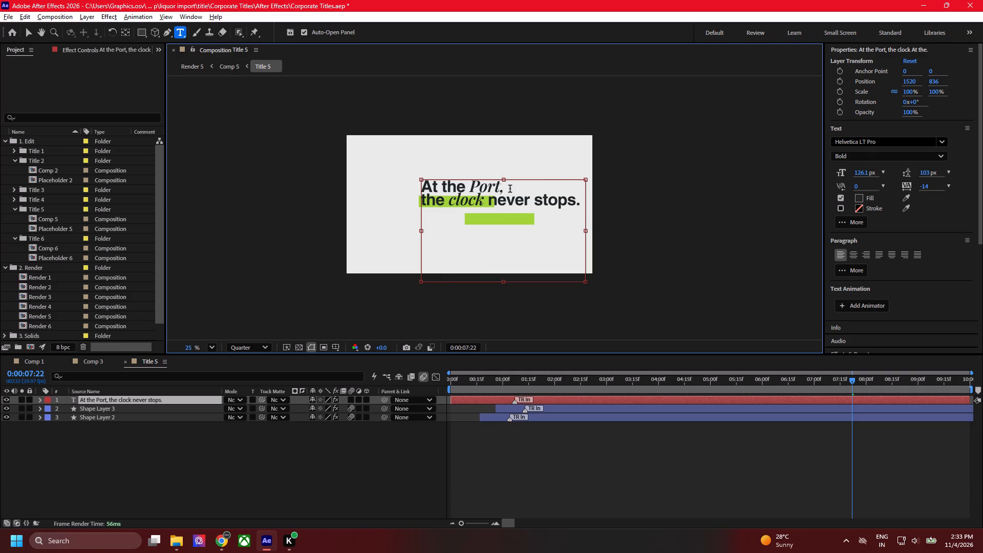
click(535, 199)
click(489, 204)
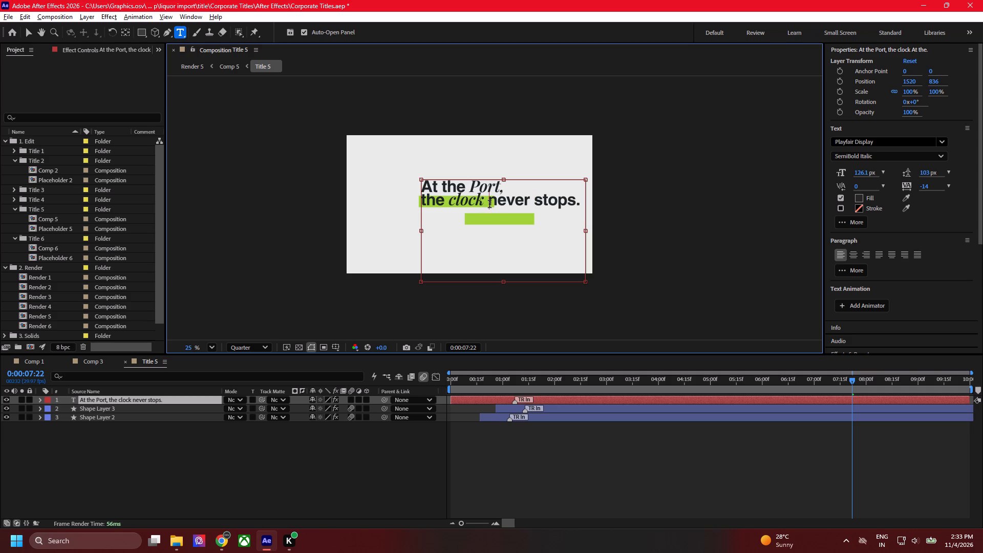
key(Right)
key(Right)
key(Right)
key(Right)
key(Right)
key(Right)
key(BackSpace)
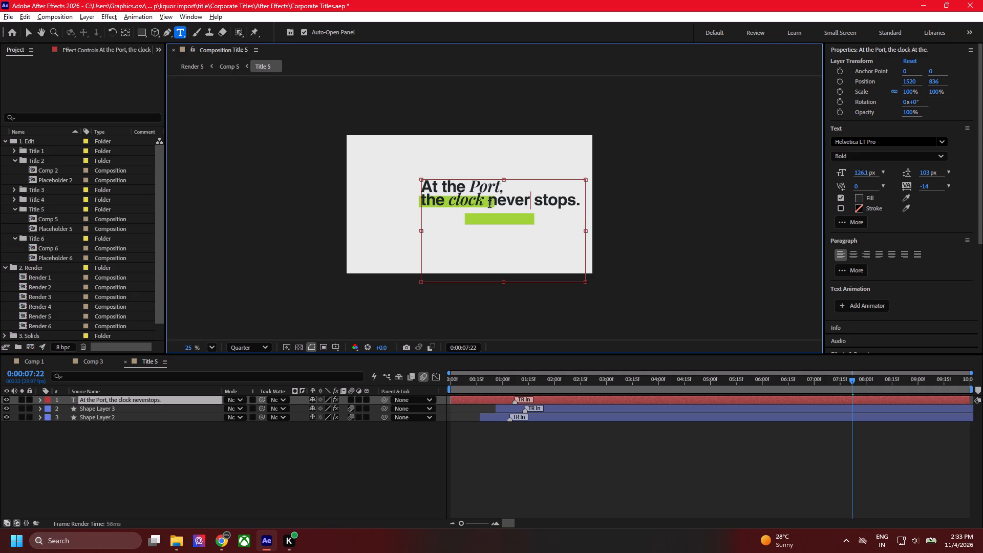
key(Return)
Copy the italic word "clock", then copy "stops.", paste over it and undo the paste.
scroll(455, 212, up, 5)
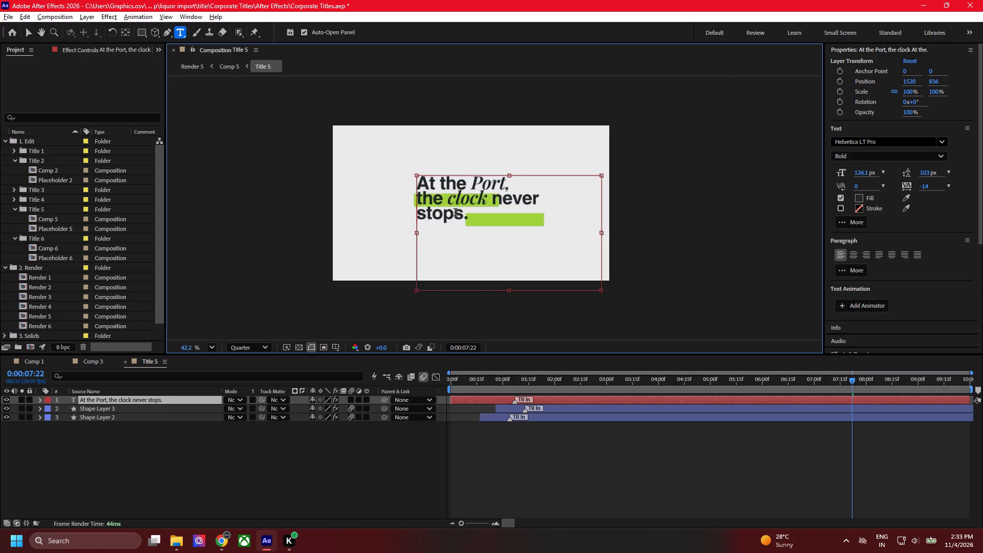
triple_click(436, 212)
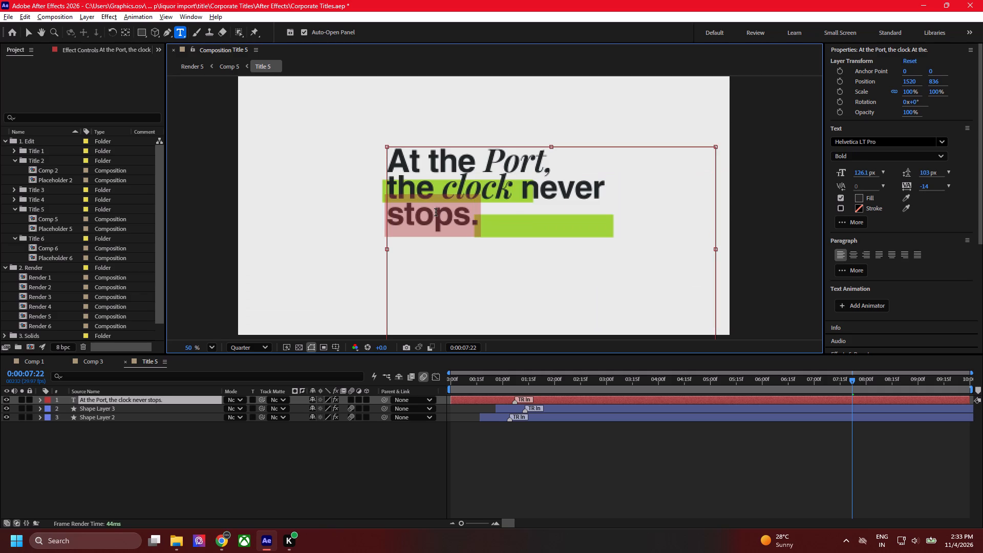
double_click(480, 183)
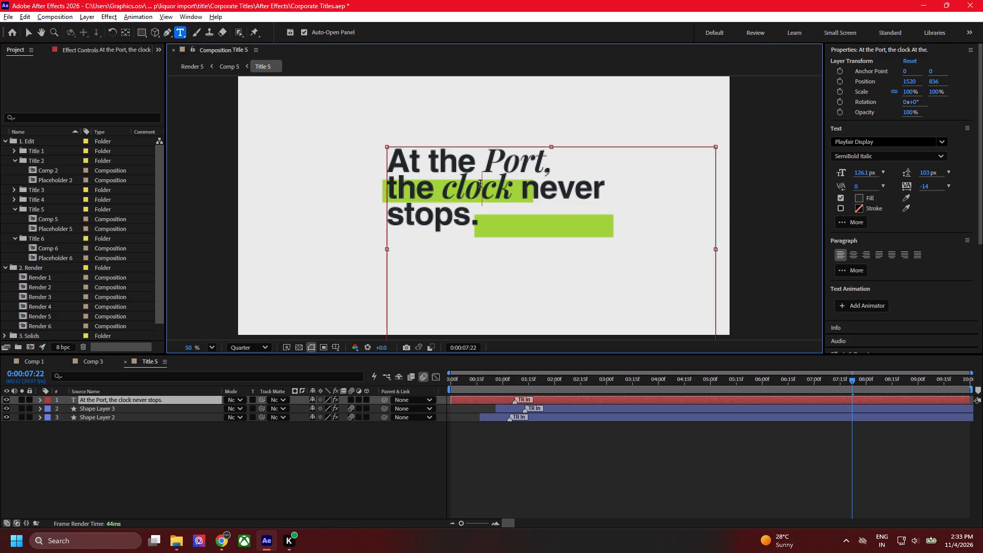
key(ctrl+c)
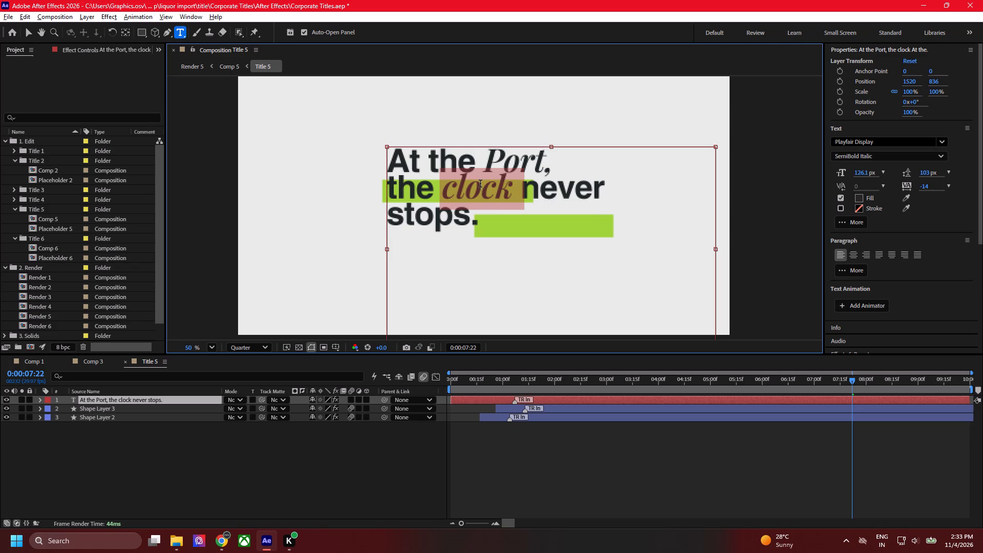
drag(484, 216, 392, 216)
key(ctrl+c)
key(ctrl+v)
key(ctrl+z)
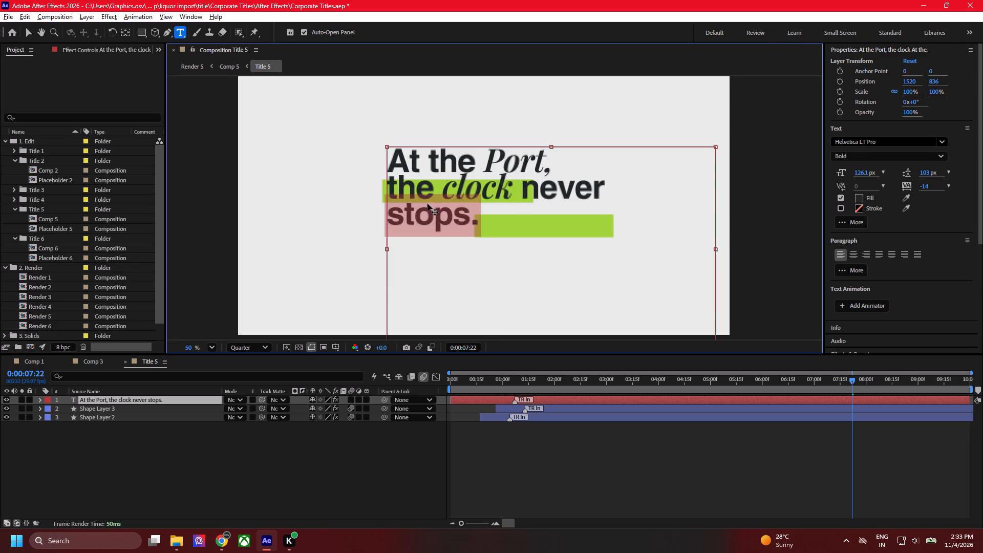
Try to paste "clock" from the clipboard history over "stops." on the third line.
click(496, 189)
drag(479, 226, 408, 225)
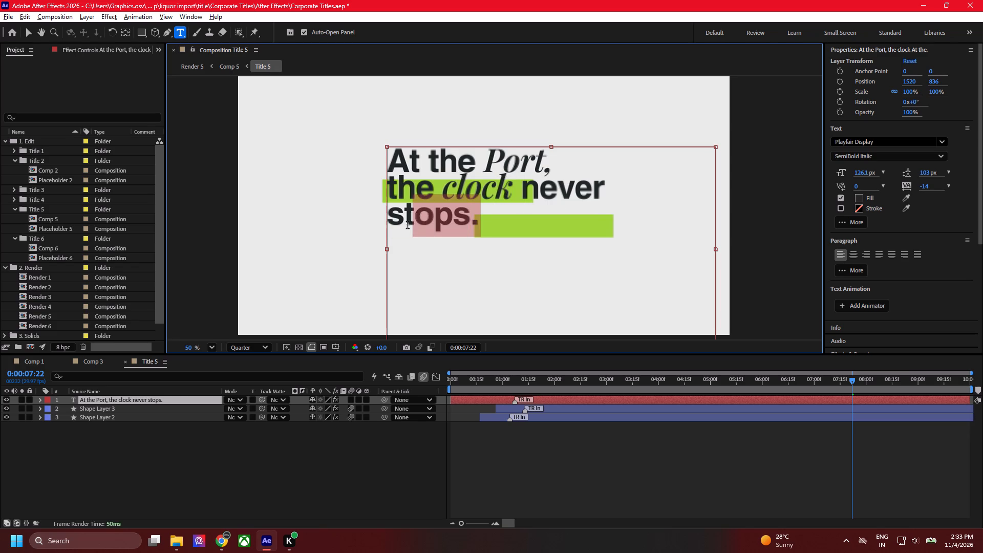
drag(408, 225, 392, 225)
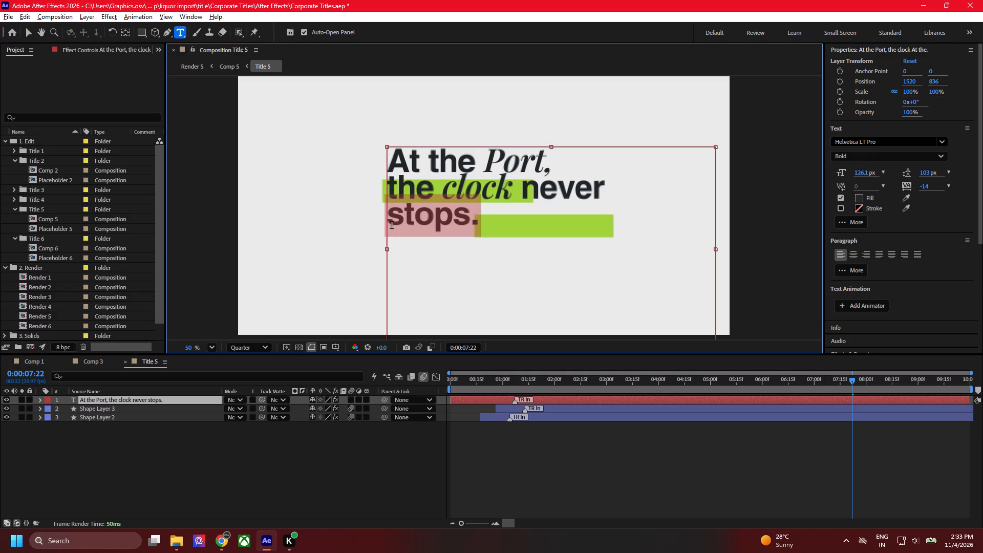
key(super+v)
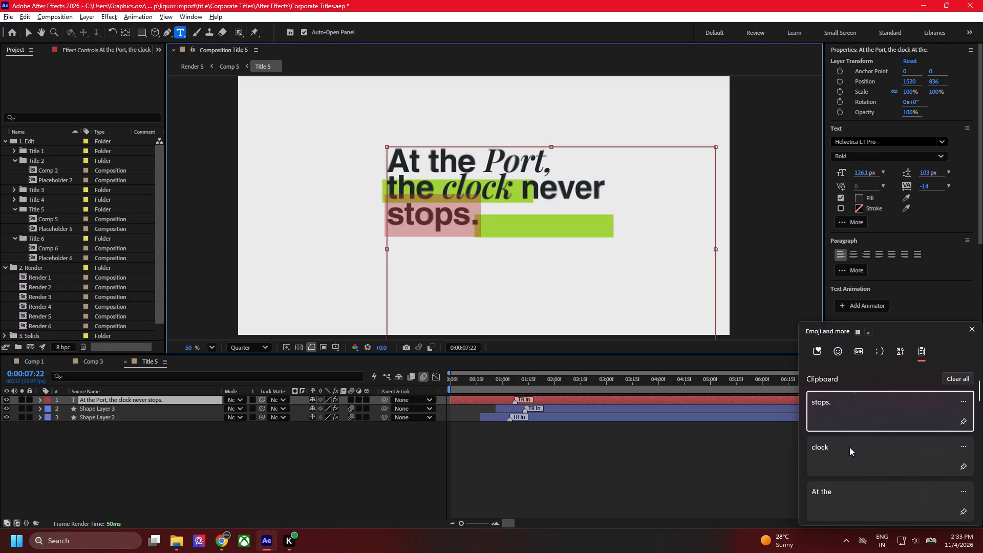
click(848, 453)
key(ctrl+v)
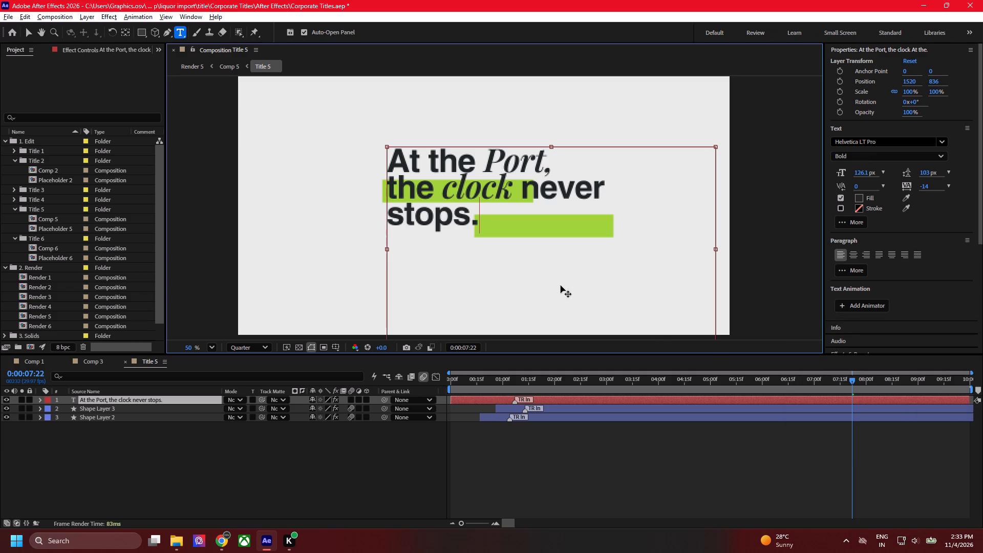
Replace "stops." on the third line with "stop." in the Playfair Display SemiBold Italic style copied from "clock".
double_click(481, 190)
key(ctrl+c)
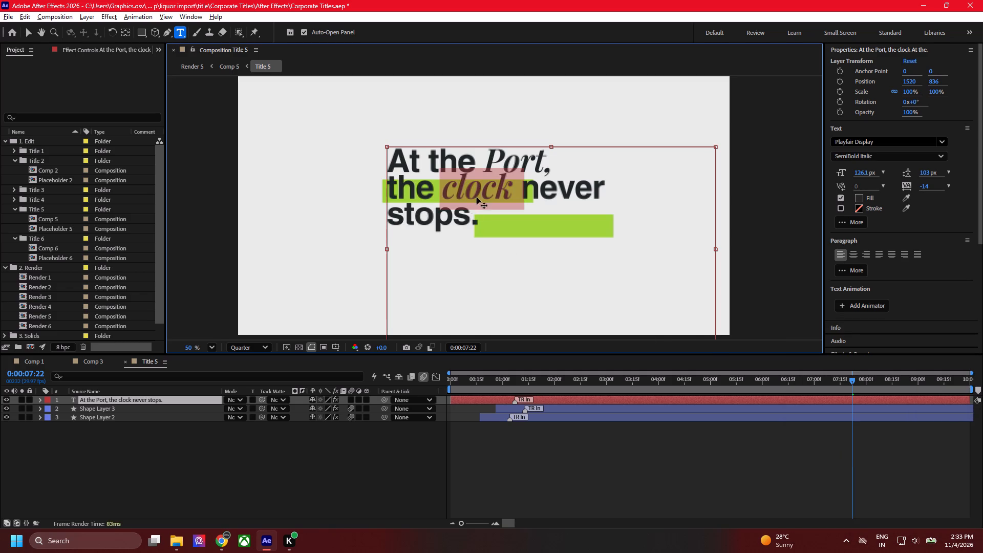
drag(395, 217, 484, 233)
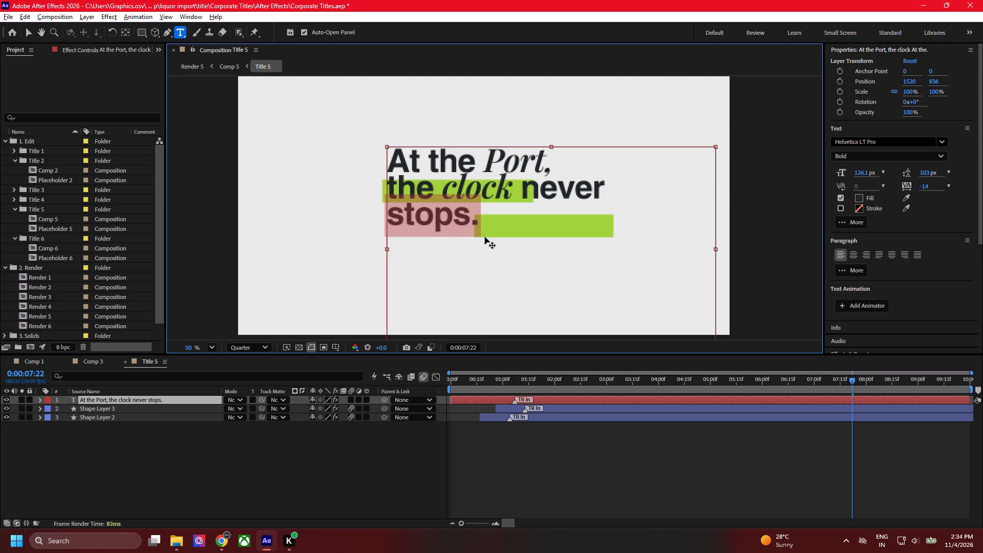
key(ctrl+v)
key(BackSpace)
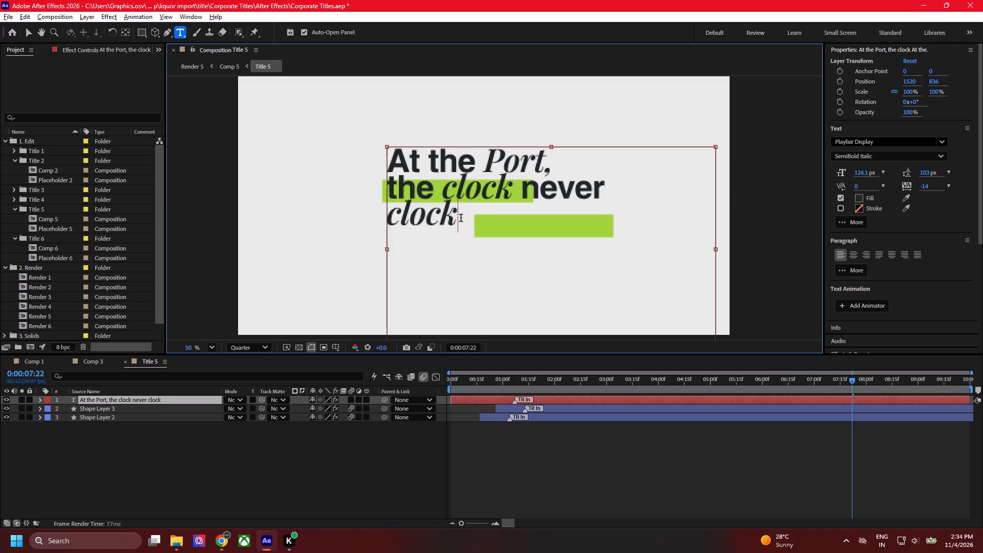
key(BackSpace)
key(BackSpace)
key(BackSpace)
key(BackSpace)
key(BackSpace)
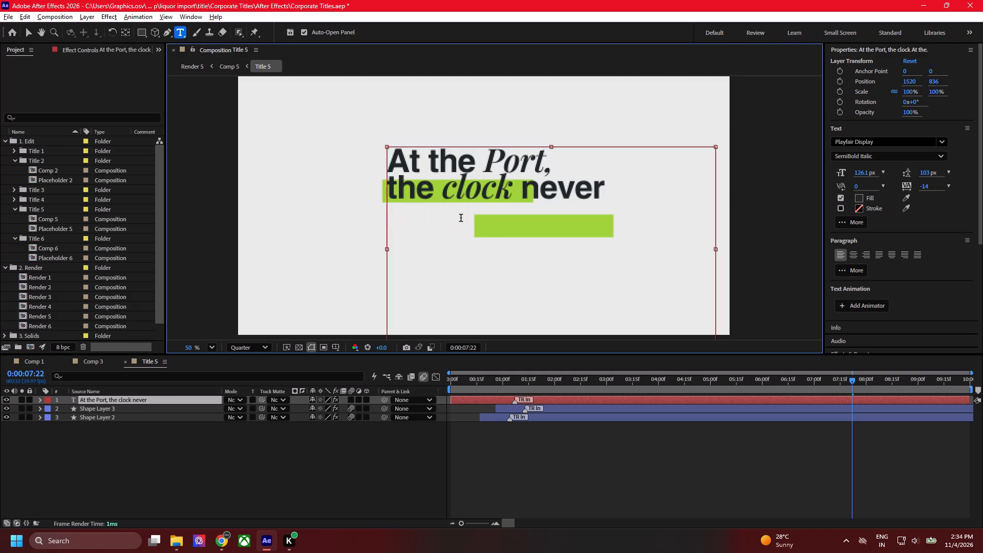
text(stop)
key(period)
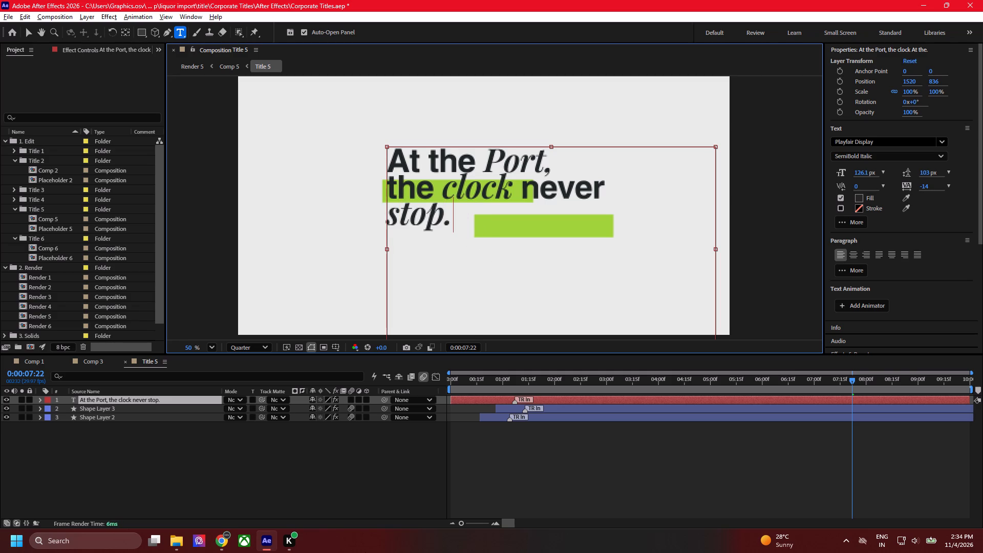
click(341, 494)
key(v)
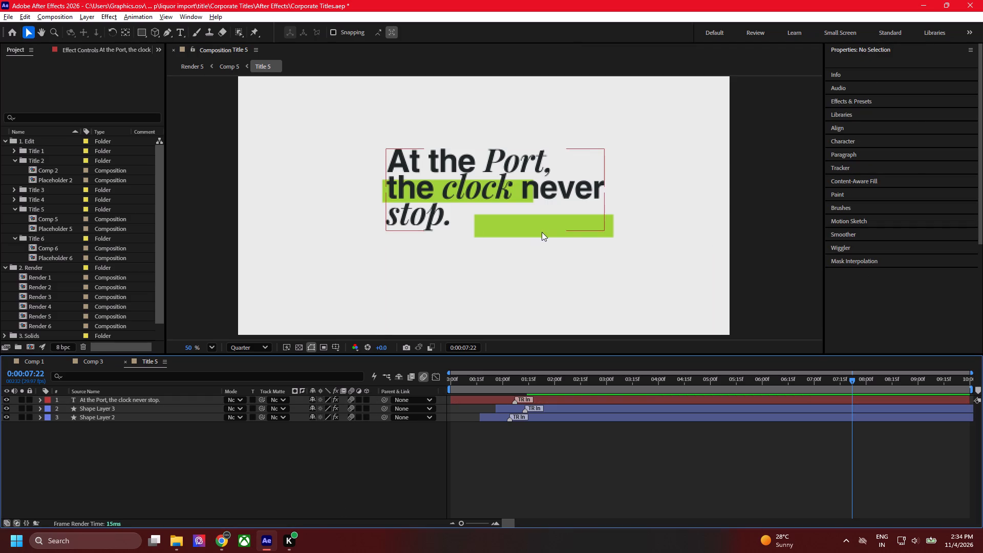
Move the Shape Layer 3 highlight bar behind "stop." and narrow it to about 68% horizontal scale to fit the word.
click(529, 234)
drag(529, 234, 437, 228)
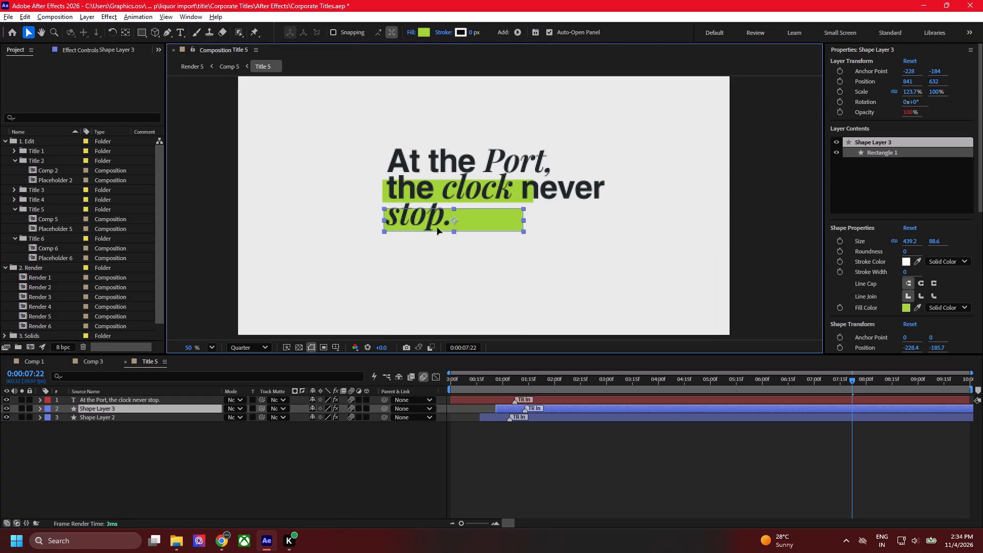
drag(437, 228, 441, 226)
drag(525, 220, 494, 220)
drag(473, 224, 441, 224)
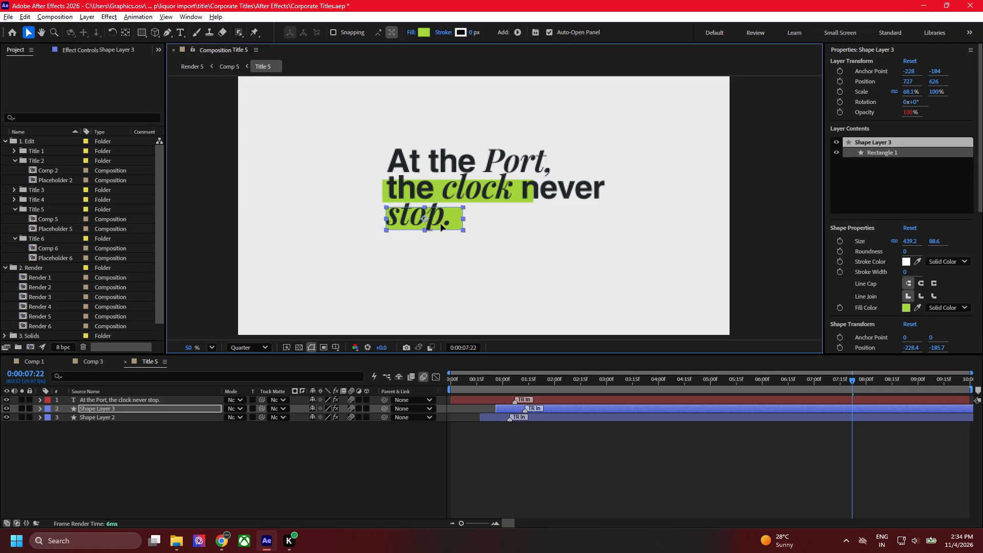
drag(441, 224, 438, 224)
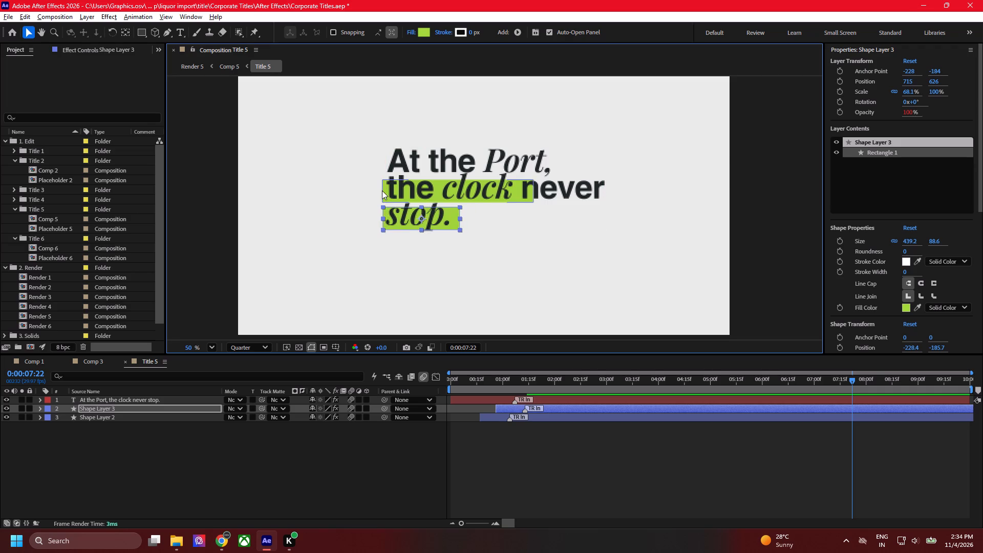
Narrow the Shape Layer 2 highlight bar to about 64% horizontal scale and align it behind "clock" only.
click(382, 190)
drag(382, 192, 410, 198)
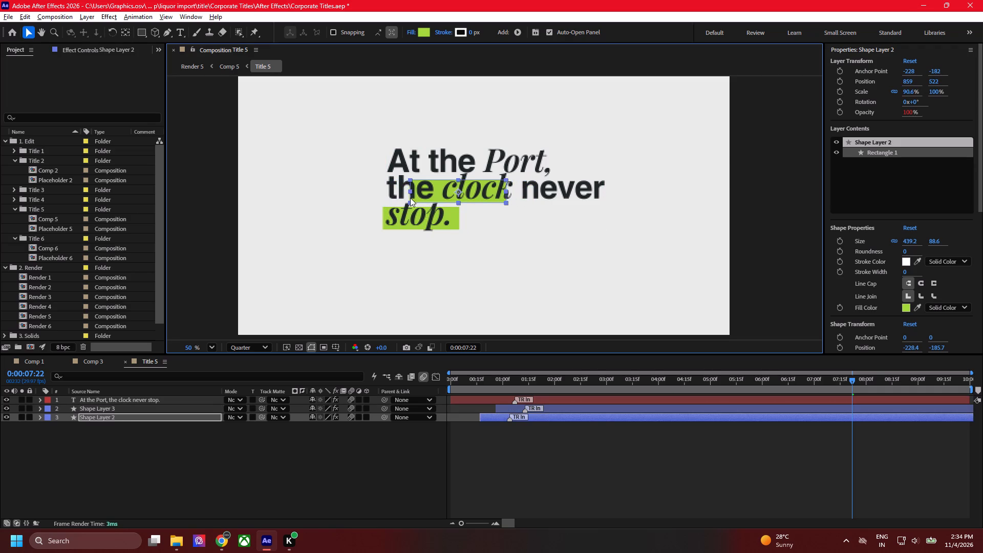
drag(410, 198, 425, 201)
drag(474, 189, 488, 192)
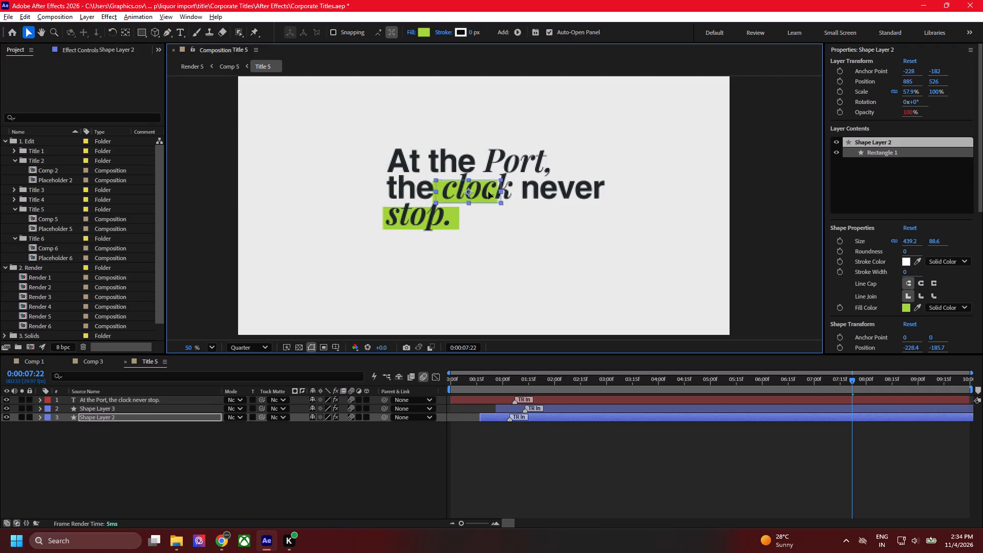
drag(488, 192, 494, 193)
click(511, 193)
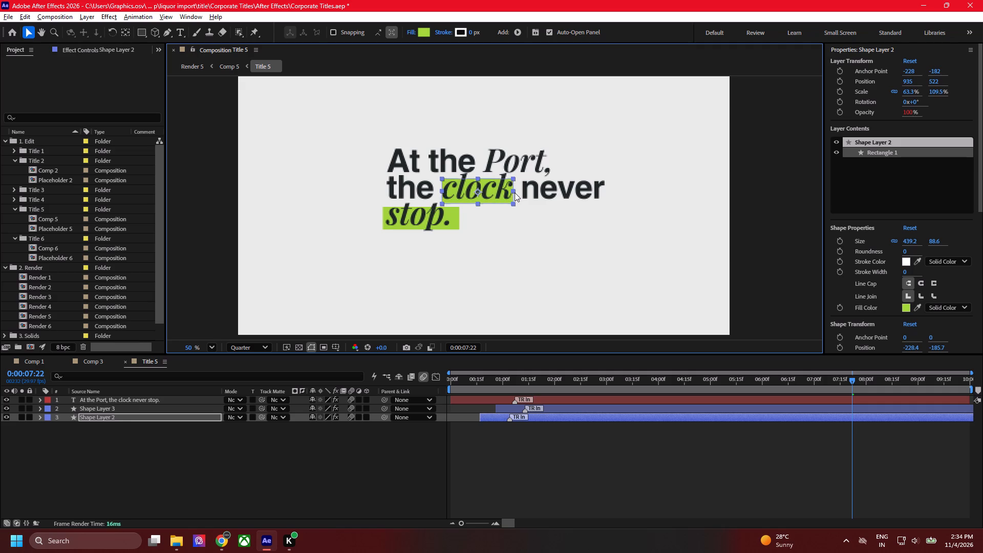
Duplicate the "stop." highlight bar, place the copy behind "Port," and save the project.
click(381, 227)
click(384, 227)
alt+click(384, 226)
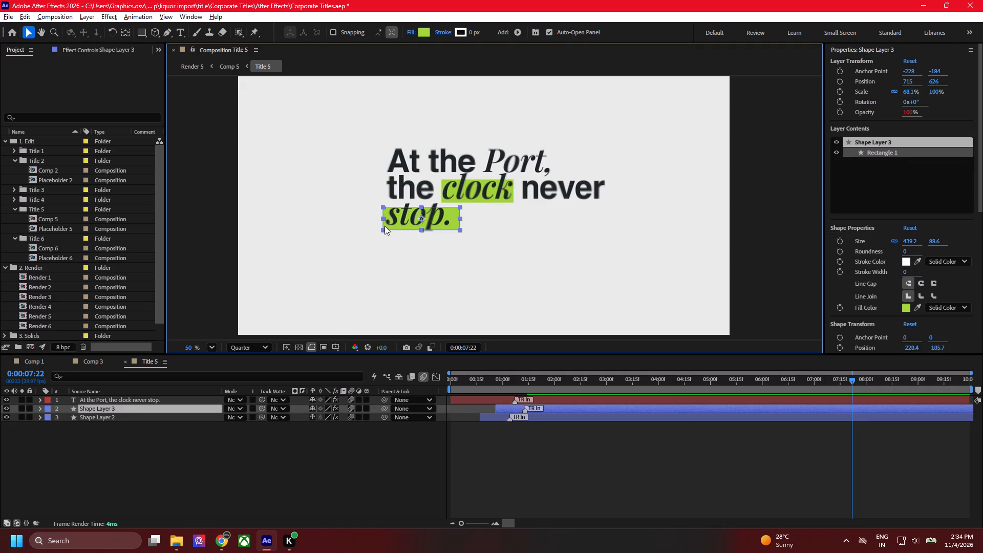
key(ctrl+d)
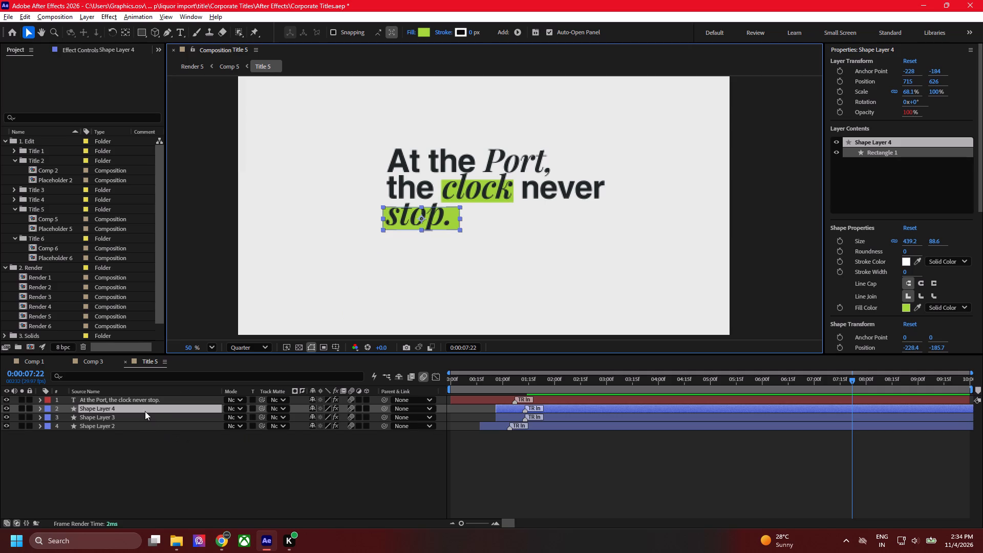
drag(383, 225, 459, 174)
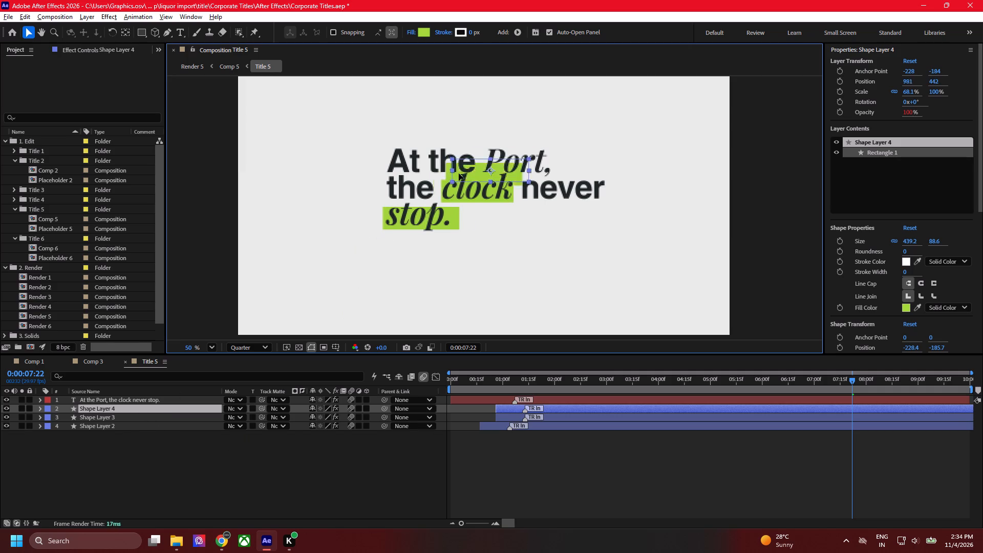
drag(459, 174, 485, 170)
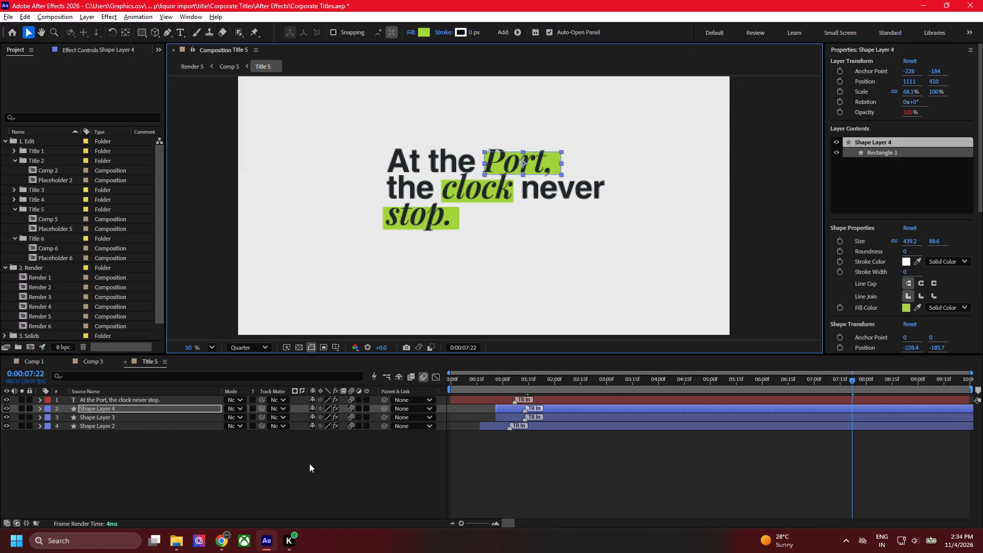
click(309, 463)
key(ctrl+s)
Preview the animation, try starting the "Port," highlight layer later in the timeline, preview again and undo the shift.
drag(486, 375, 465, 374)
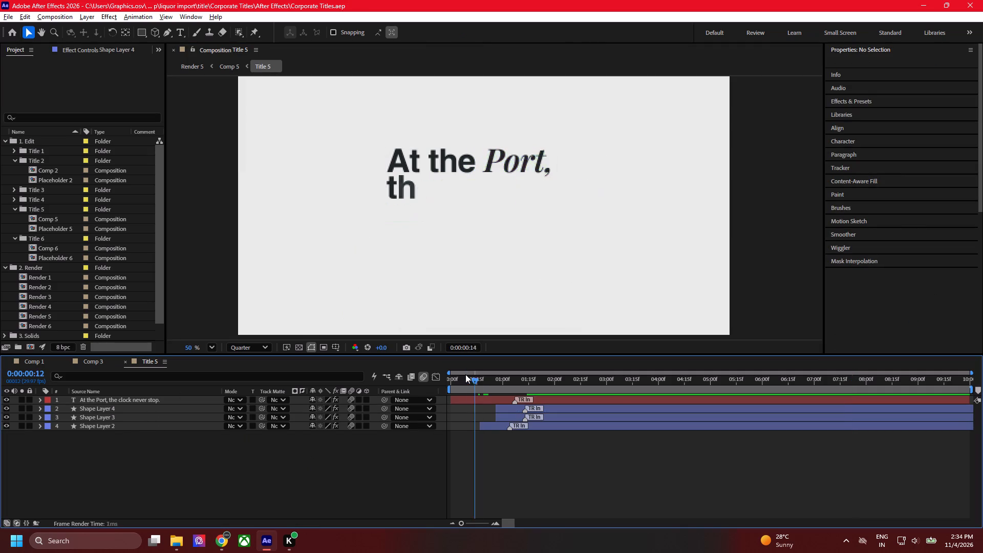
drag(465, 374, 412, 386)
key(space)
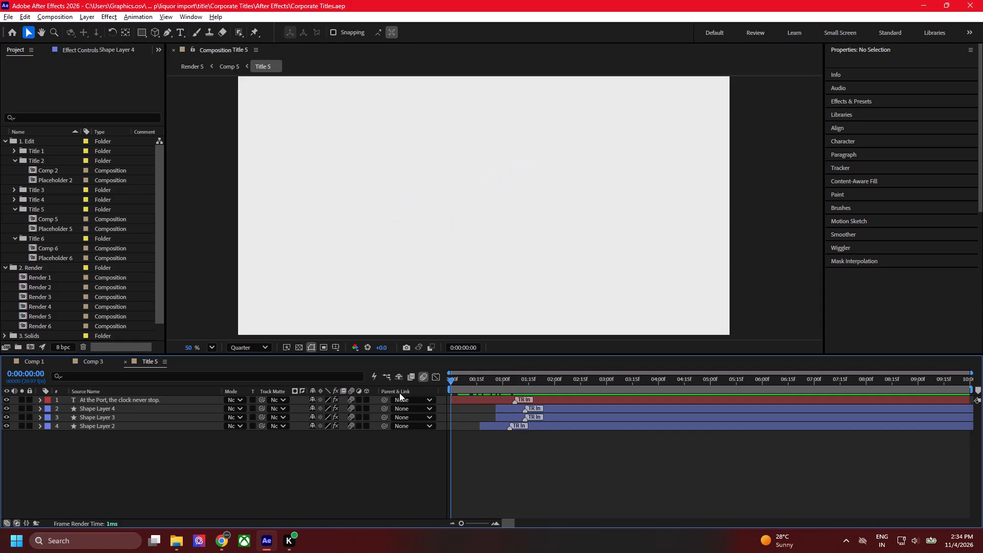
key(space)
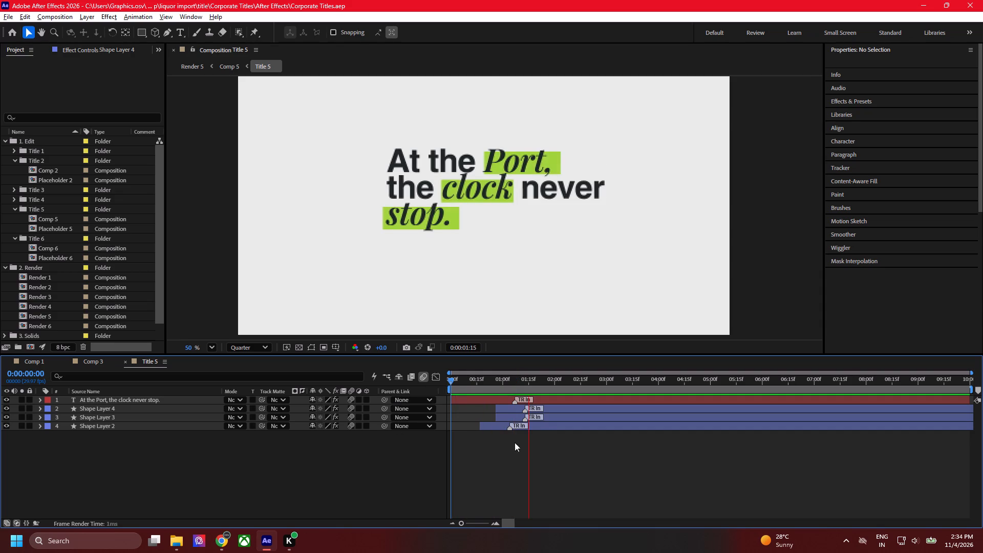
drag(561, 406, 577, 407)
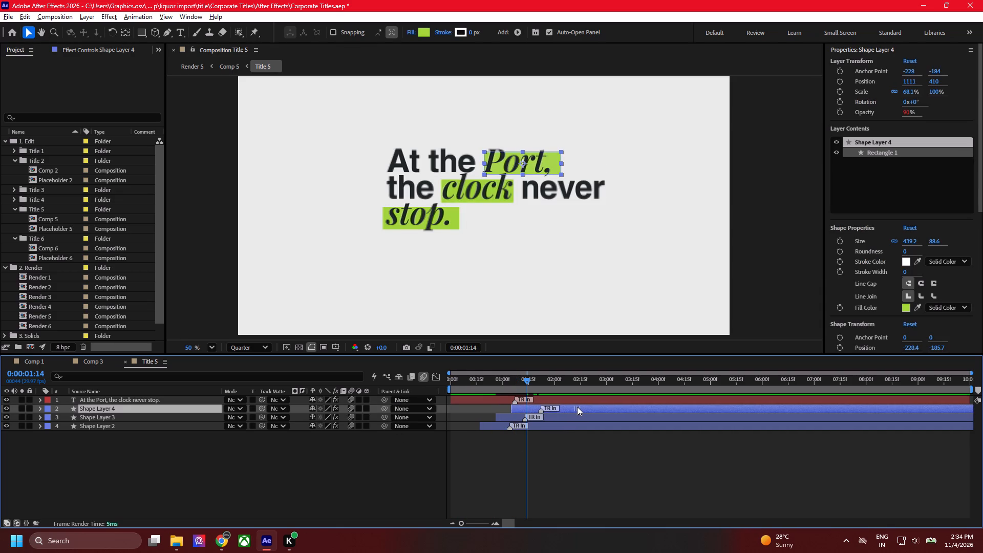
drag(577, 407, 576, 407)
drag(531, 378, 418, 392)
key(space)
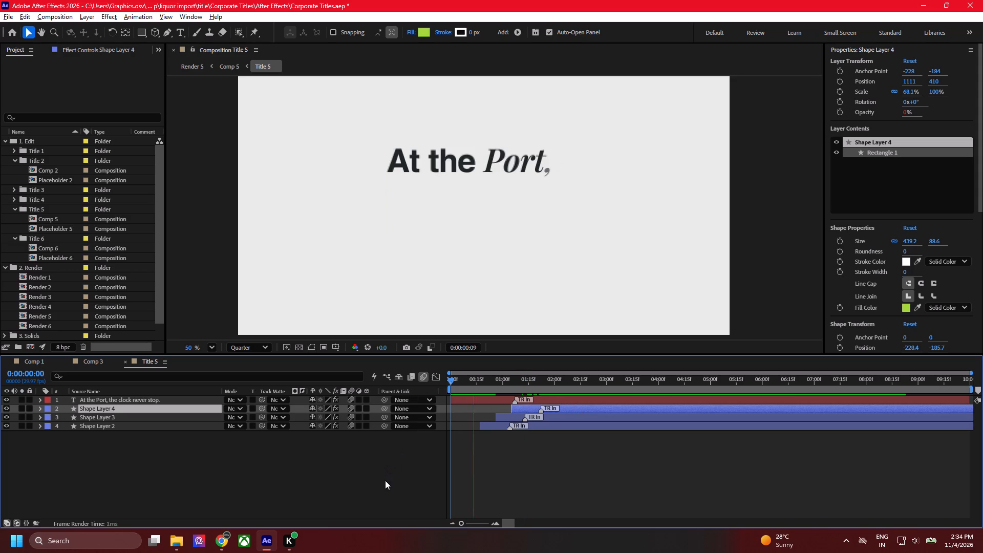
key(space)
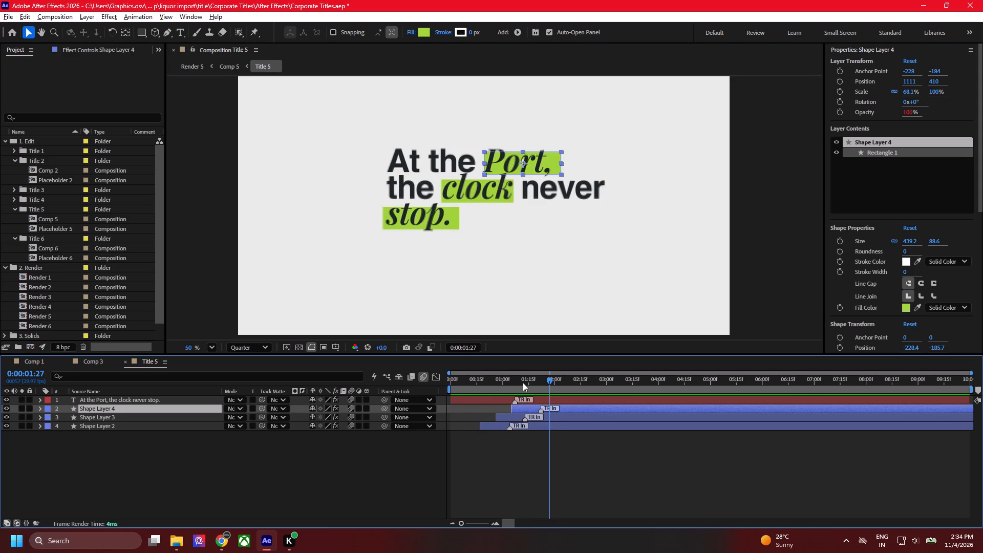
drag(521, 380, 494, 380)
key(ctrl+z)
Move Shape Layer 3 above Shape Layer 4, shift it to start after the other two highlights, and save.
click(545, 416)
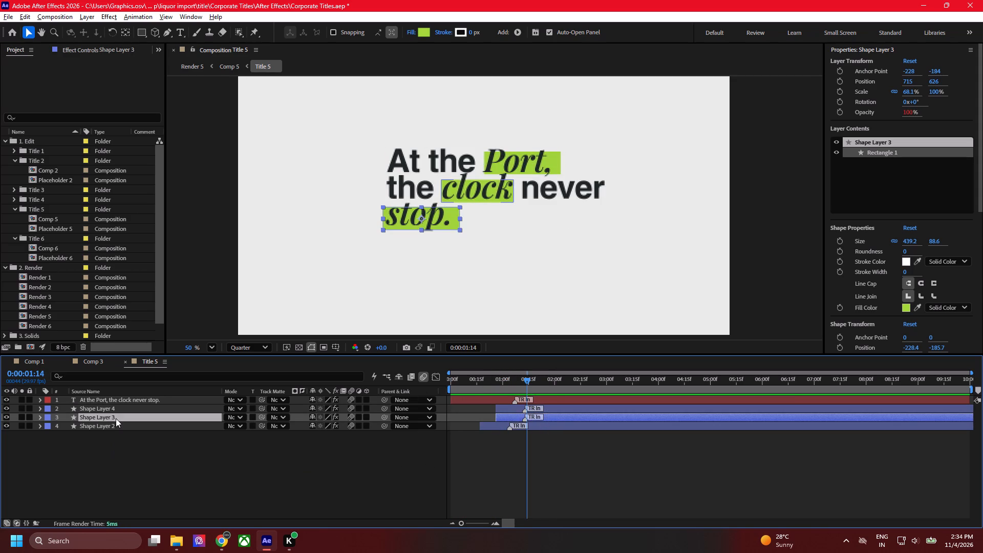
drag(116, 417, 118, 408)
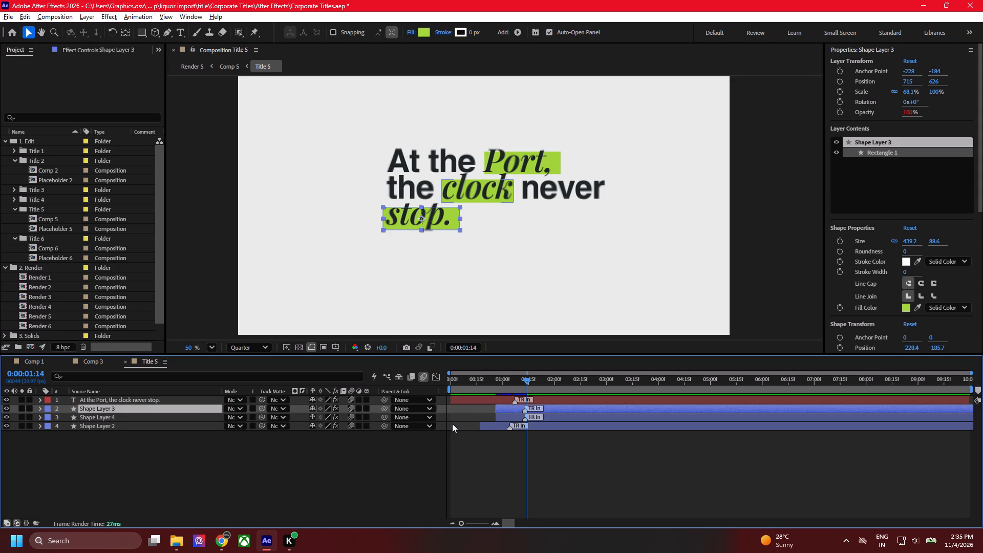
click(504, 419)
drag(512, 409, 528, 411)
click(505, 455)
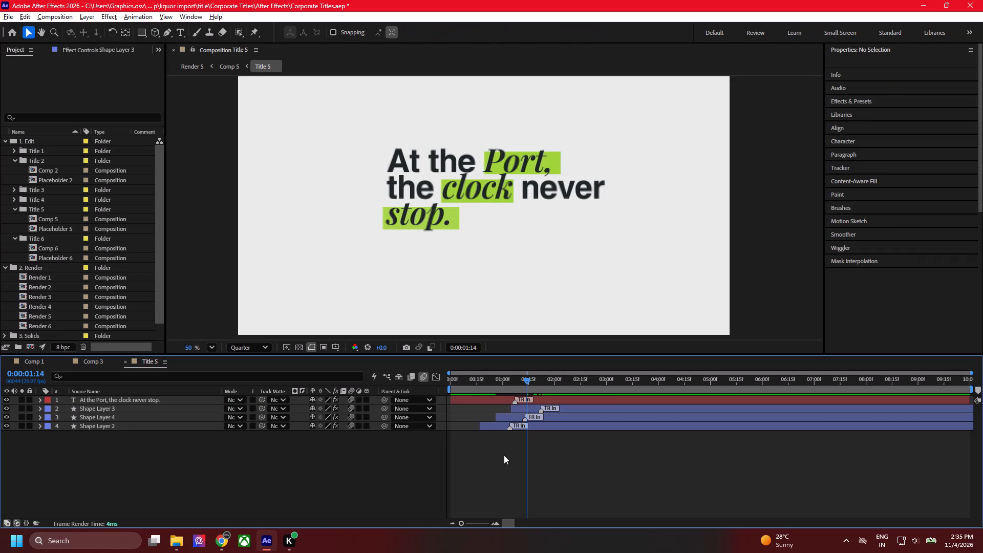
key(ctrl+s)
Play and scrub the Title 5 animation from the start to check the timing of the highlights, and save the project.
drag(503, 378, 411, 376)
key(space)
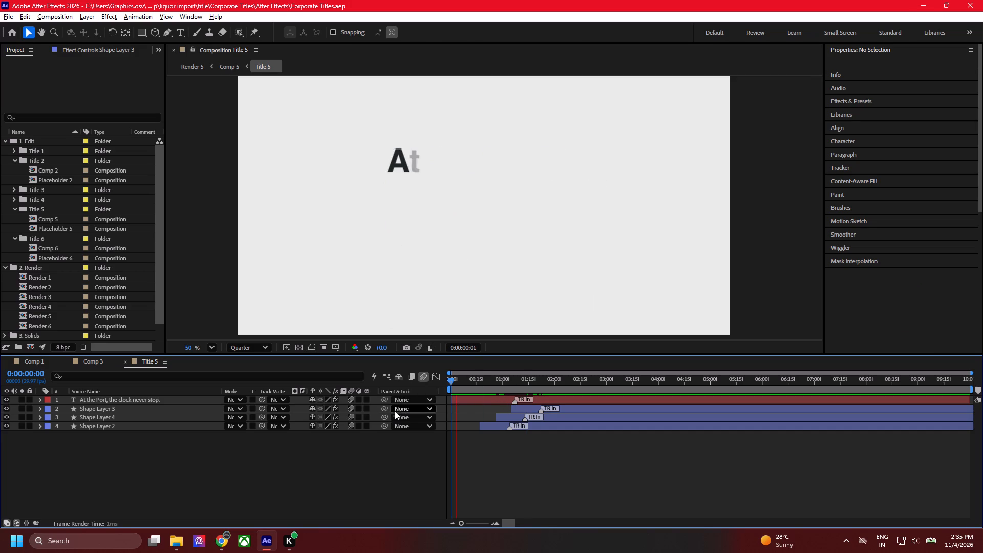
key(space)
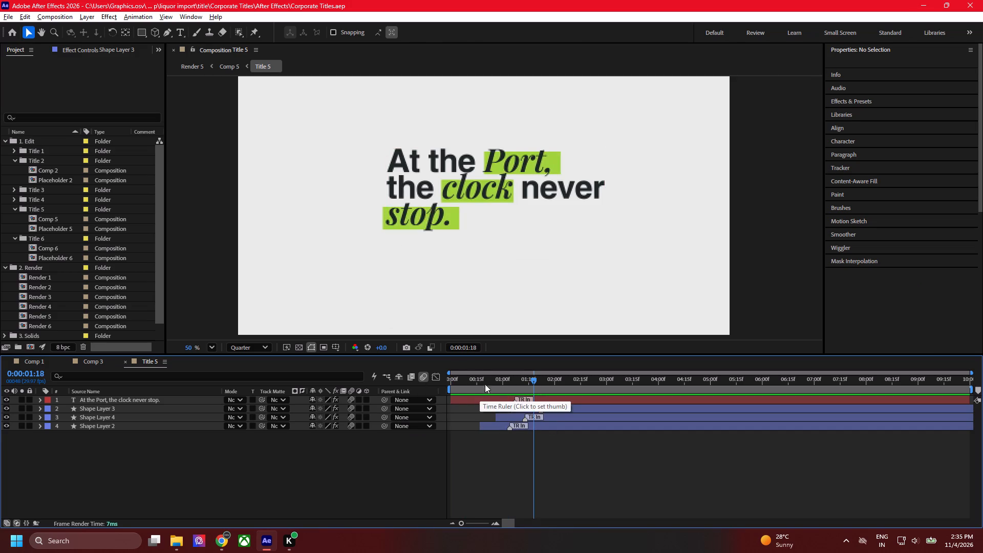
drag(485, 382, 506, 384)
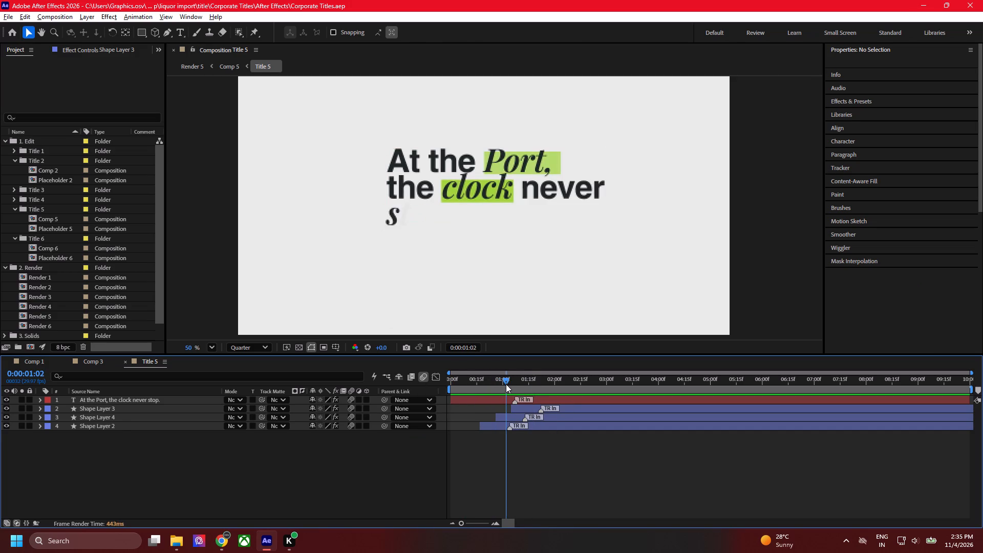
drag(506, 384, 500, 385)
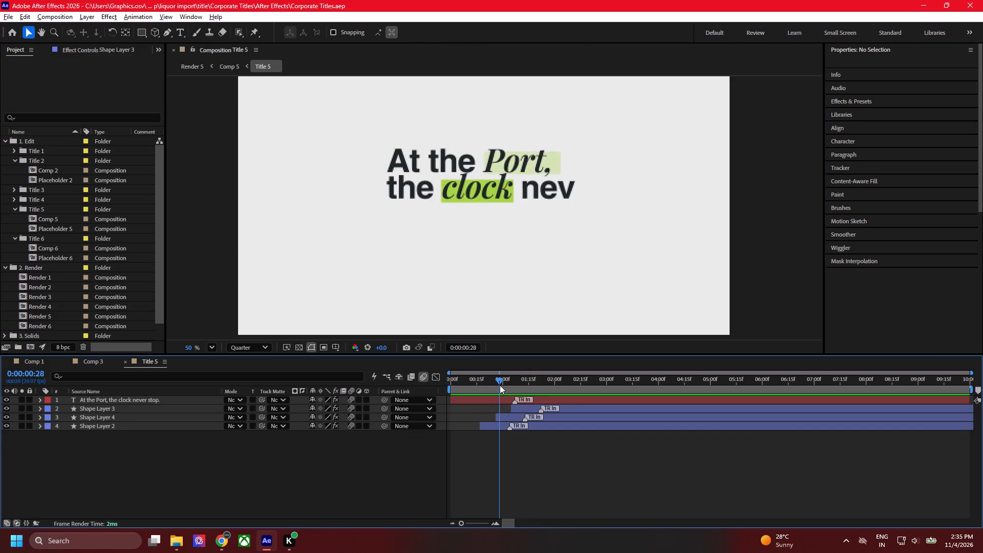
drag(500, 385, 549, 397)
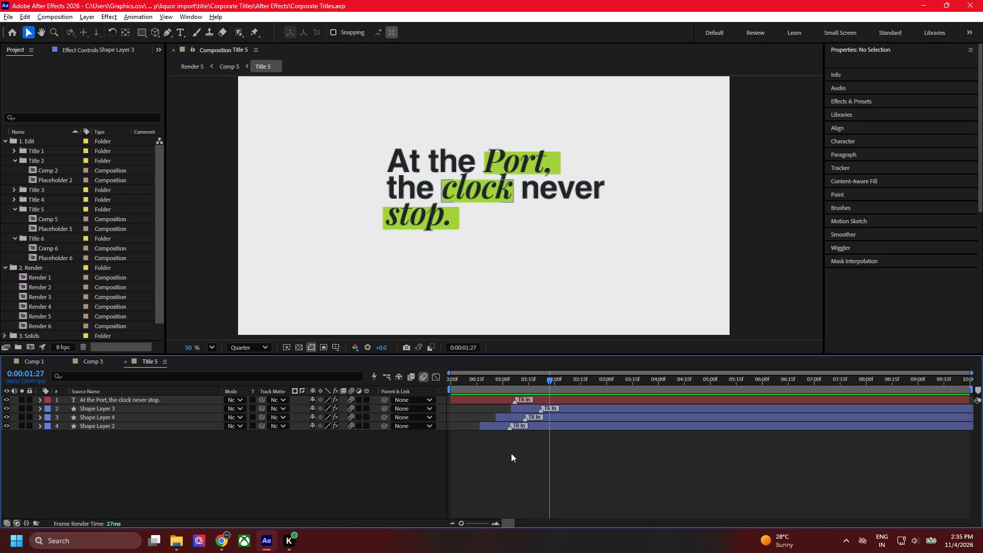
key(ctrl+s)
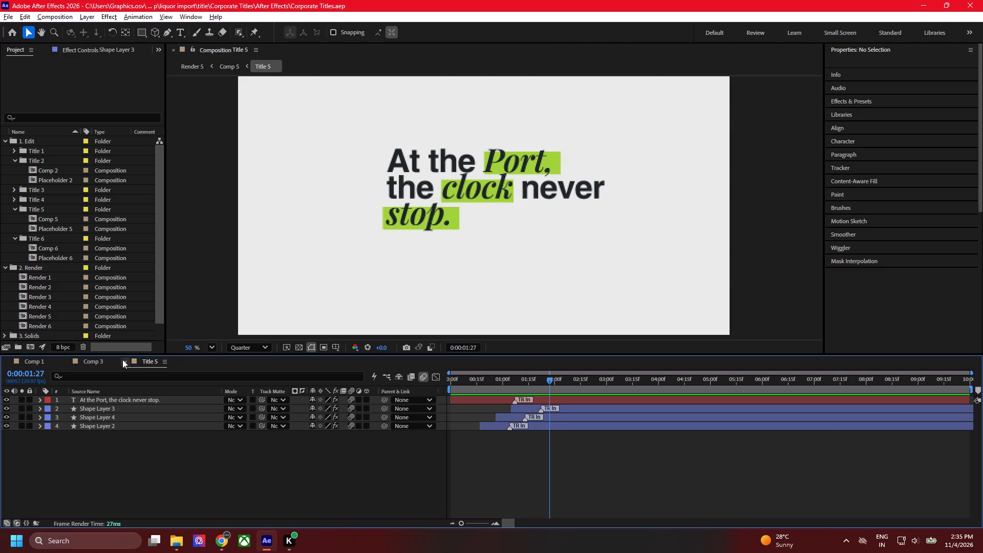
Close Title 5, open Comp 5 and scrub through its animation to examine the title against the placeholder image.
click(122, 359)
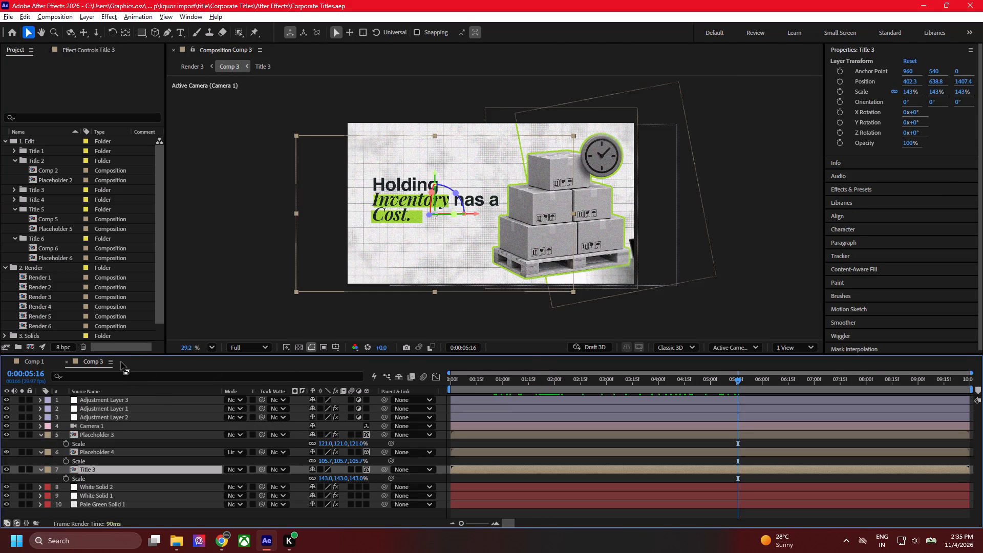
double_click(55, 218)
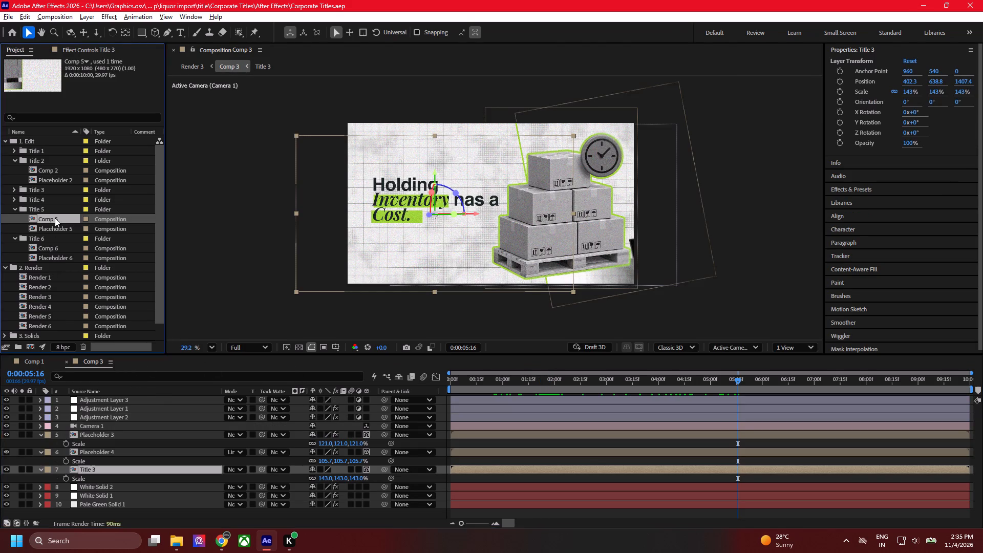
drag(514, 383, 459, 379)
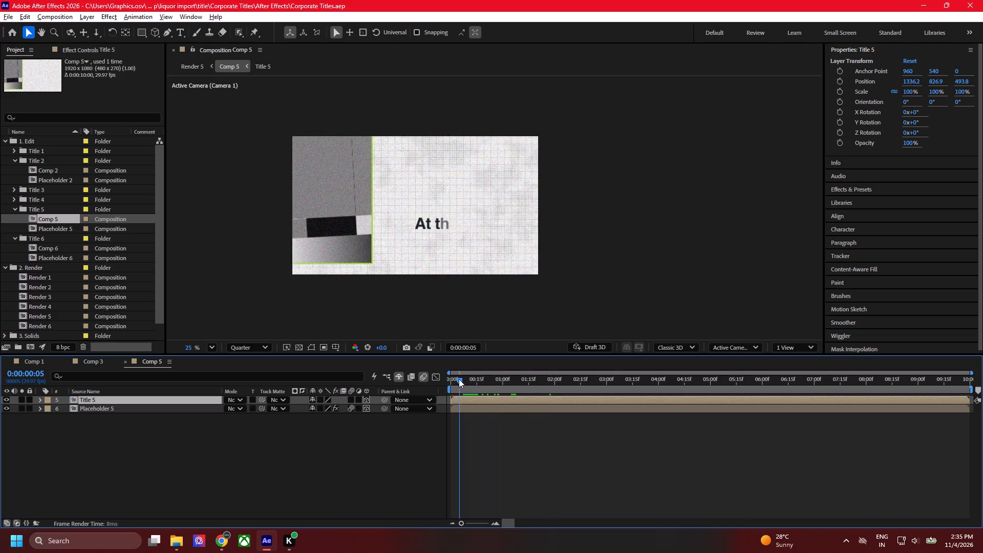
drag(459, 379, 682, 427)
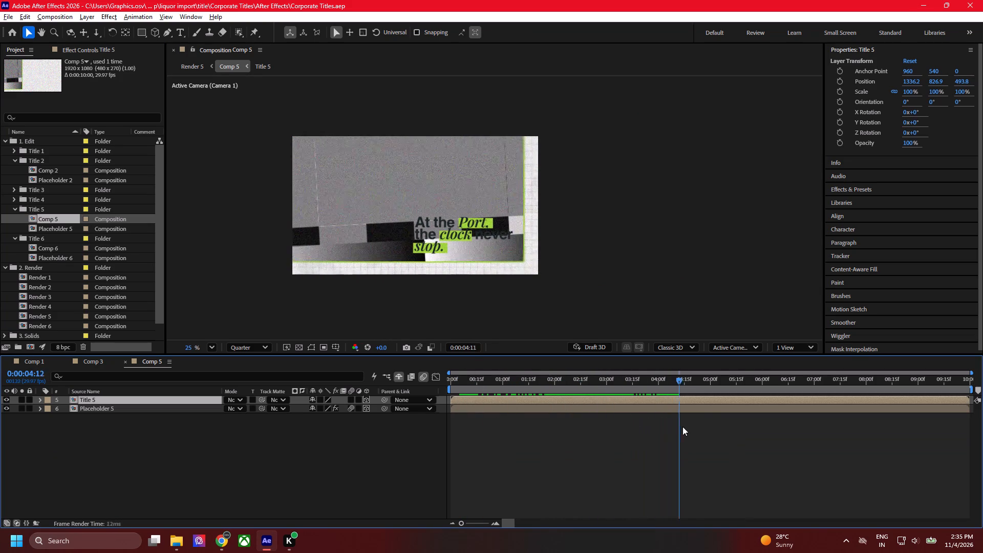
drag(682, 427, 788, 442)
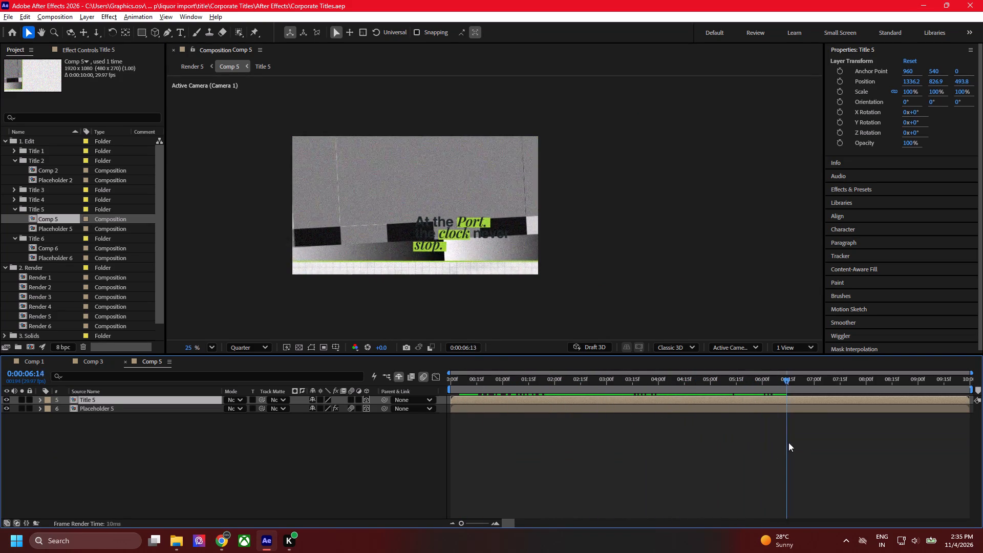
drag(788, 442, 875, 451)
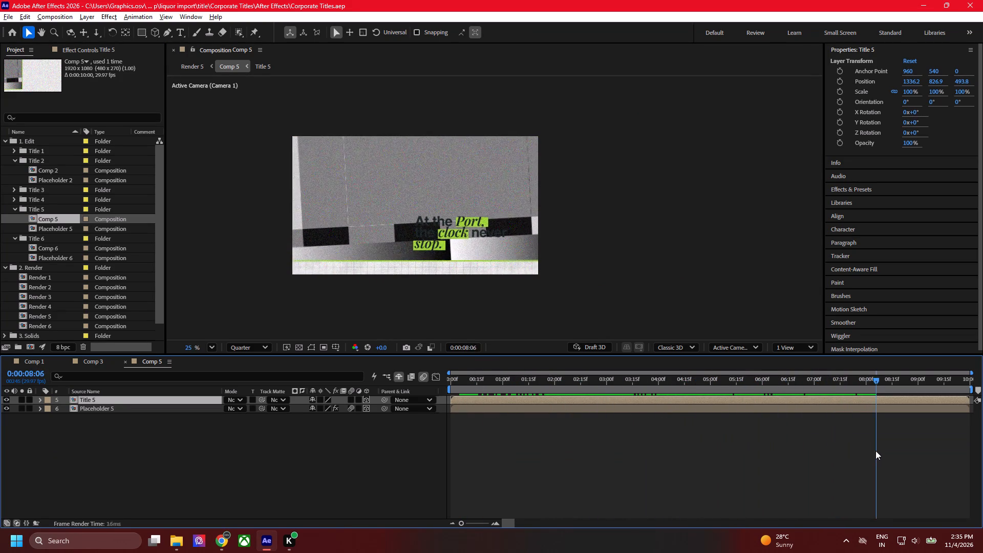
drag(875, 451, 486, 427)
double_click(148, 407)
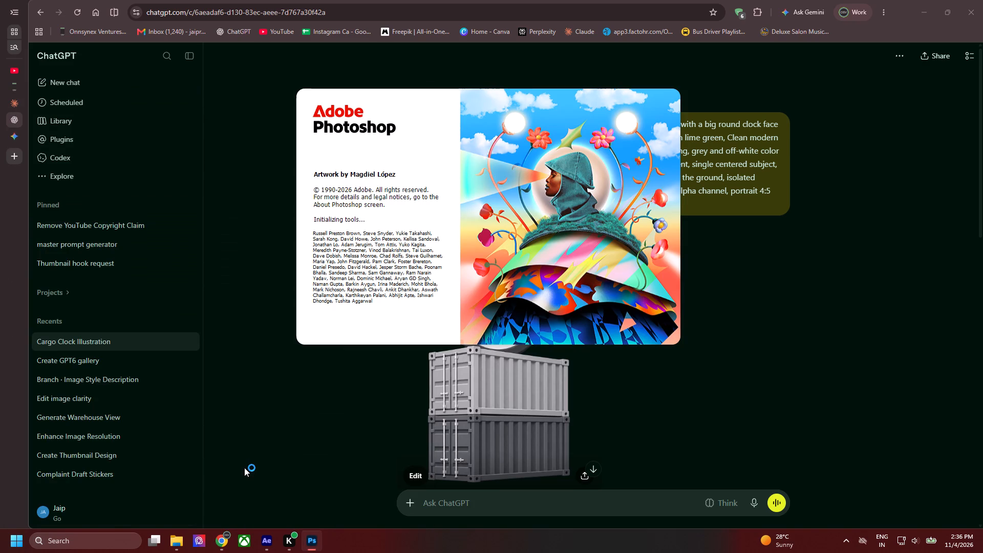
click(244, 467)
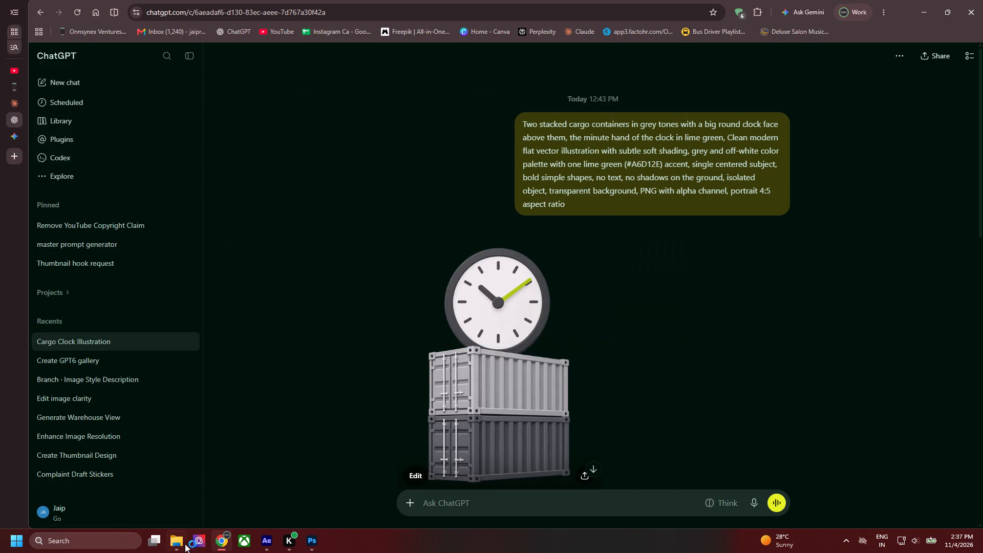
click(180, 547)
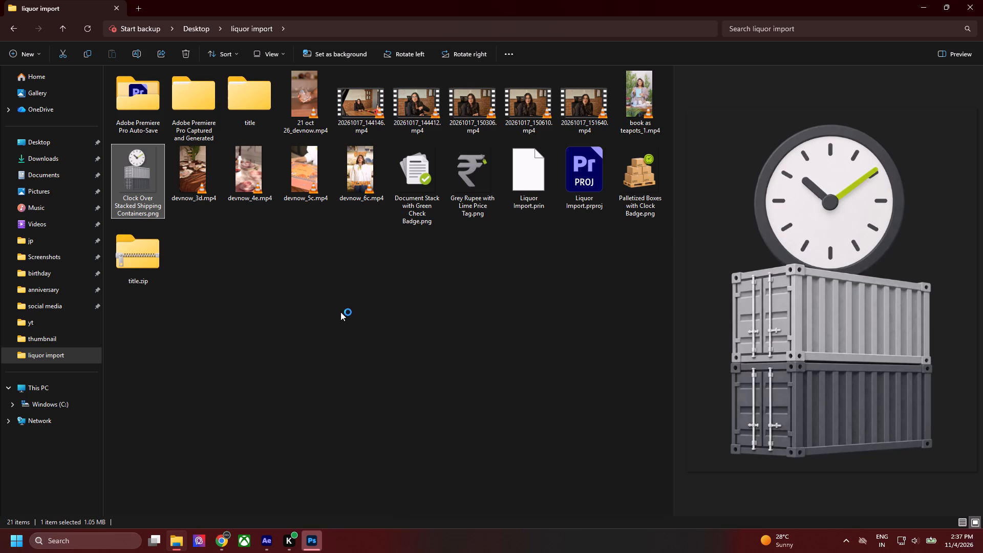
key(alt+Tab)
key(alt+Tab)
key(alt+Tab)
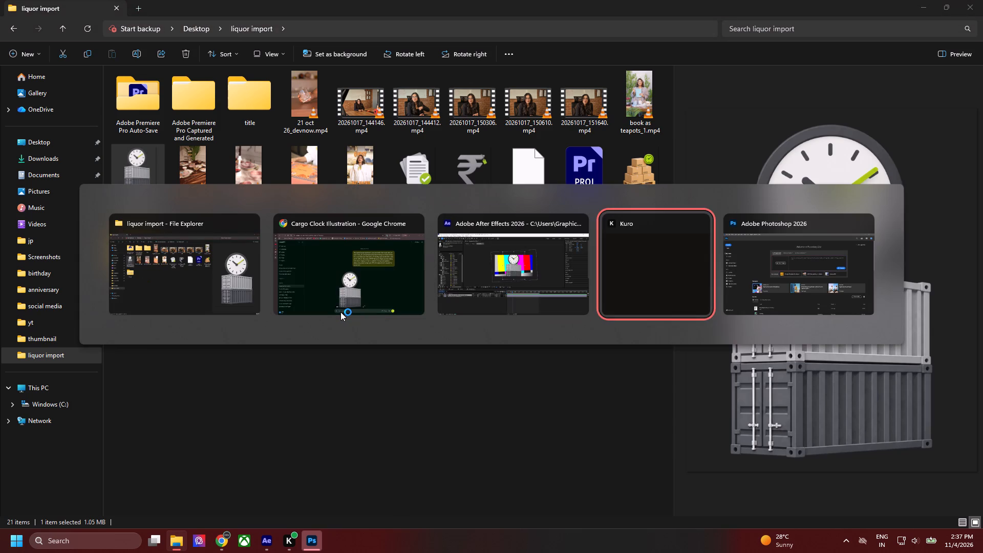
key(alt+Tab)
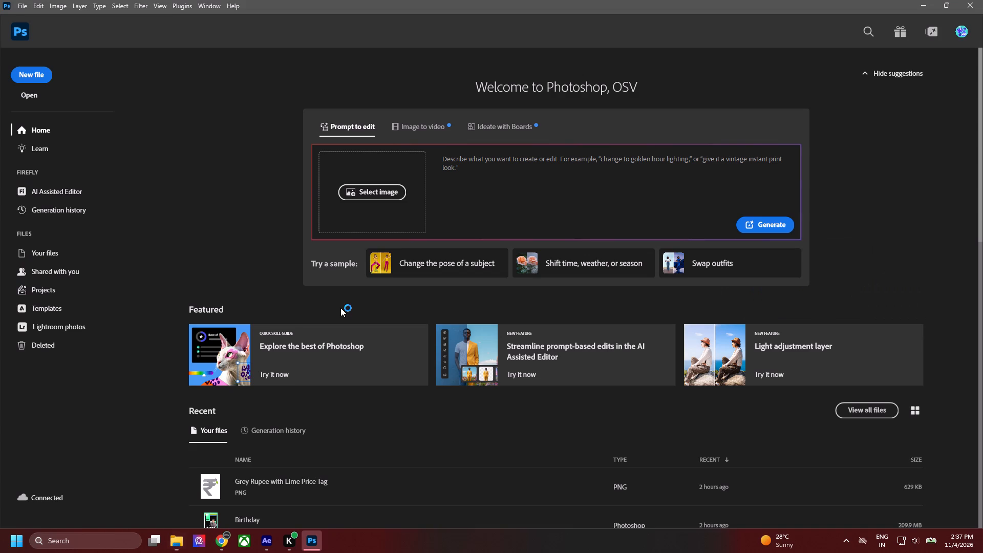
click(36, 97)
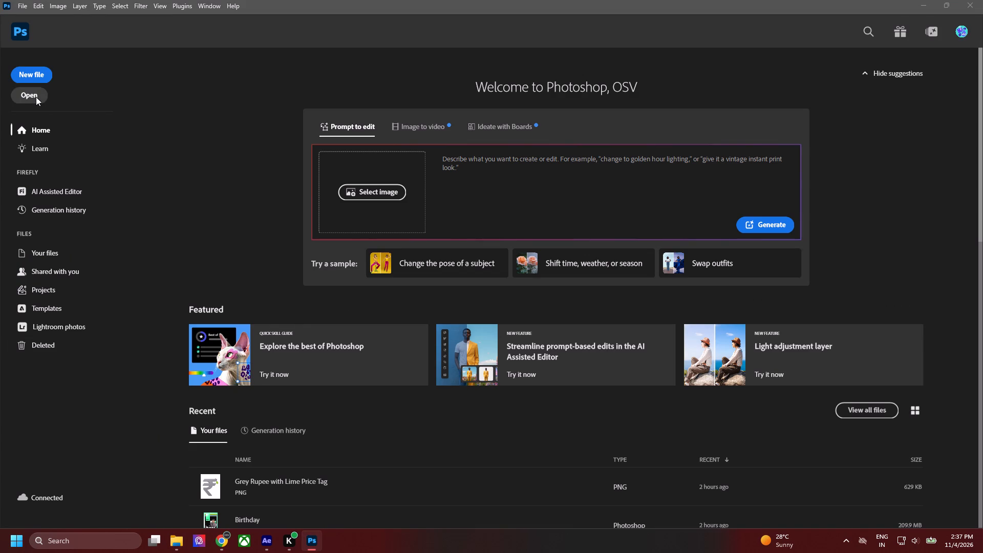
click(204, 182)
click(220, 177)
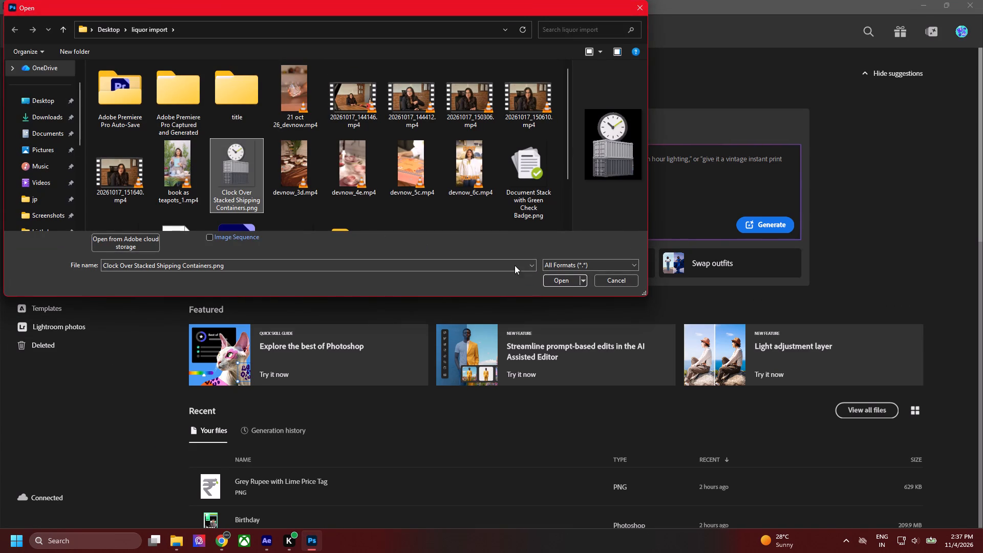
click(564, 278)
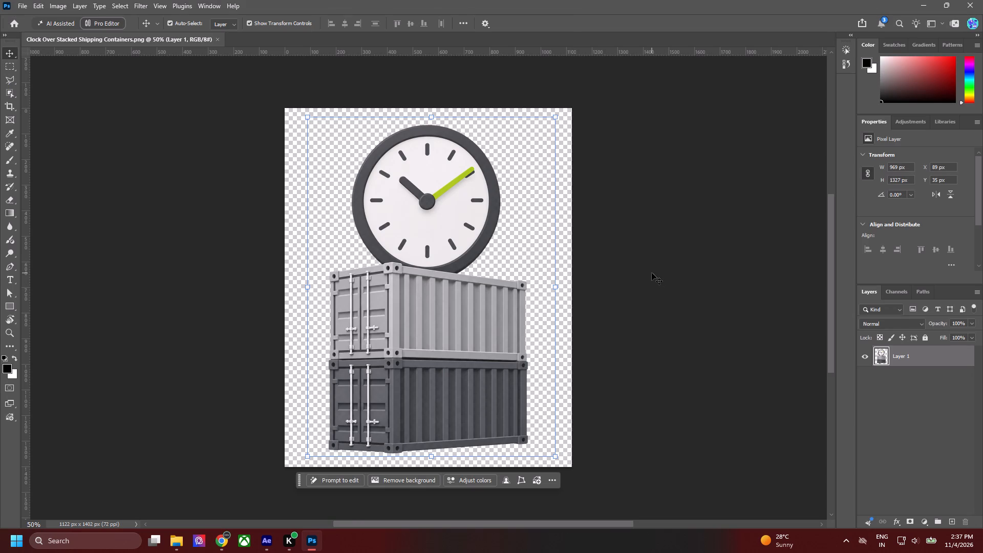
Crop outward to widen the canvas equally on both sides to about 2242 px, keeping the 1402 px height and transparent fill.
key(c)
alt+drag(572, 294, 635, 309)
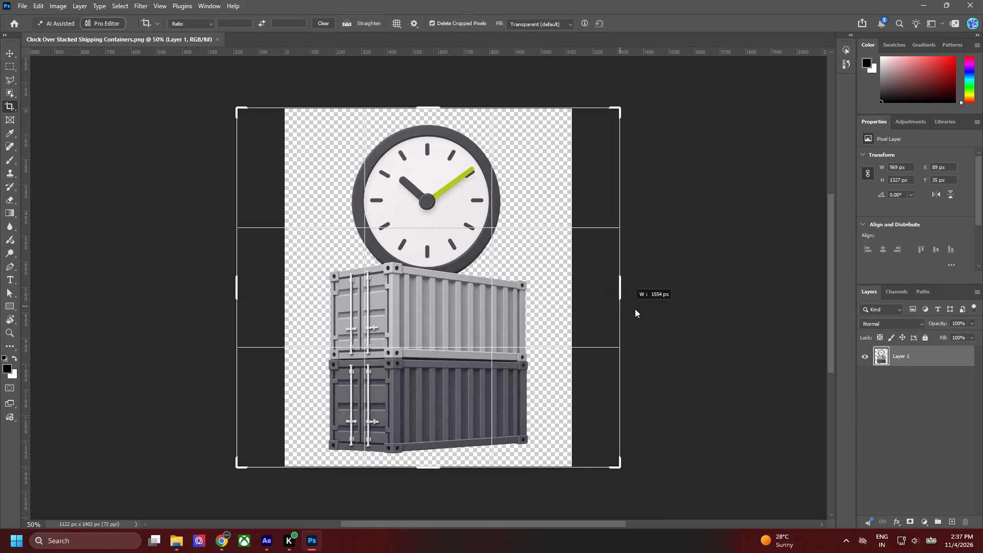
alt+drag(635, 309, 716, 326)
click(635, 23)
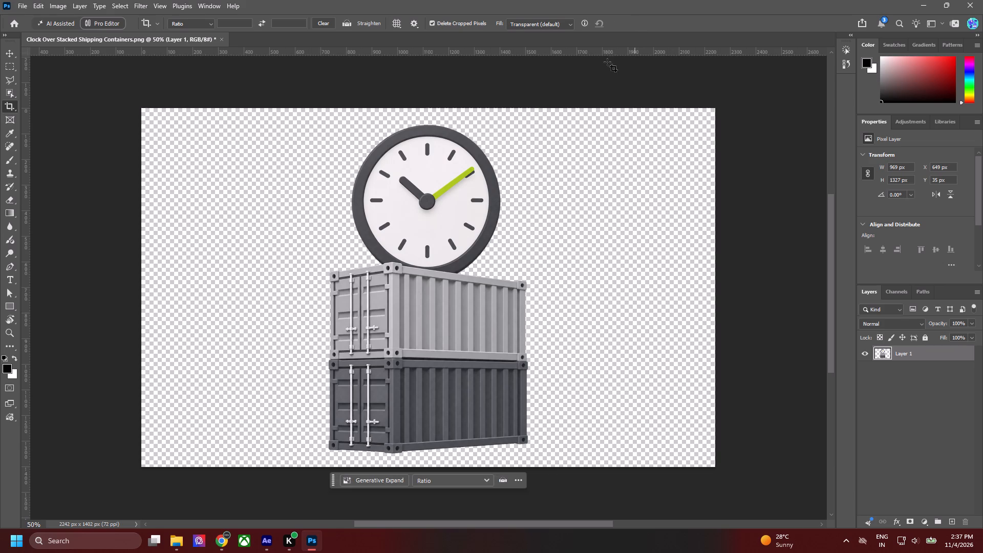
Duplicate Layer 1 and hide the original layer.
key(v)
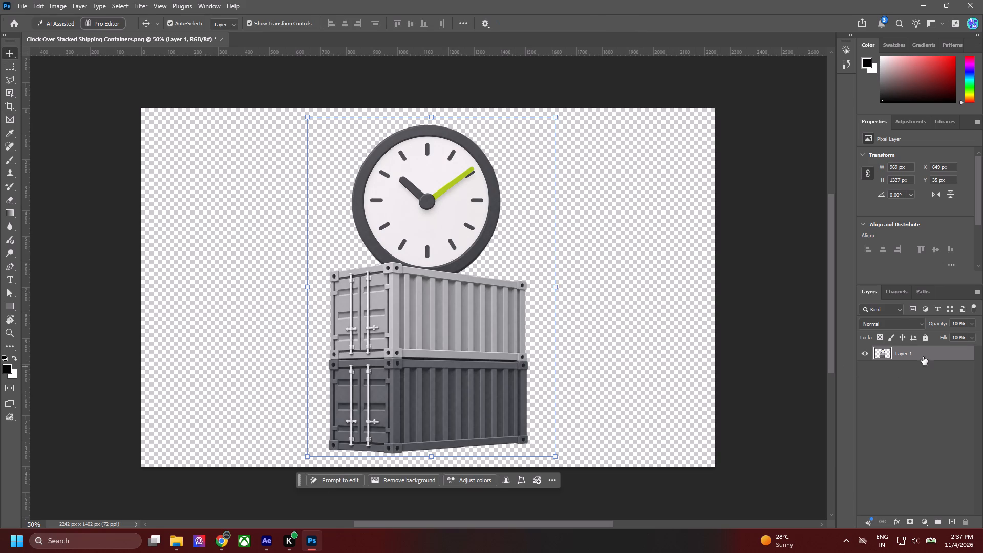
key(ctrl+j)
click(870, 365)
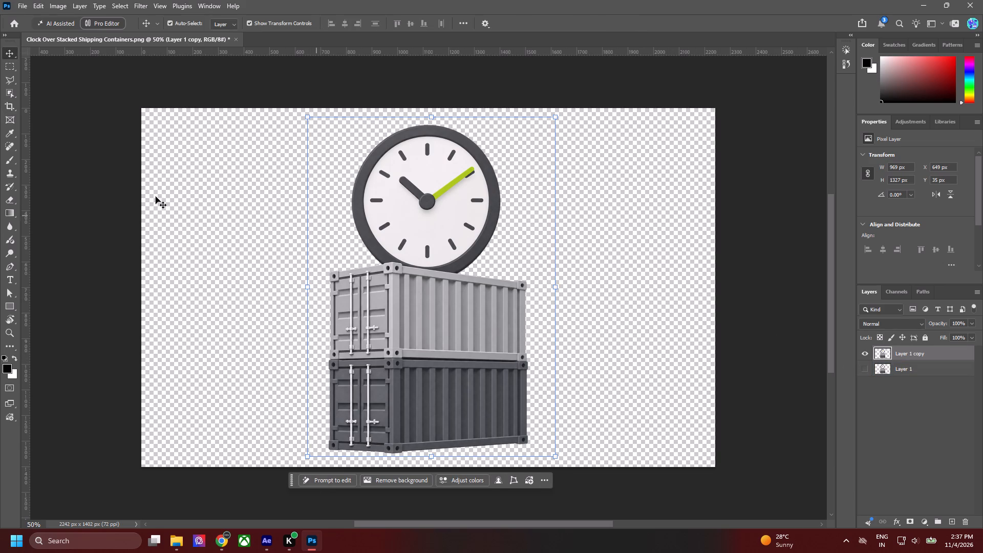
Select the clock on Layer 1 copy with Object Selection, delete it, and clear the selection so only the containers stay.
click(10, 99)
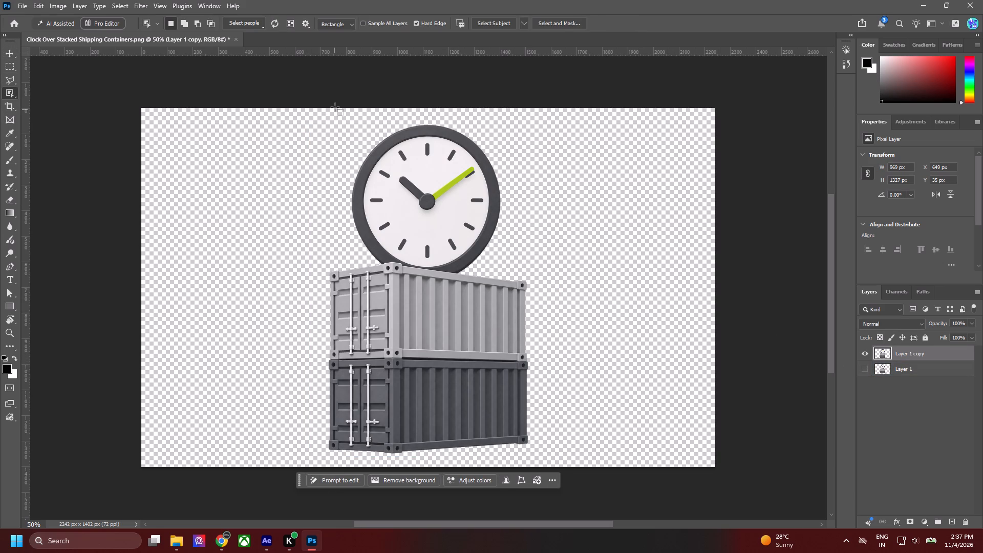
drag(335, 107, 519, 295)
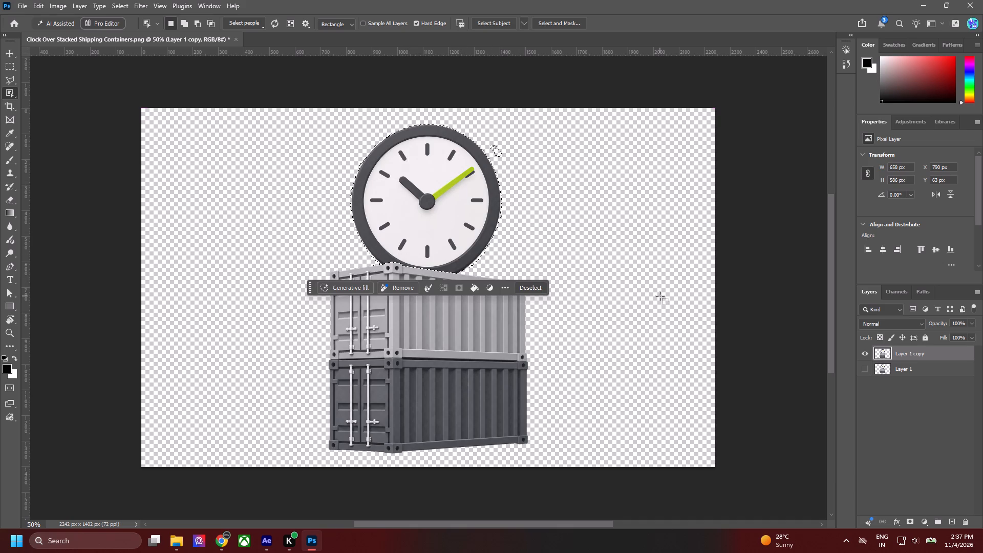
key(BackSpace)
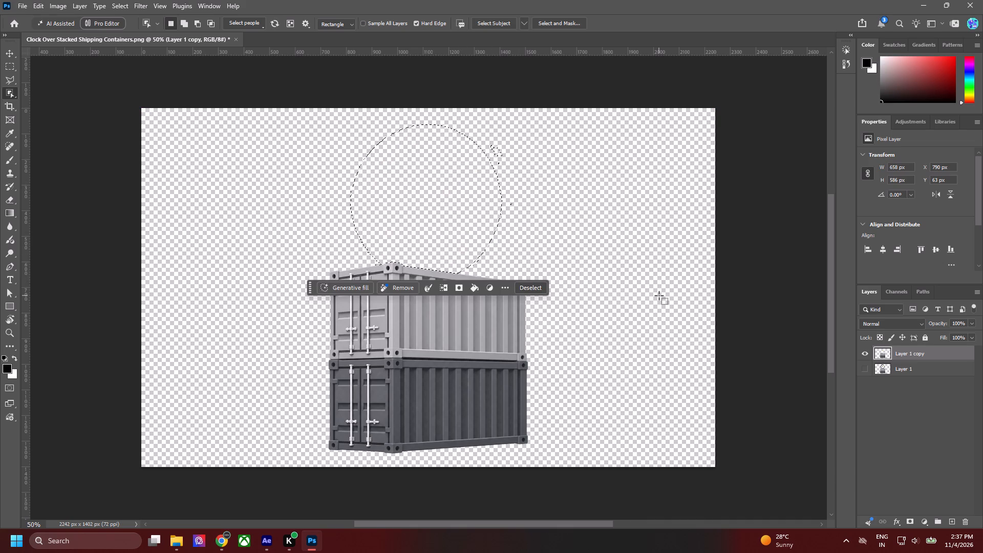
alt+scroll(504, 155, up, 12)
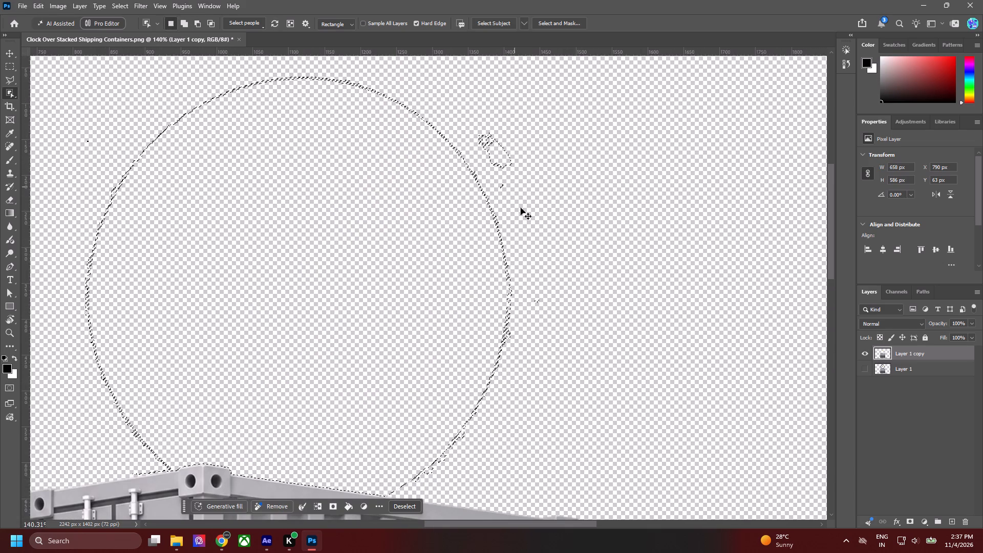
alt+scroll(392, 290, down, 5)
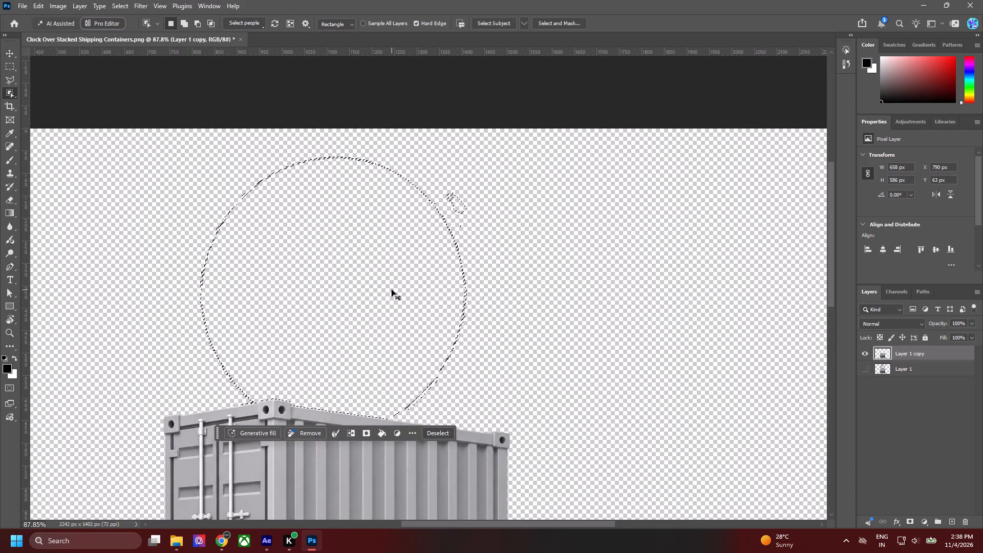
key(ctrl+d)
key(v)
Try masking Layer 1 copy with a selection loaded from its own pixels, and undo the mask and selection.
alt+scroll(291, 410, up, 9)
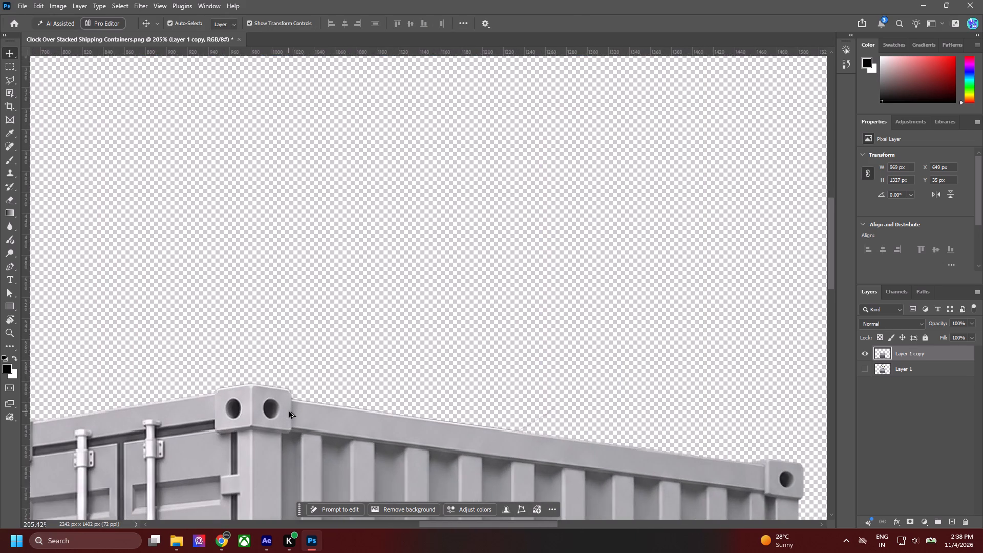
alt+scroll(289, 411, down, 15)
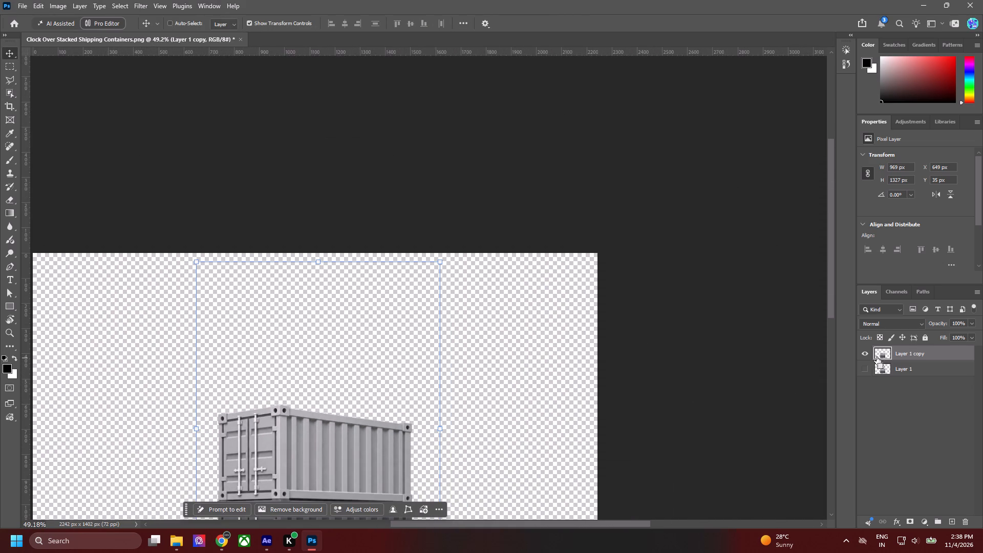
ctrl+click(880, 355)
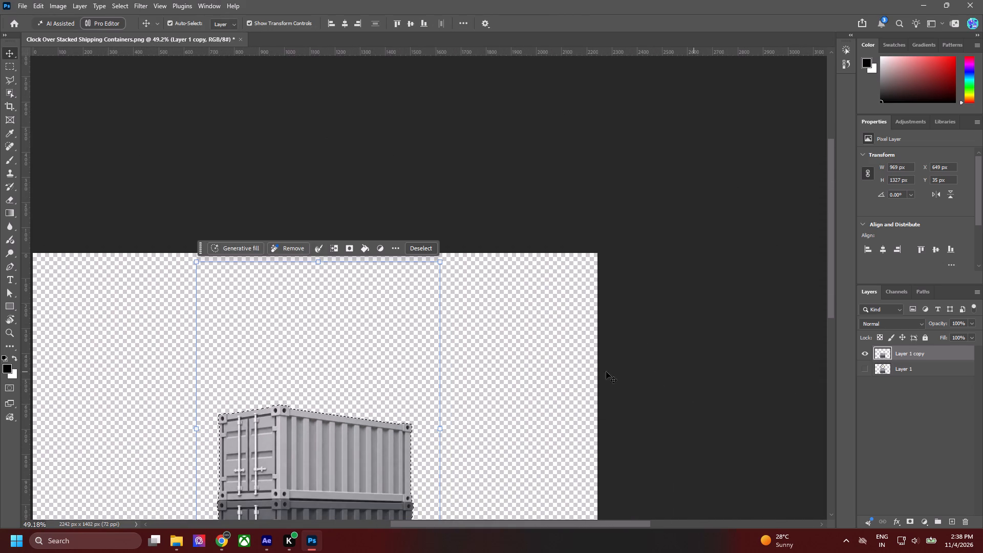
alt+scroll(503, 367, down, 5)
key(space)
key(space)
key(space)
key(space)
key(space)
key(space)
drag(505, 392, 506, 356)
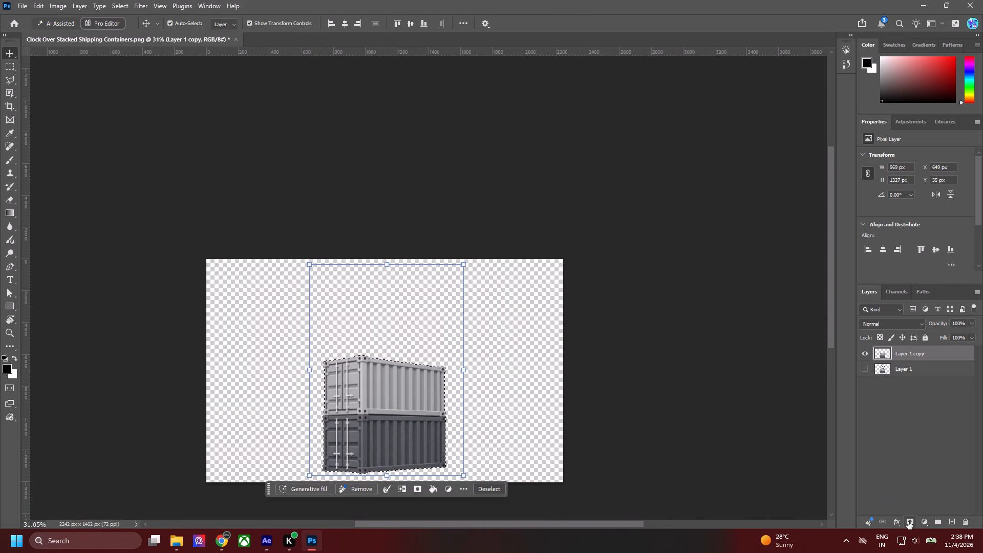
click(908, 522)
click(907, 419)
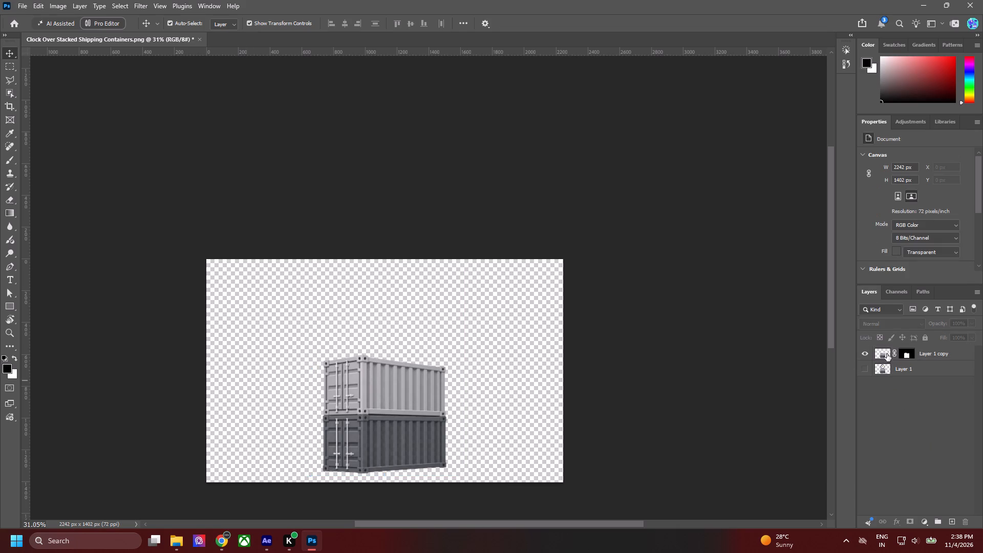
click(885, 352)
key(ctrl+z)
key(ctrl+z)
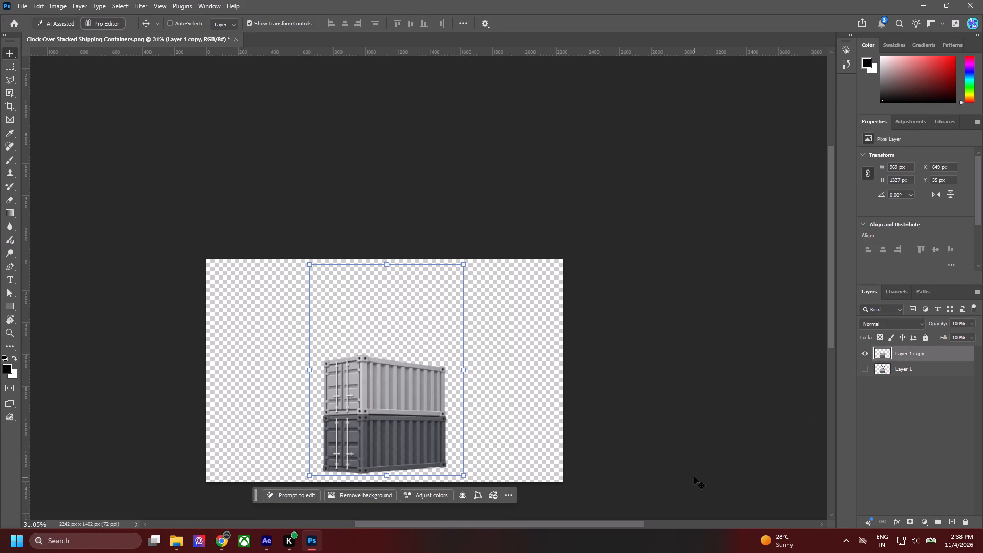
Select the two stacked containers with Object Selection and add a layer mask from that selection to Layer 1 copy.
click(10, 90)
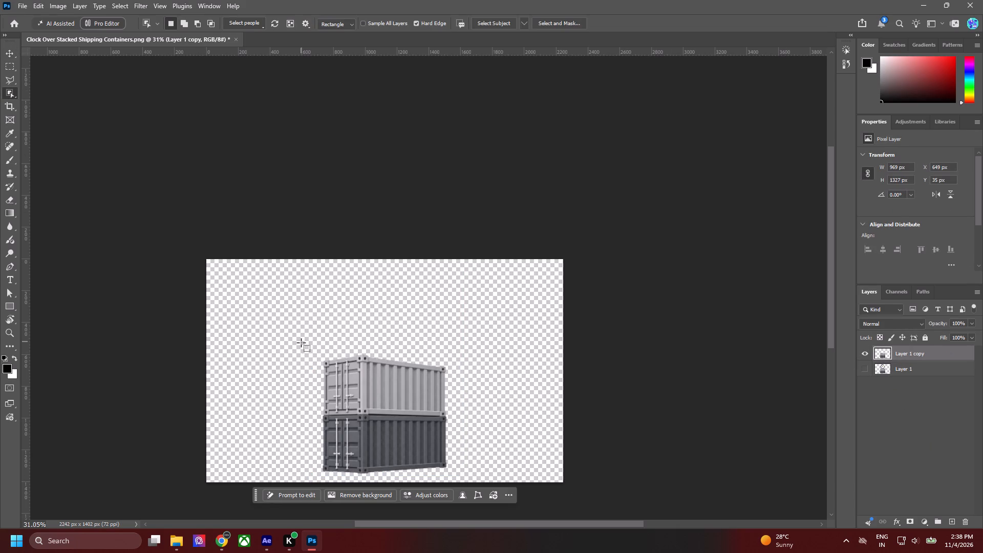
drag(320, 355, 445, 470)
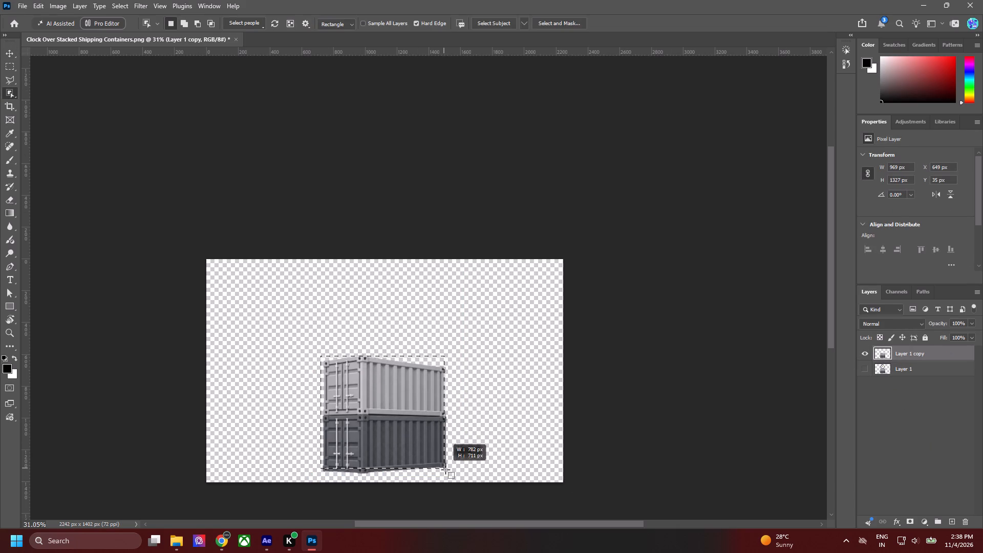
drag(445, 470, 447, 473)
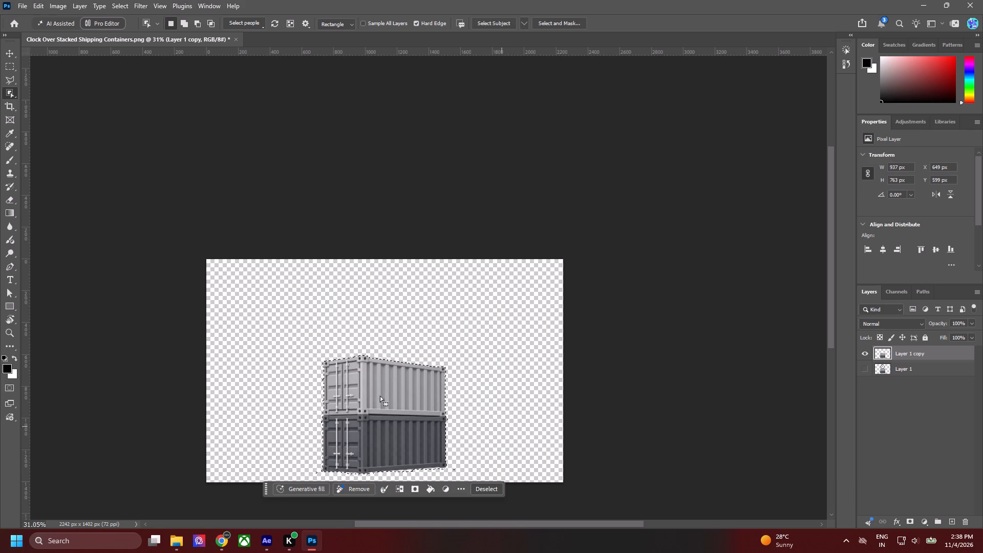
alt+scroll(283, 322, up, 19)
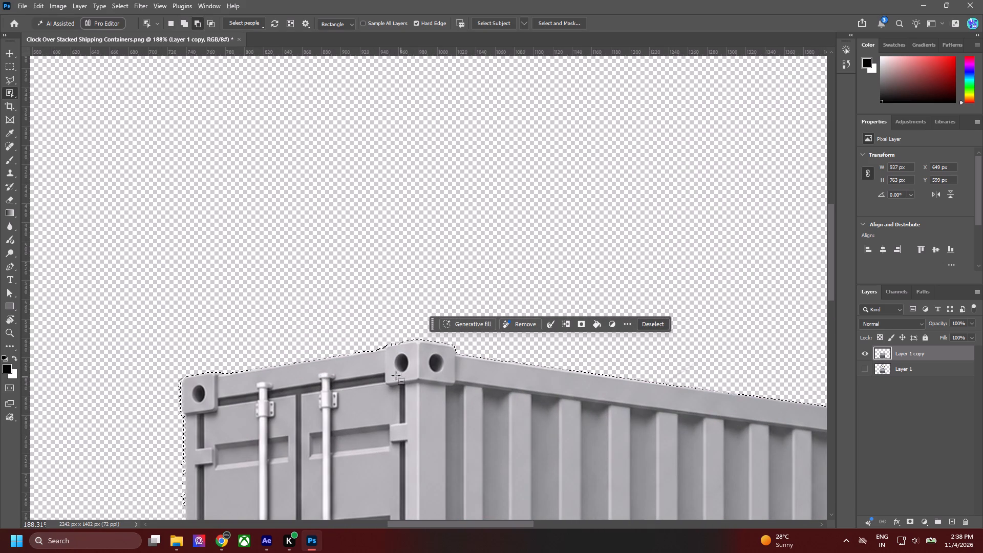
alt+scroll(373, 400, down, 18)
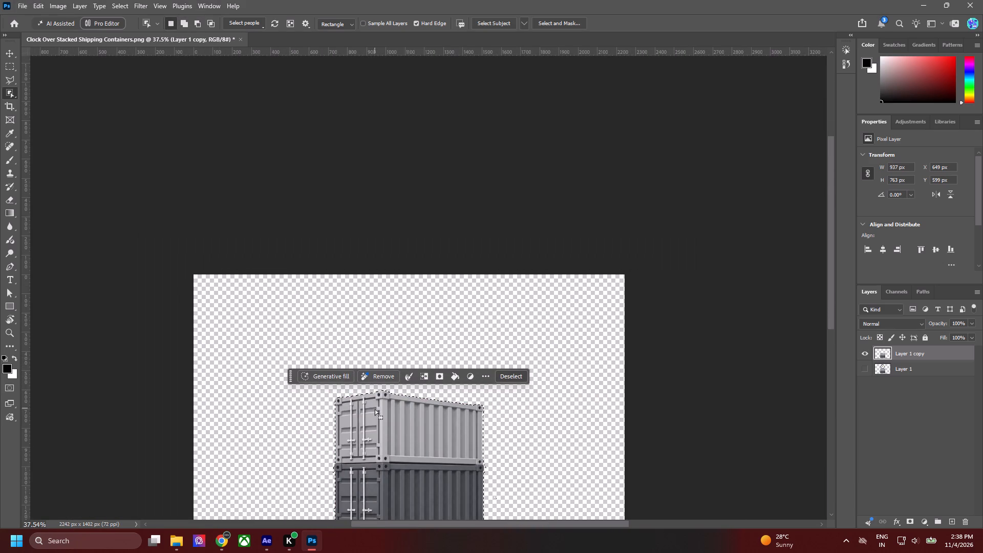
shift+scroll(379, 401, up, 1)
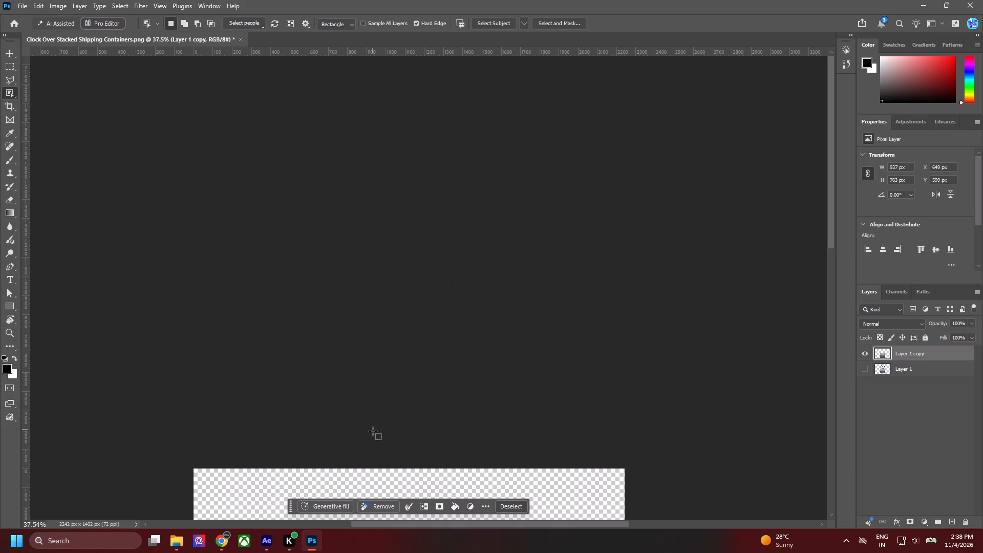
scroll(373, 431, down, 20)
scroll(373, 431, down, 5)
key(space)
key(space)
key(space)
key(space)
key(space)
key(space)
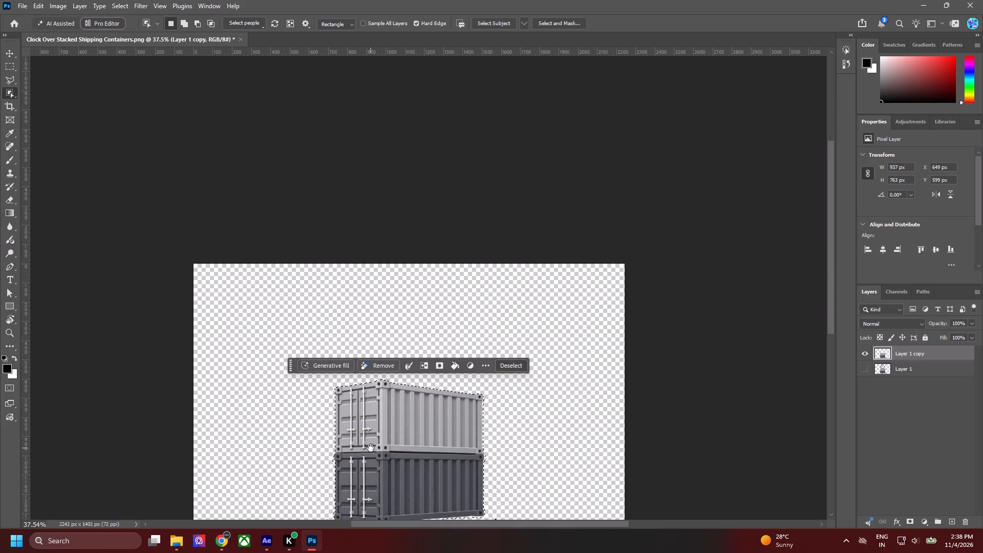
drag(371, 448, 376, 409)
alt+scroll(372, 385, up, 4)
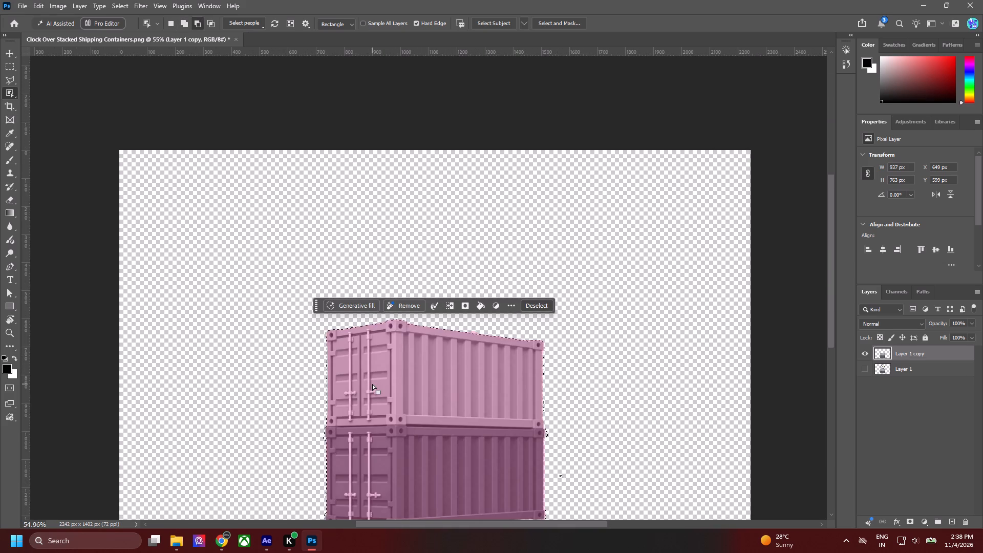
click(372, 384)
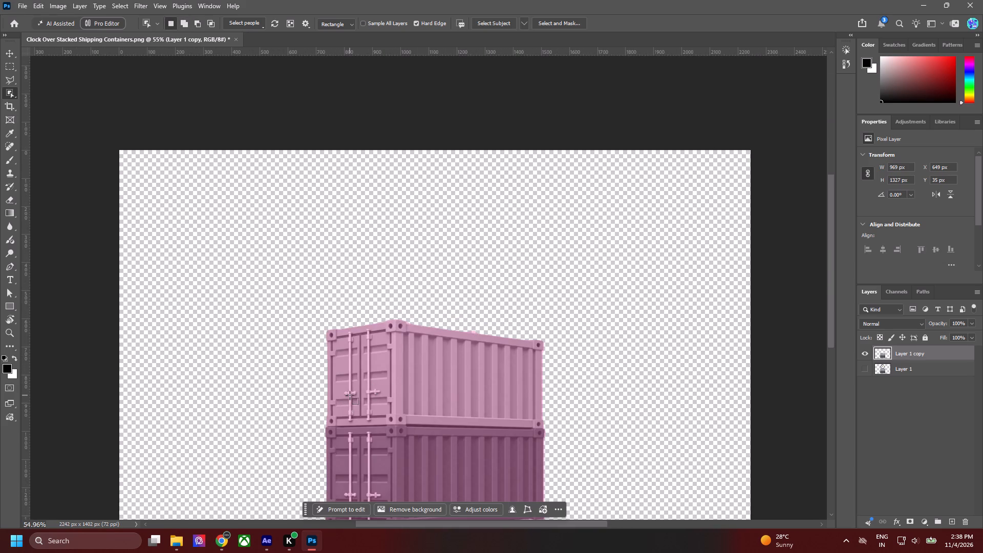
click(350, 395)
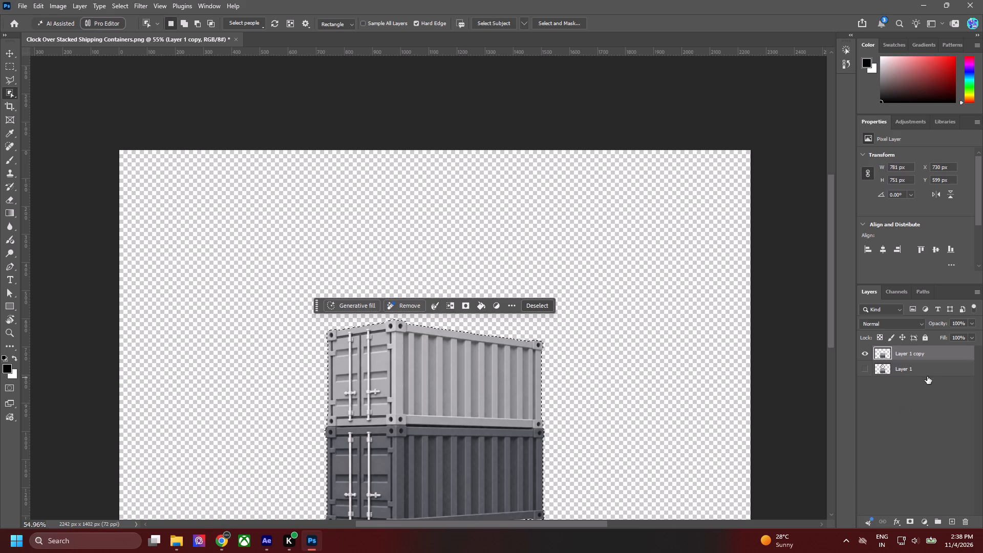
click(909, 521)
key(v)
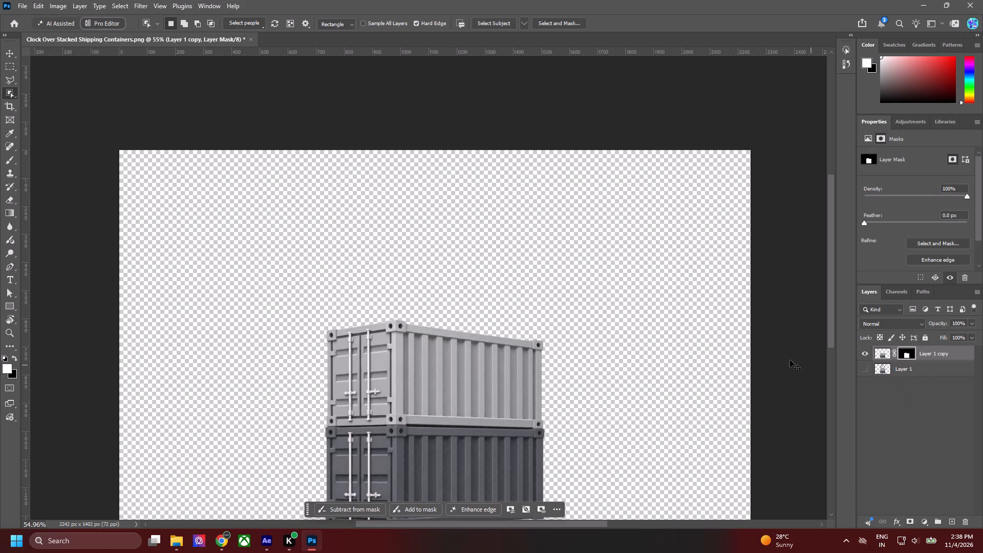
Hide Layer 1 copy, show Layer 1, and mask Layer 1 to an Object Selection of the clock and containers together.
click(865, 355)
click(865, 372)
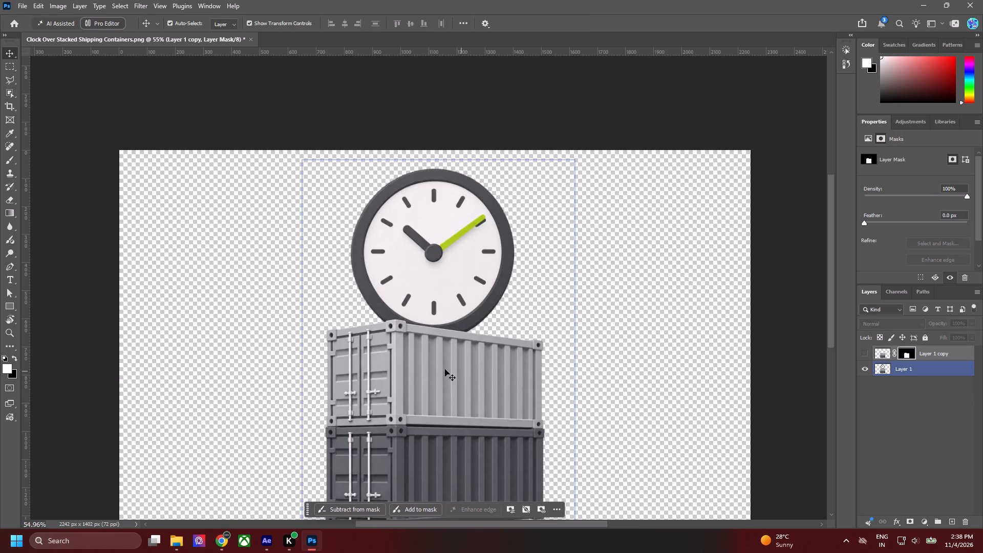
click(15, 93)
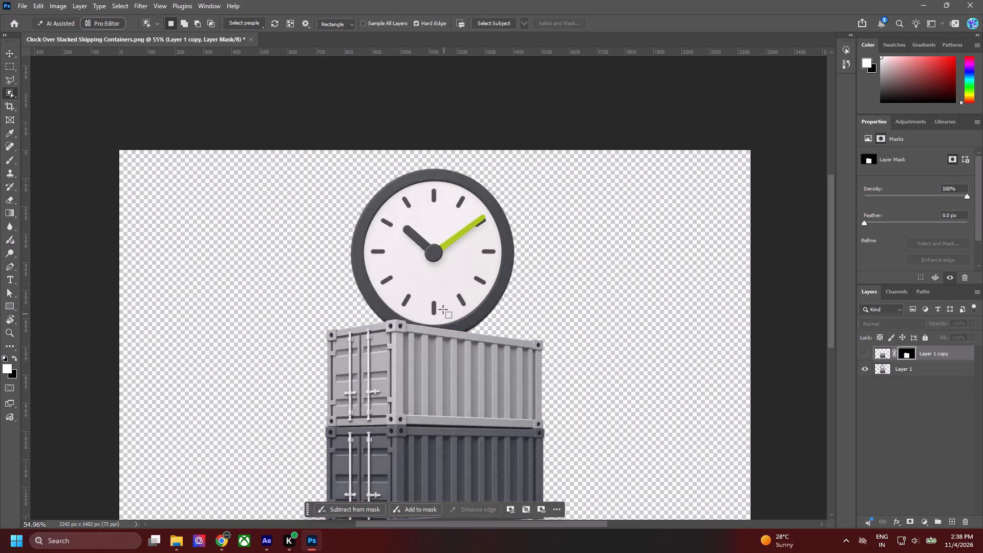
click(445, 312)
click(452, 328)
click(923, 377)
click(918, 370)
click(504, 261)
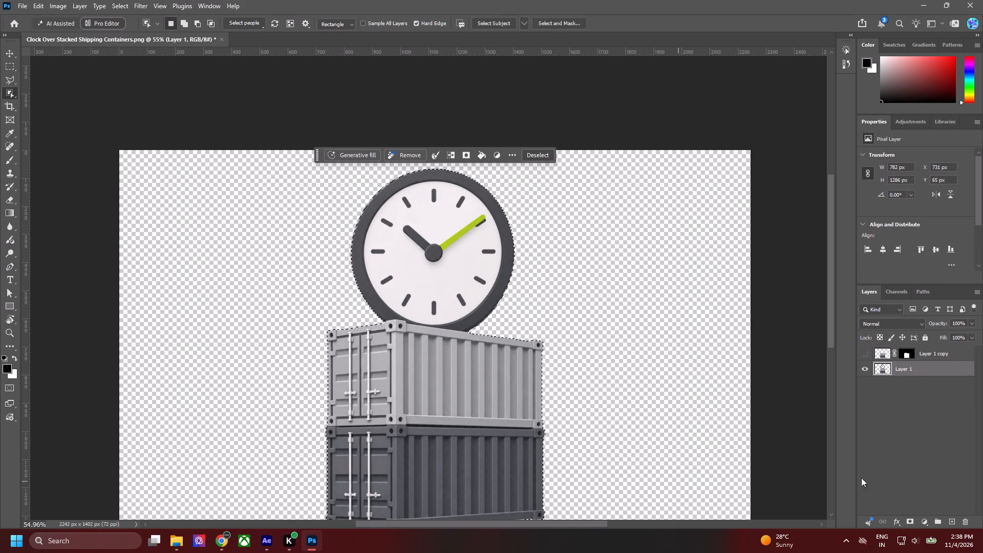
click(908, 524)
key(v)
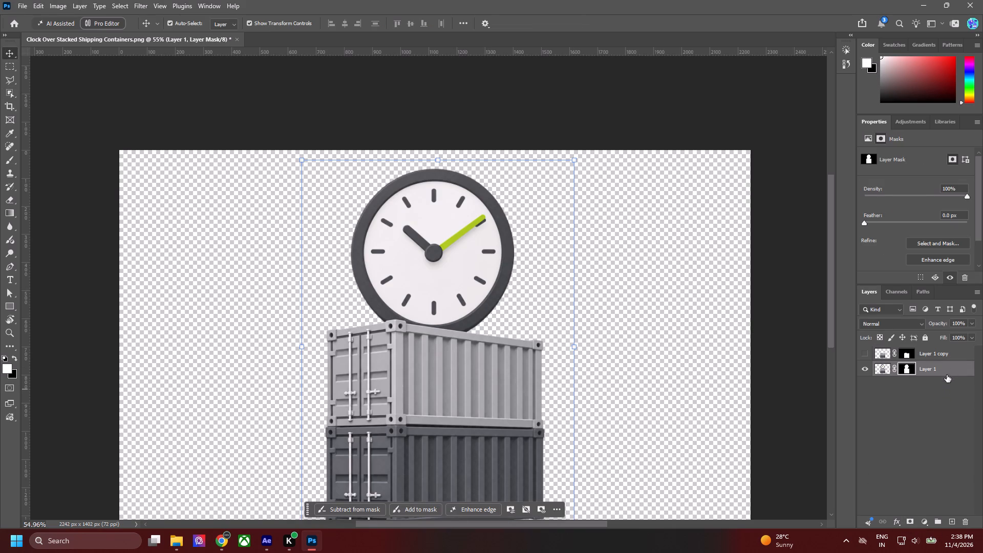
Show Layer 1 copy again and shift its containers about 265 px to the right.
click(950, 355)
click(869, 354)
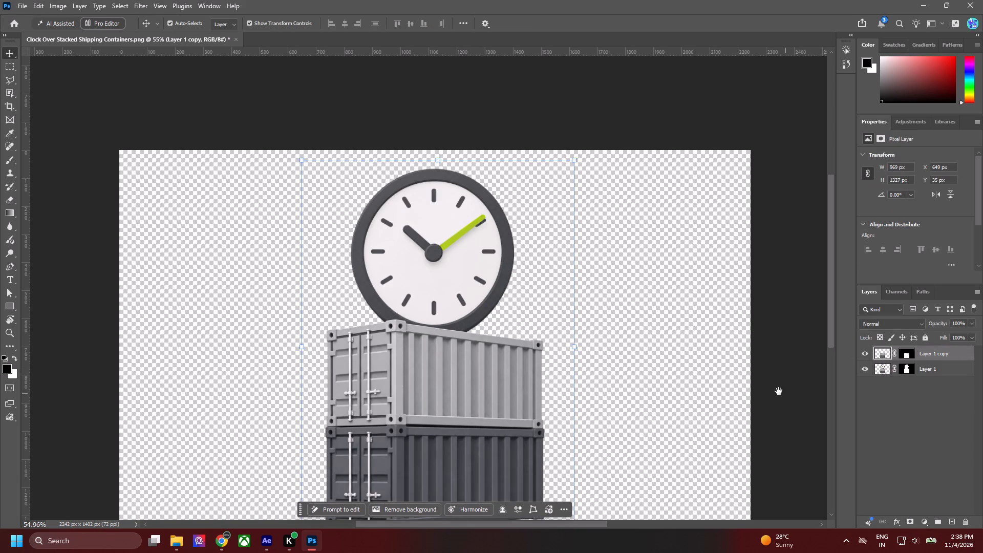
key(space)
key(space)
key(space)
key(space)
key(space)
key(space)
key(space)
key(space)
key(space)
drag(779, 391, 679, 298)
drag(364, 294, 438, 312)
Reorder Layer 1 copy beneath Layer 1 so the shifted containers sit behind the original stack.
drag(959, 353, 960, 374)
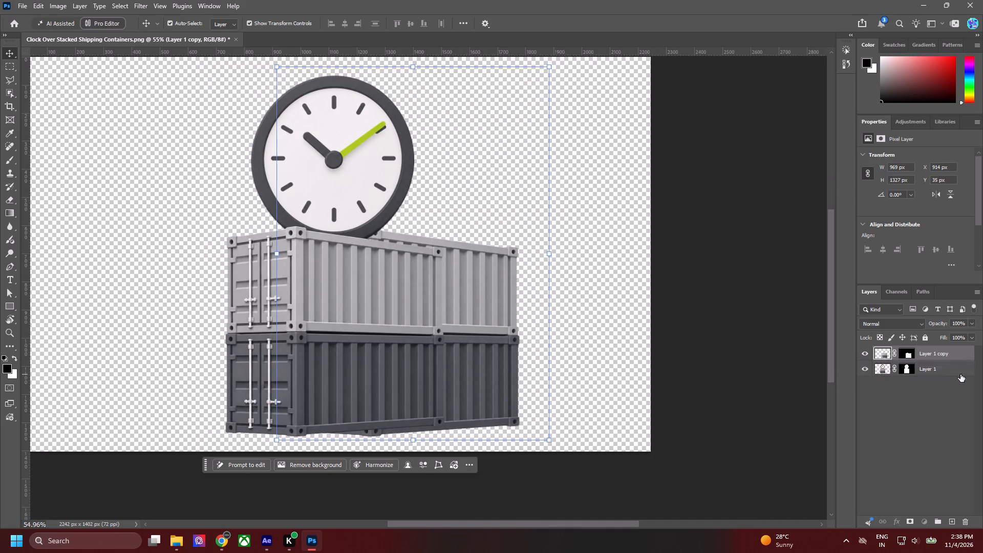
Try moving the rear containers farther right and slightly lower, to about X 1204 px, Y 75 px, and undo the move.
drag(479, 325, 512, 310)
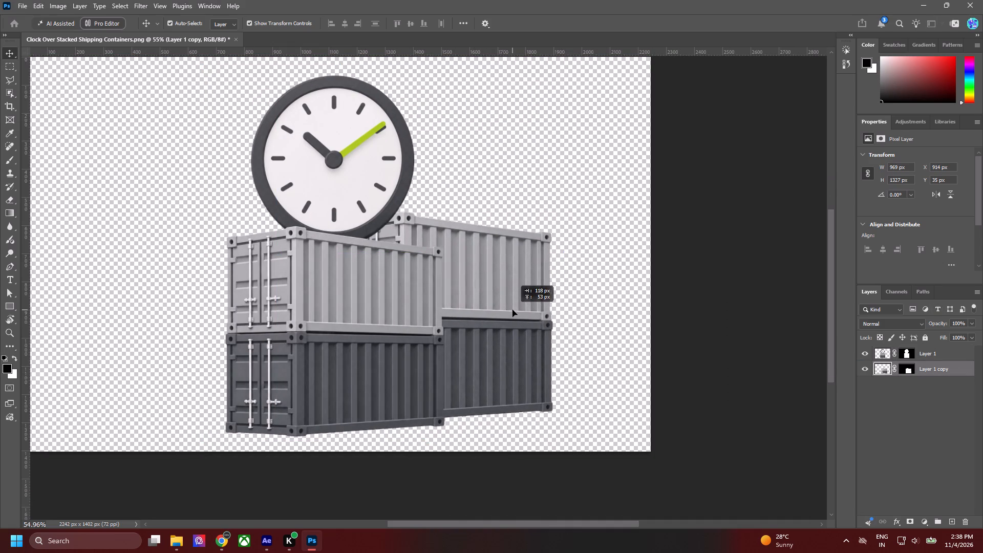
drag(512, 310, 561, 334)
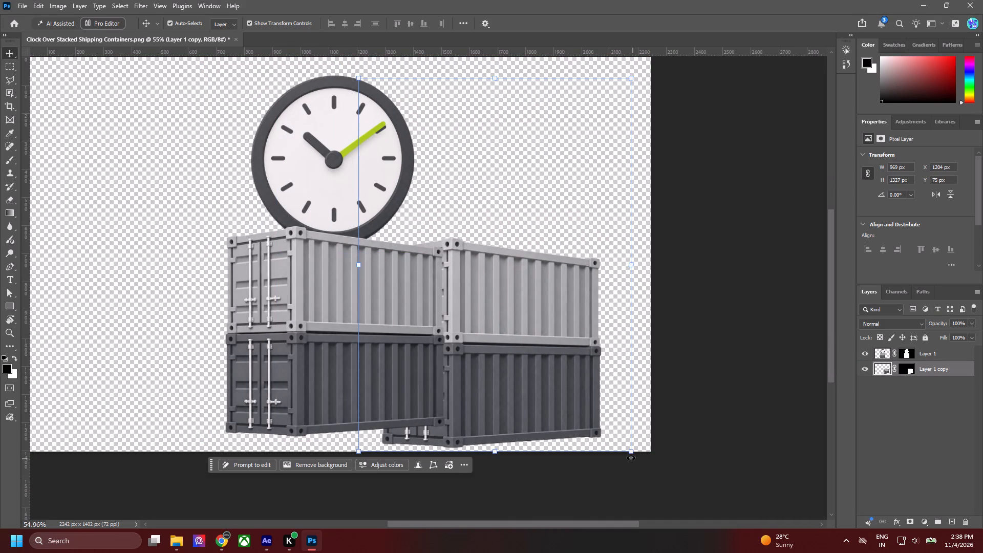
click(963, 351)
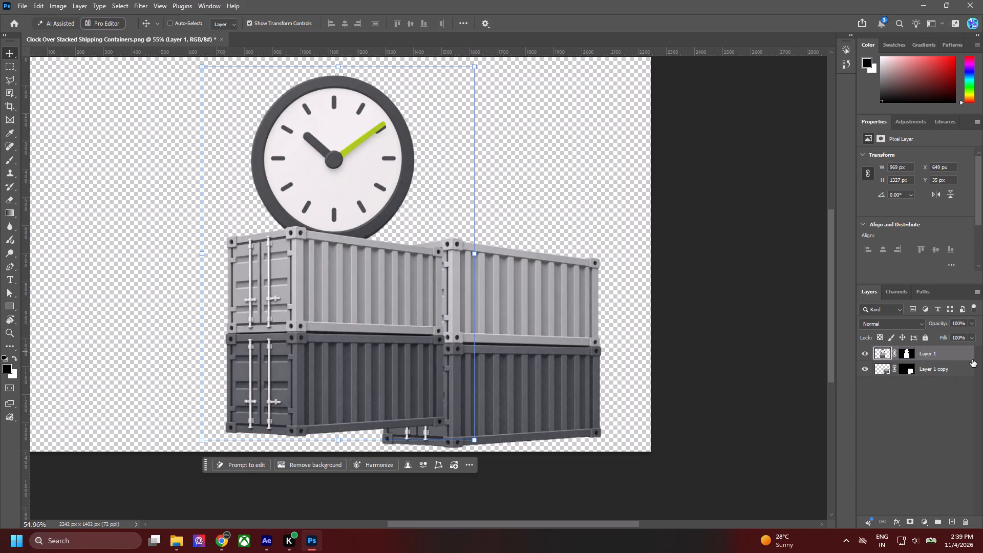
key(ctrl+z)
Convert Layer 1 copy, the rear containers, to a Smart Object.
click(961, 366)
right_click(961, 366)
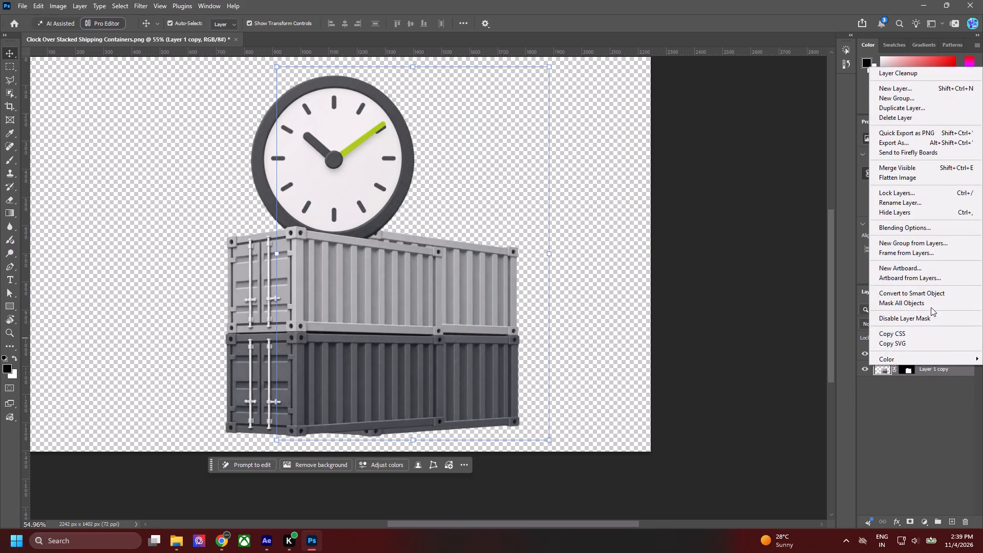
click(925, 288)
Move Layer 1's clock and front containers about 116 px to the left.
drag(442, 263, 508, 238)
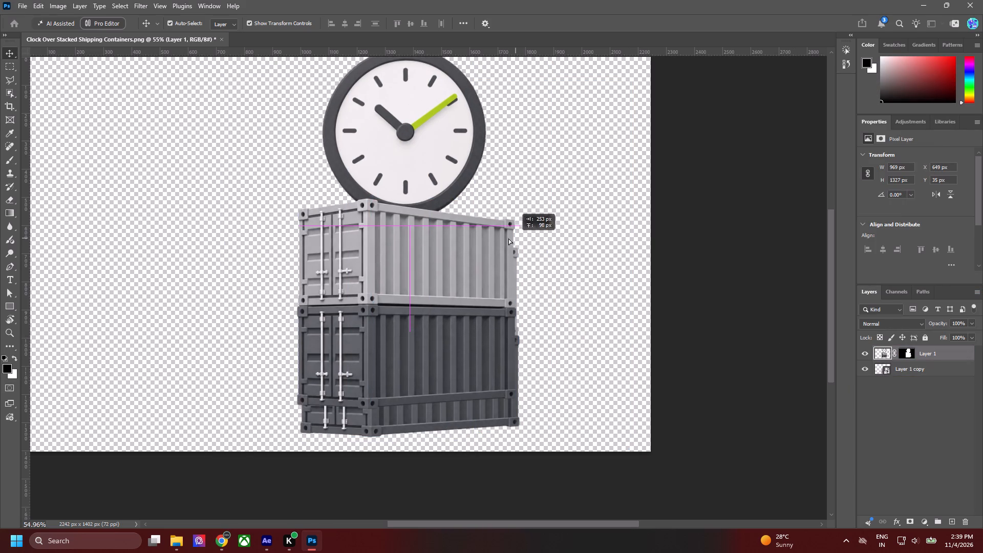
drag(508, 238, 410, 266)
Scale the rear containers on Layer 1 copy to 74% and place them beside the front stack at X 1152 px, Y 731 px.
drag(497, 290, 531, 270)
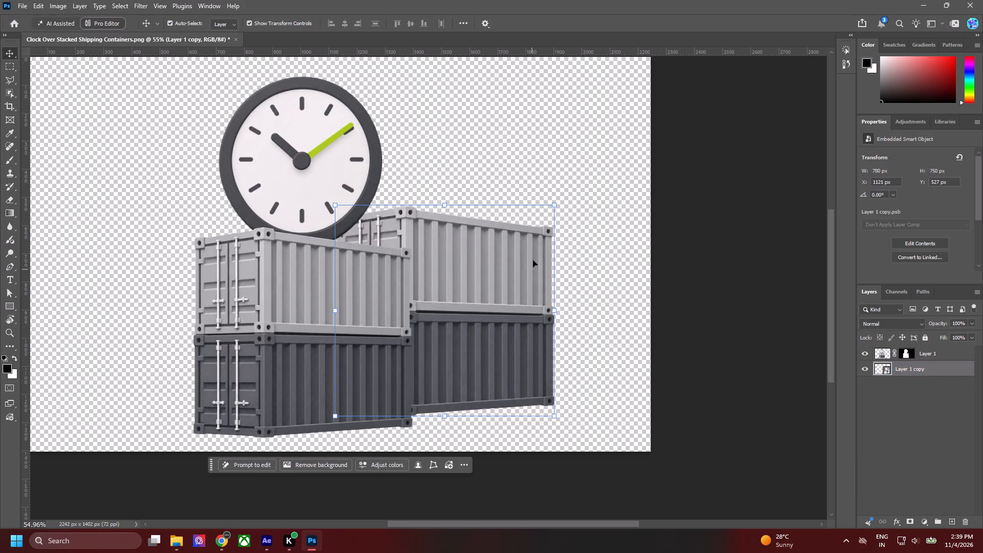
drag(557, 206, 511, 272)
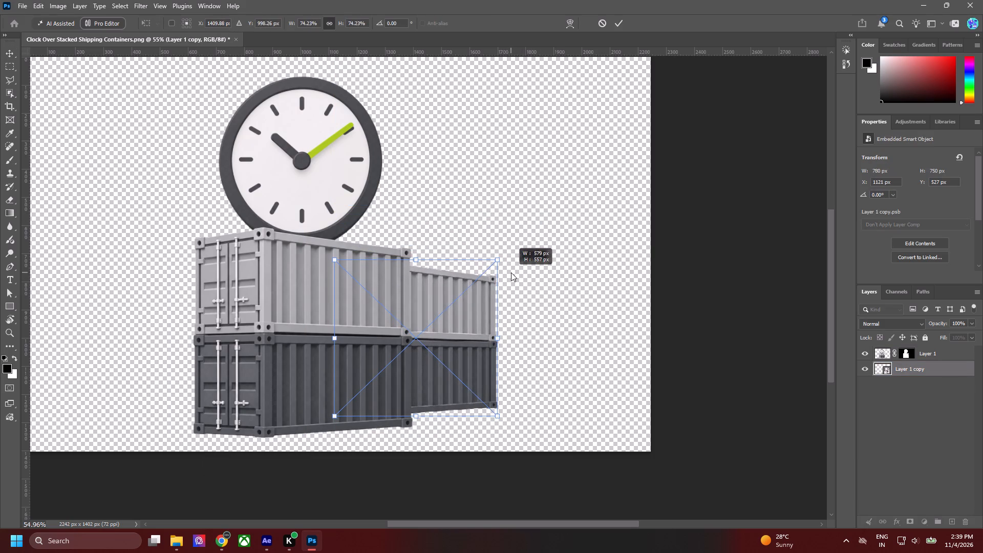
drag(511, 272, 511, 273)
drag(458, 320, 466, 323)
key(space)
key(space)
key(space)
key(space)
key(space)
key(space)
drag(407, 331, 547, 337)
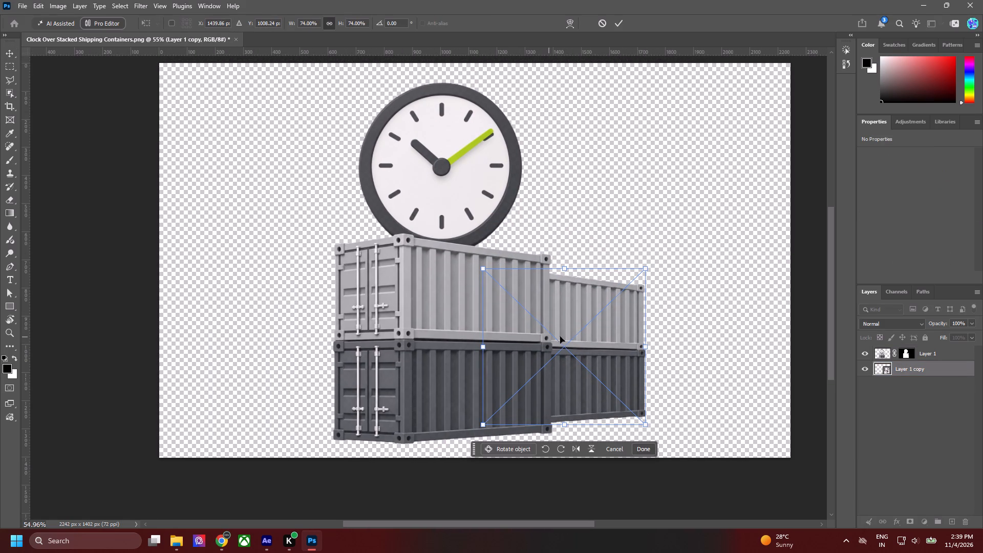
click(596, 327)
alt+drag(599, 334, 564, 309)
click(623, 21)
Duplicate the scaled rear containers up and to the left, placing the copy behind the clock at X 998 px, Y 449 px.
alt+drag(561, 375, 504, 324)
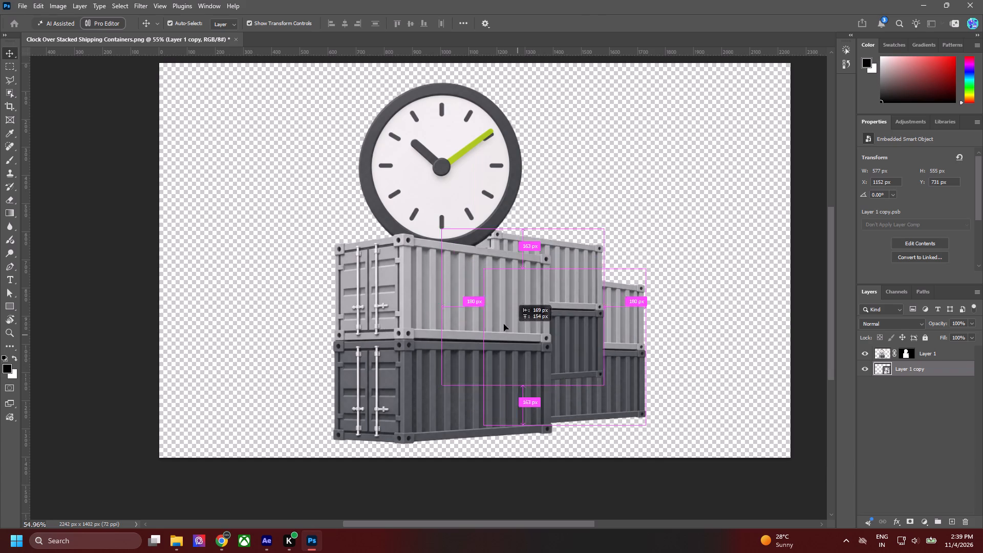
alt+drag(504, 324, 517, 295)
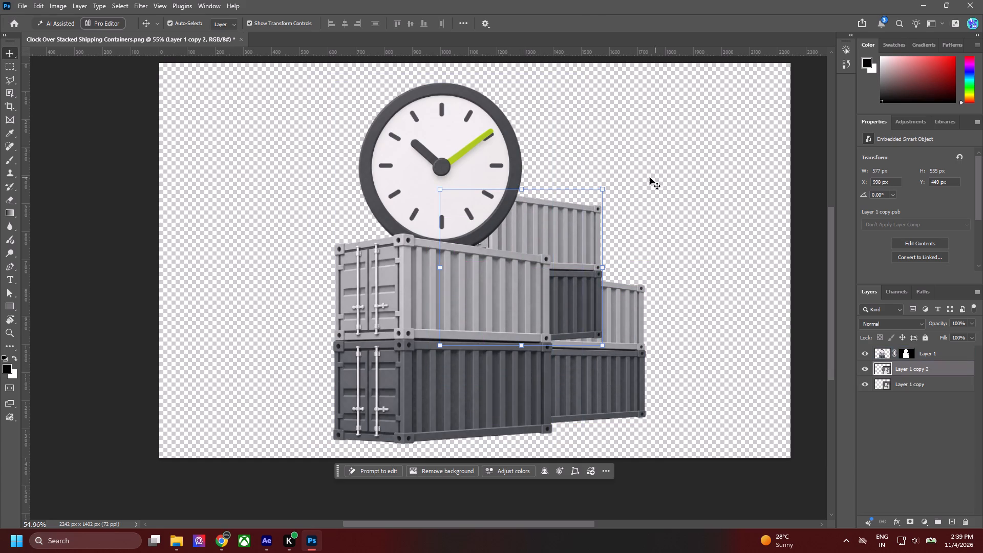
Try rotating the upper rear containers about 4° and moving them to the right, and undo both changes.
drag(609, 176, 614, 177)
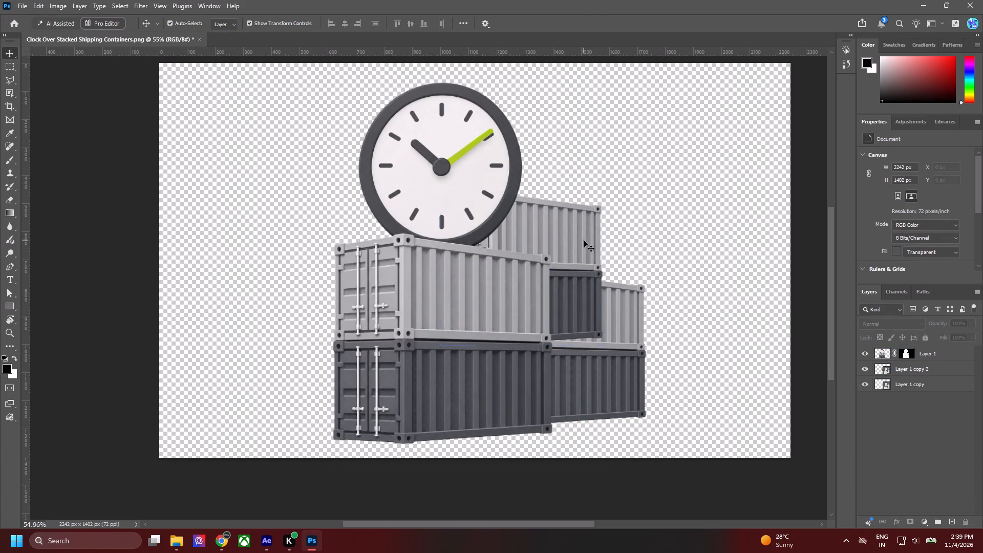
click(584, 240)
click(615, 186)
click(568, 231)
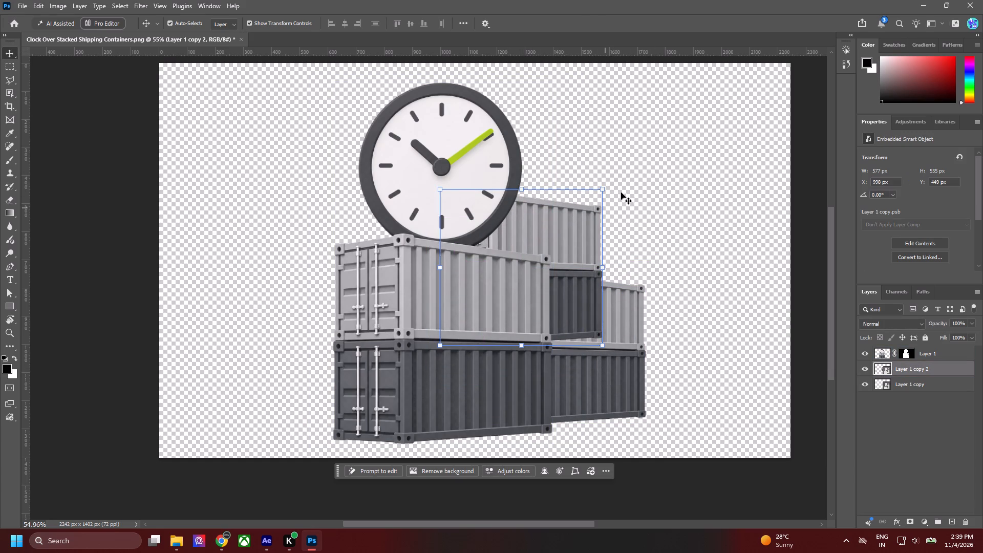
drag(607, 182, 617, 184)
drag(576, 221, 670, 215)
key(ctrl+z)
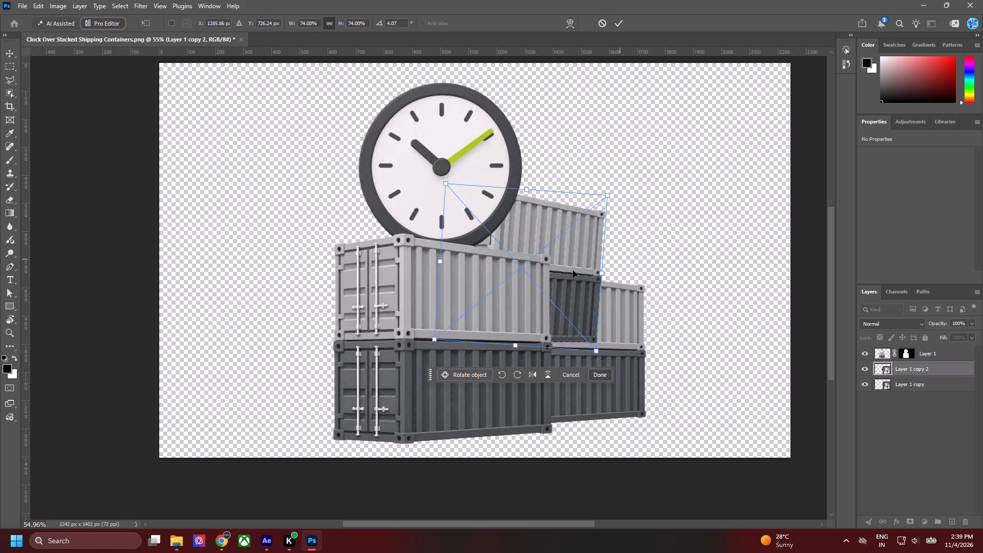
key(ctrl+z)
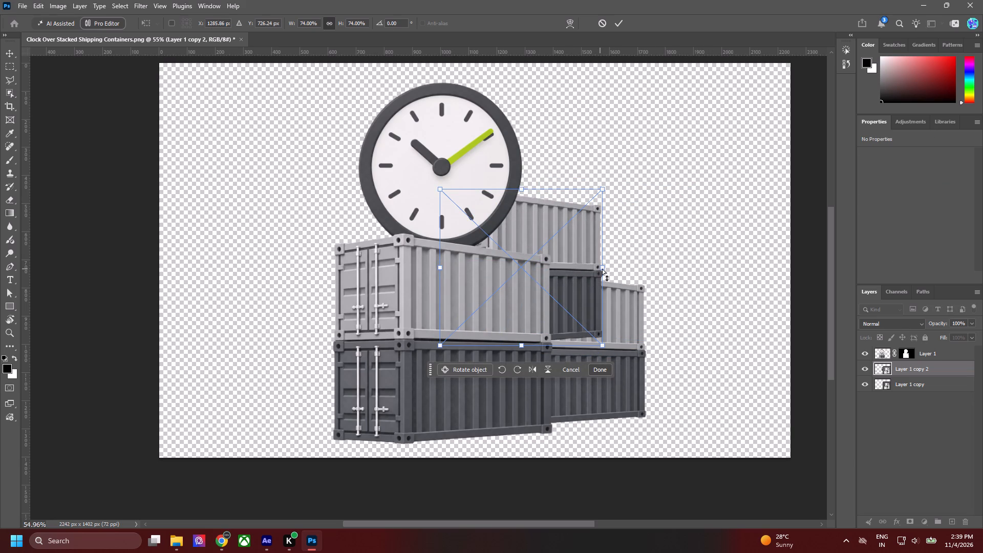
Skew the upper rear containers so their right side slopes about 8.8° downward, and raise them to Y 393 px.
ctrl+shift+drag(605, 268, 604, 290)
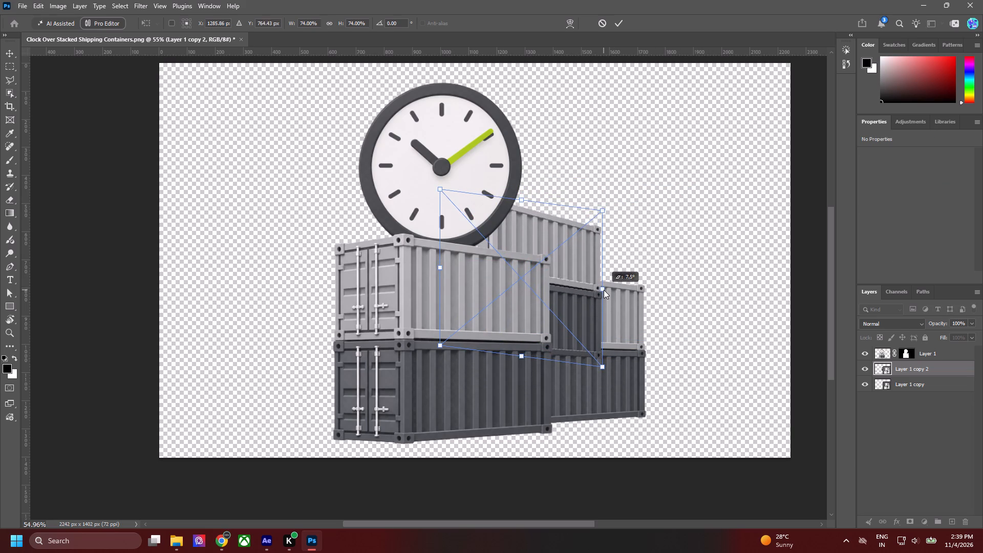
ctrl+shift+drag(604, 290, 603, 293)
shift+drag(577, 303, 577, 279)
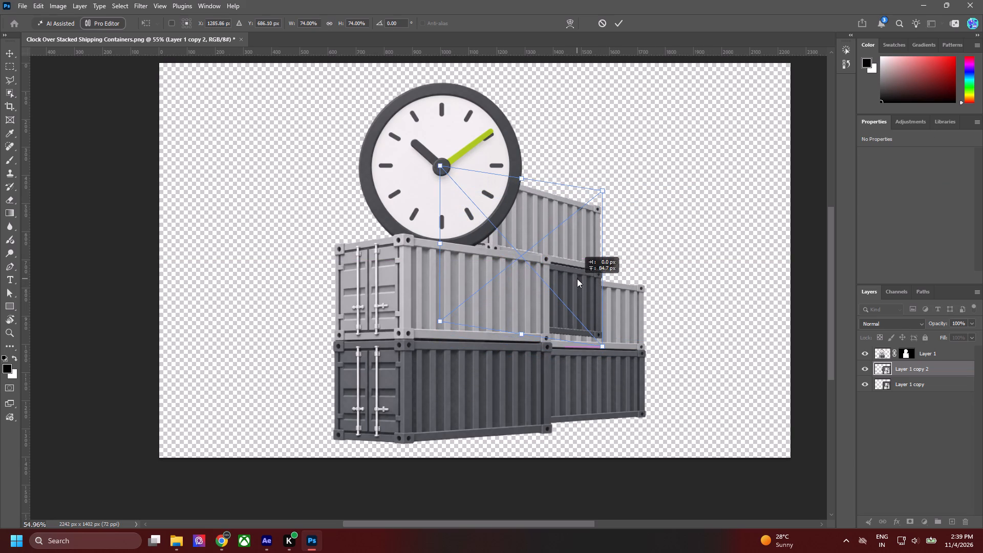
shift+drag(577, 279, 577, 278)
click(622, 20)
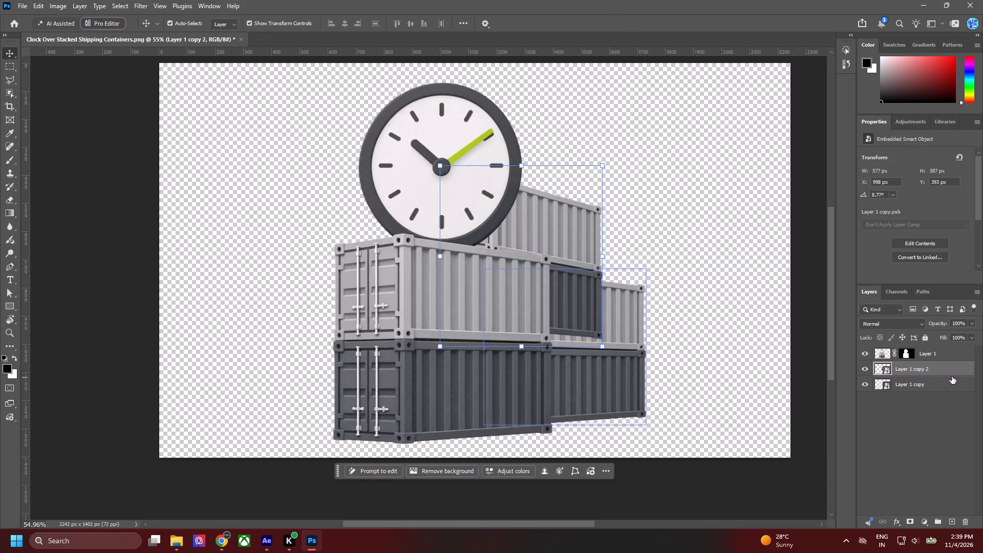
Reorder Layer 1 copy 2 beneath Layer 1 copy and shift its containers about 68 px to the right.
drag(949, 369, 953, 391)
click(749, 248)
drag(578, 221, 597, 225)
click(747, 172)
alt+scroll(716, 201, down, 3)
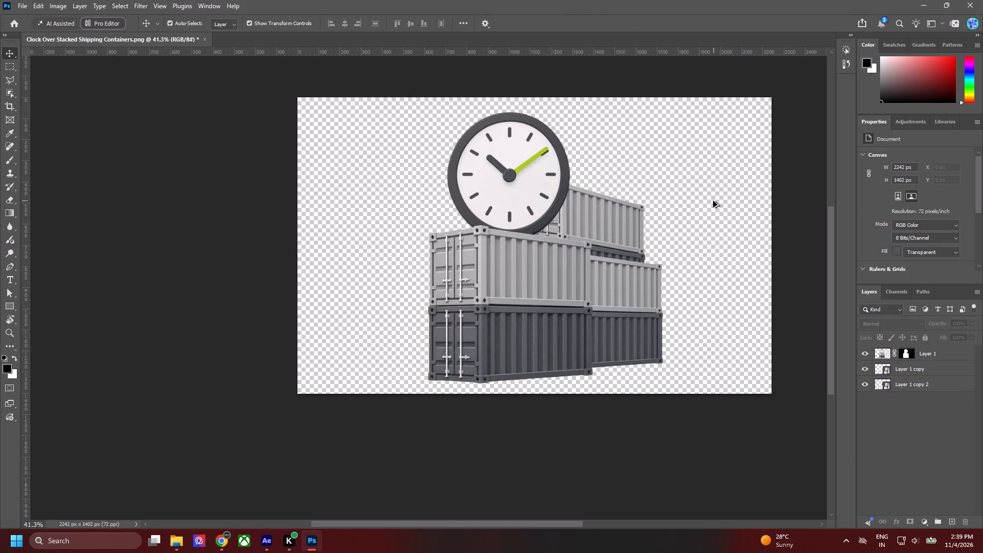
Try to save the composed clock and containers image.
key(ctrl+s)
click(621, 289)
Crop the empty canvas on both sides of the composition to 1341 × 1402 px.
key(c)
drag(294, 256, 343, 266)
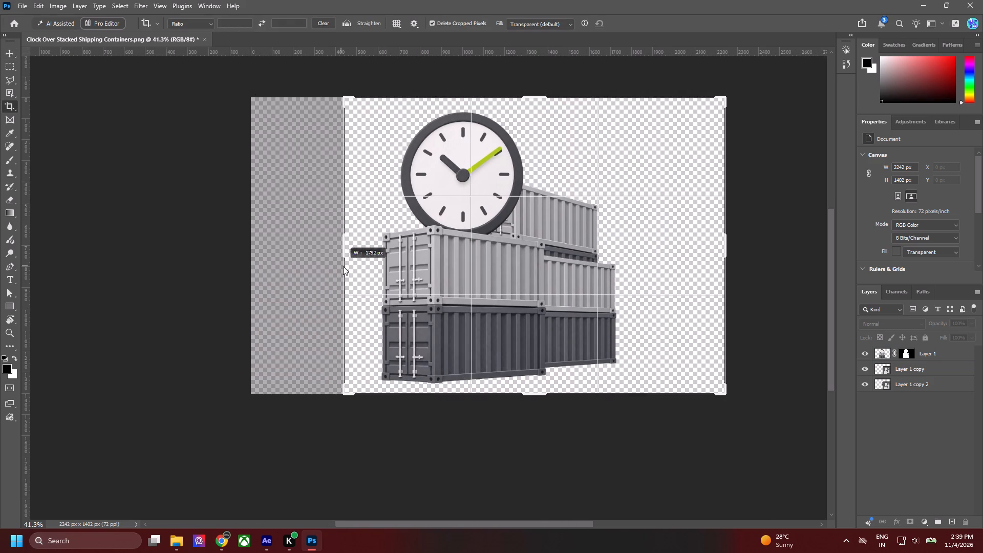
drag(343, 266, 345, 267)
drag(723, 248, 678, 248)
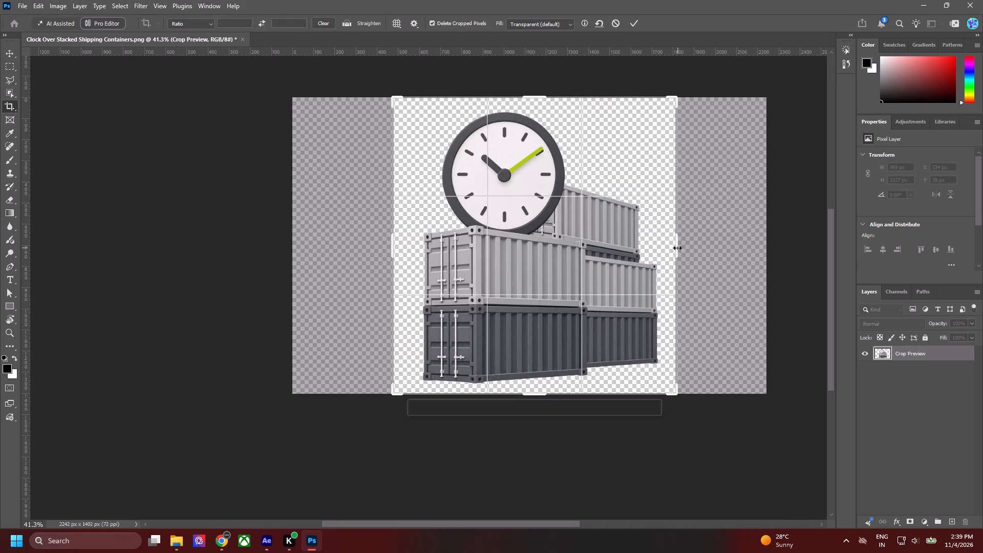
click(629, 26)
Select both rear container layers together and shift them about 36 px to the right.
key(v)
drag(711, 326, 670, 269)
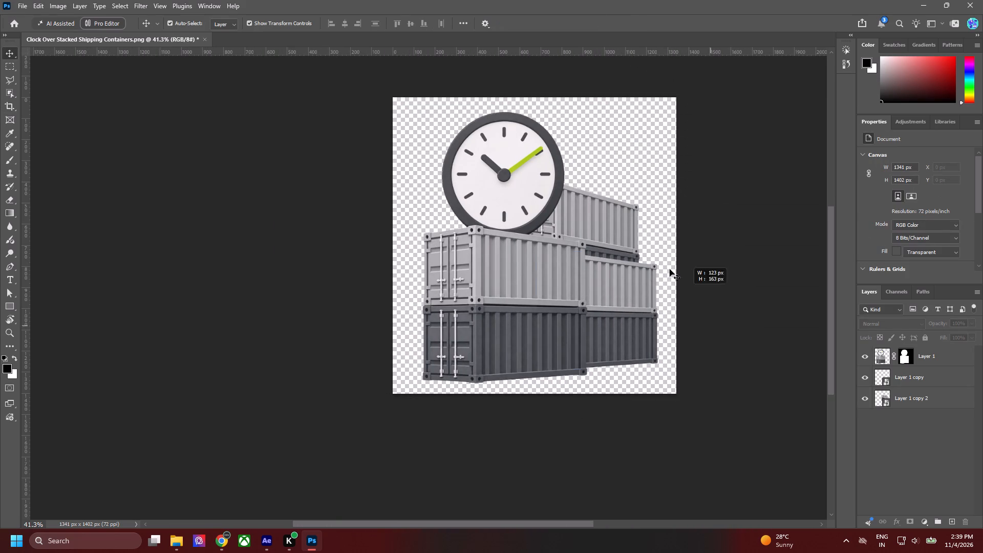
drag(670, 269, 627, 210)
drag(619, 272, 627, 272)
click(792, 225)
Move Layer 1's clock and front containers slightly left to X 33 px, Y 38 px.
drag(413, 158, 448, 257)
drag(454, 302, 431, 301)
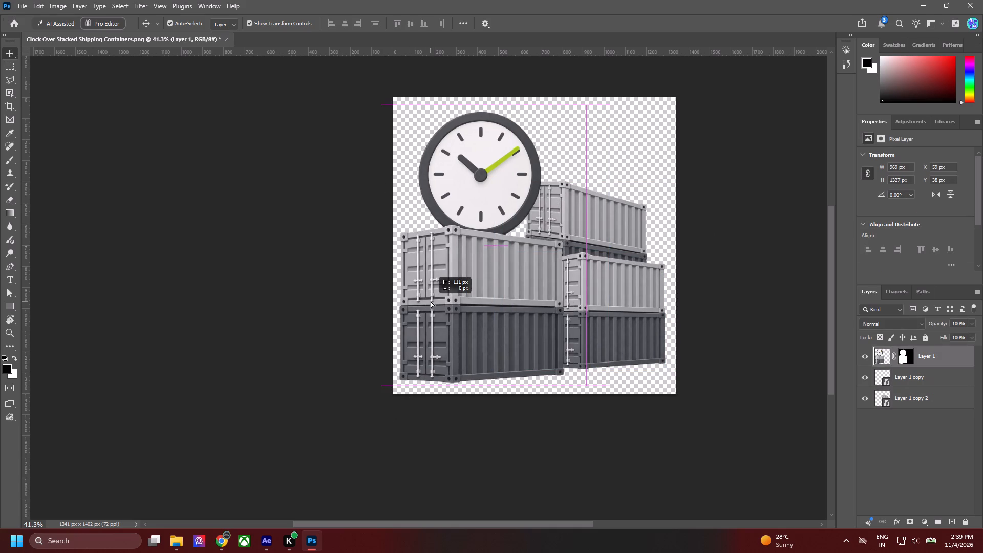
drag(431, 301, 450, 305)
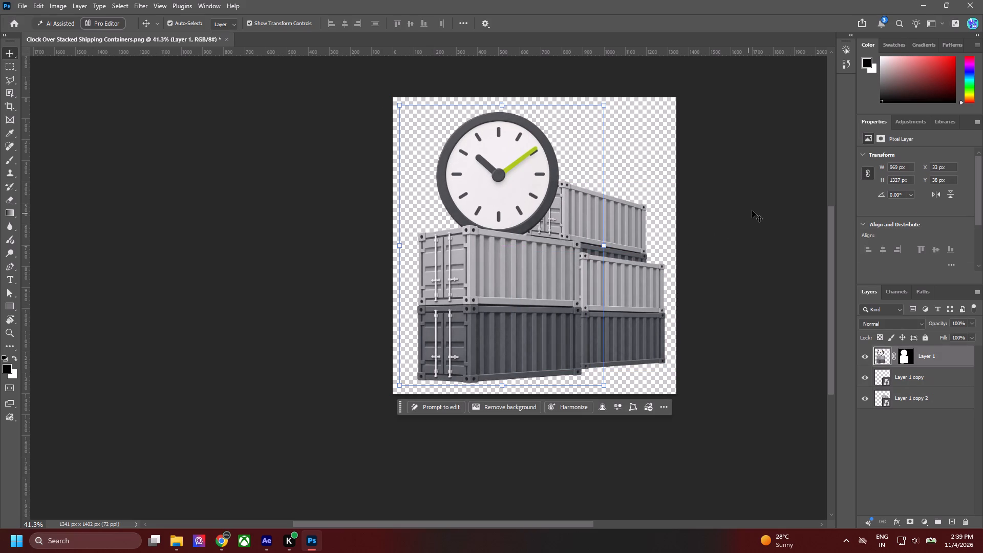
click(754, 209)
Select Layer 1 copy 2 and hide Layer 1 and Layer 1 copy to isolate its containers.
click(626, 218)
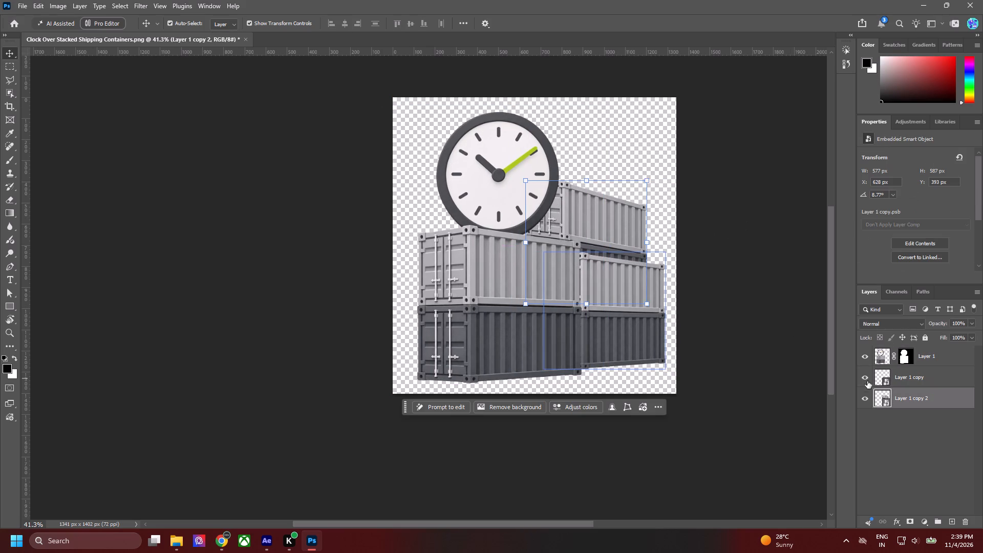
drag(864, 377, 859, 356)
Start a Perspective Warp on Layer 1 copy 2 and define two joined planes over the container doors and long side.
alt+scroll(544, 185, up, 7)
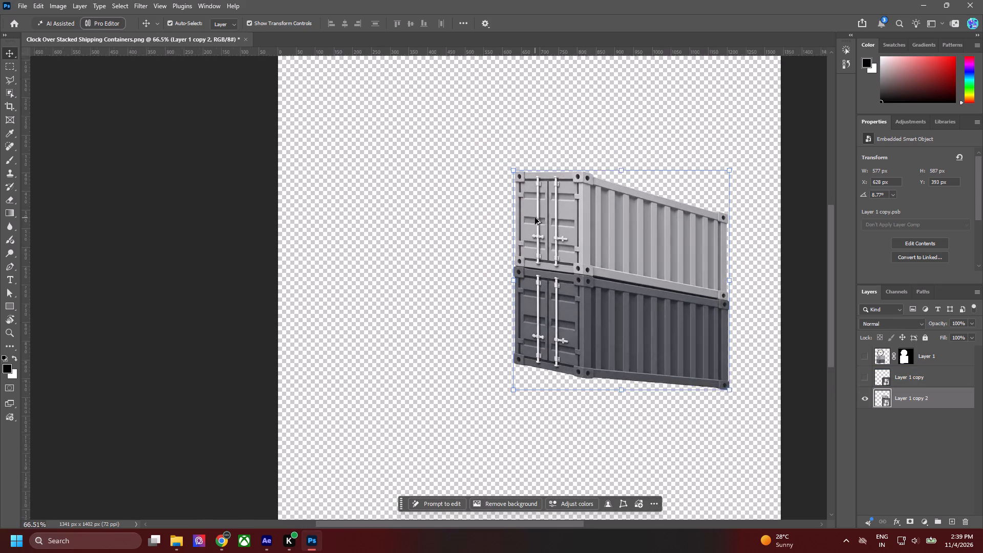
click(539, 252)
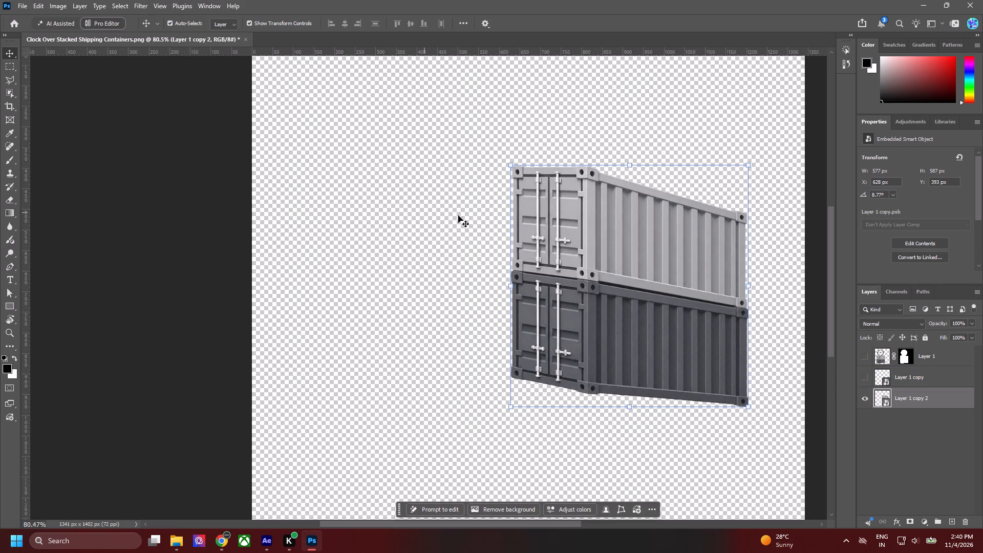
right_click(582, 230)
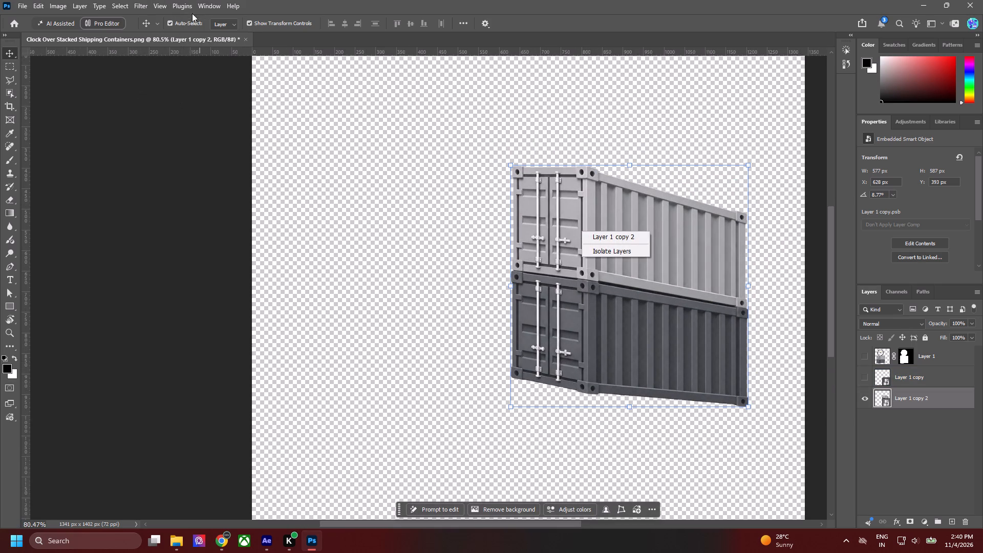
click(137, 6)
click(137, 6)
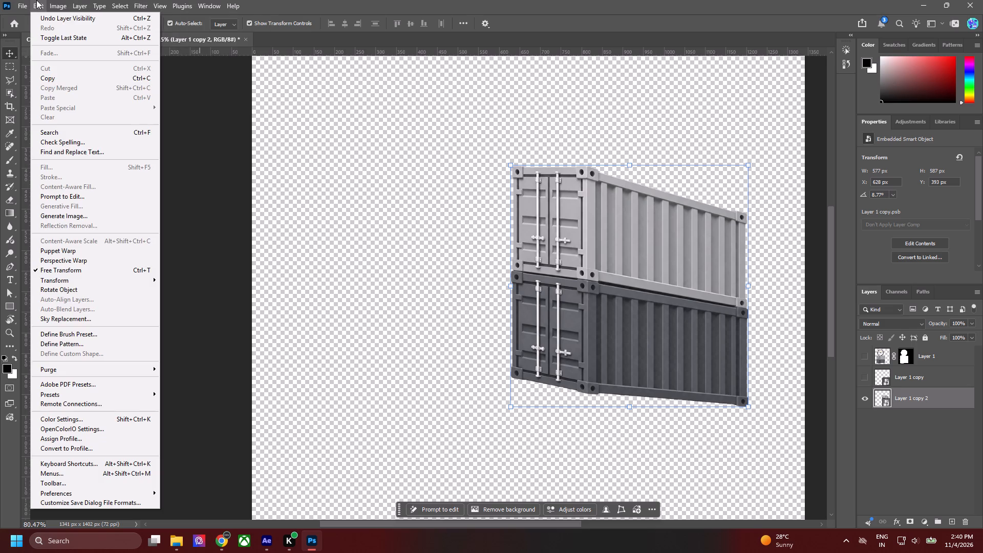
click(88, 263)
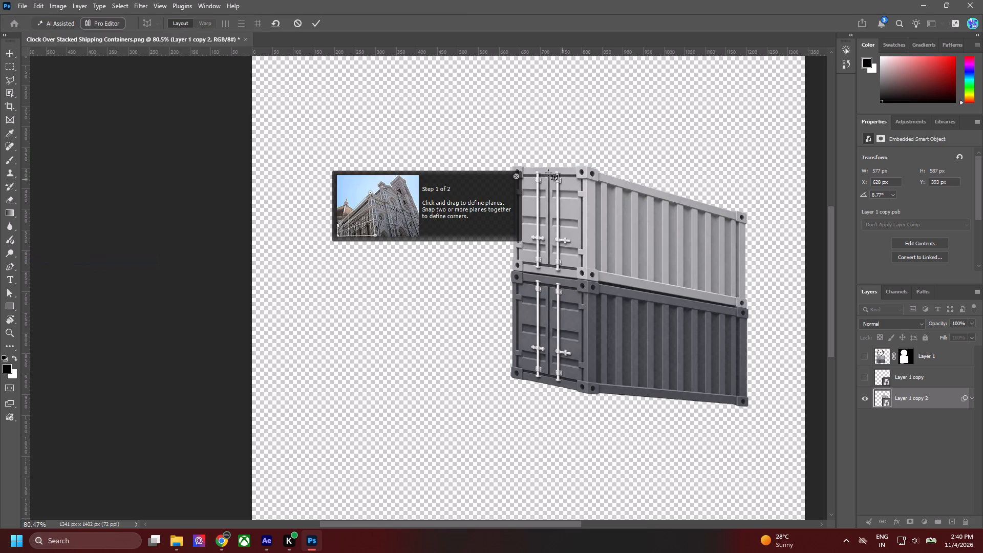
drag(511, 165, 592, 279)
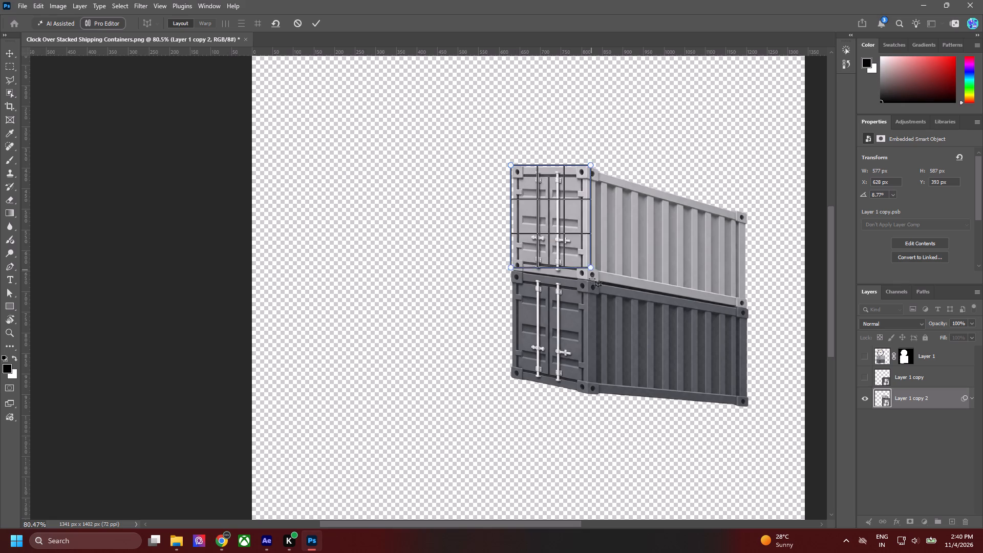
drag(592, 279, 588, 408)
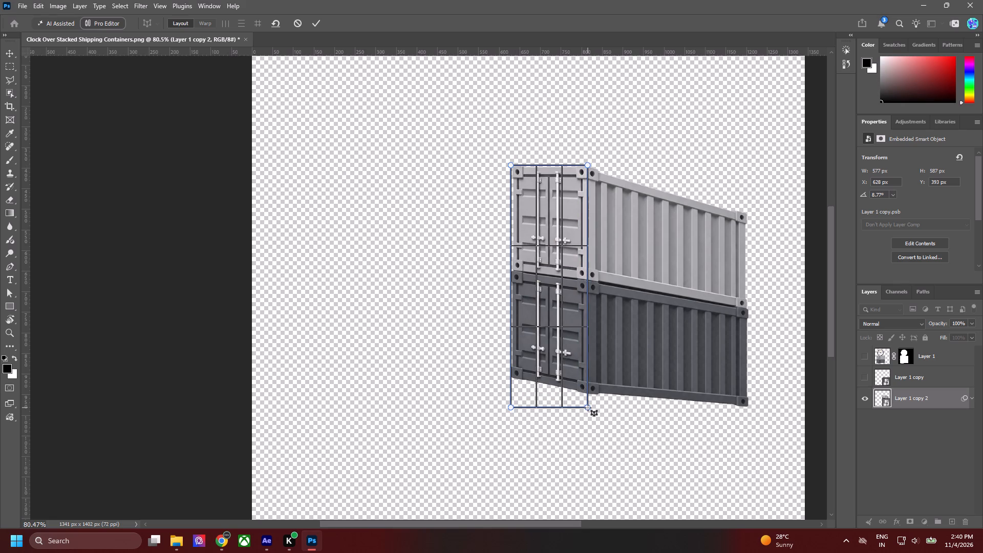
drag(588, 408, 588, 408)
drag(754, 412, 558, 180)
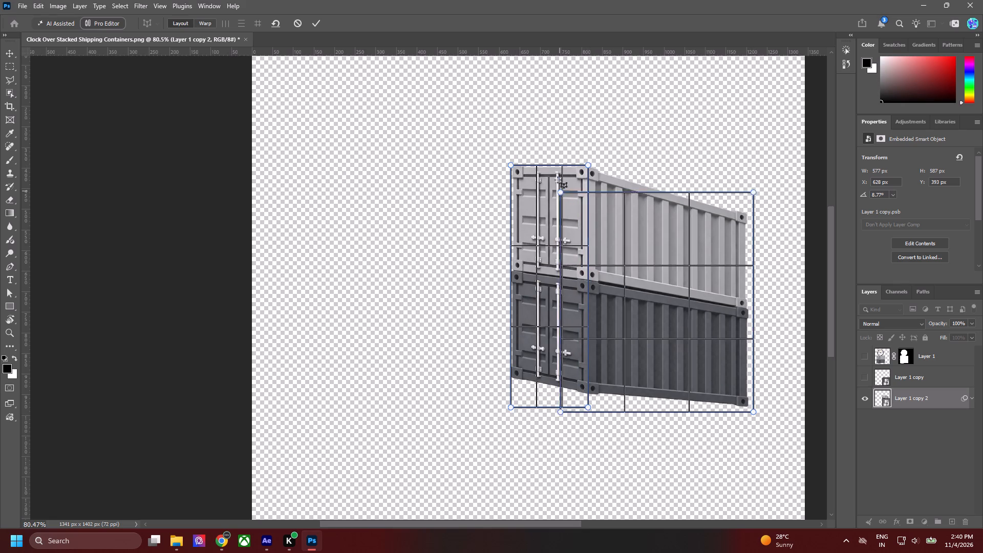
drag(558, 180, 588, 158)
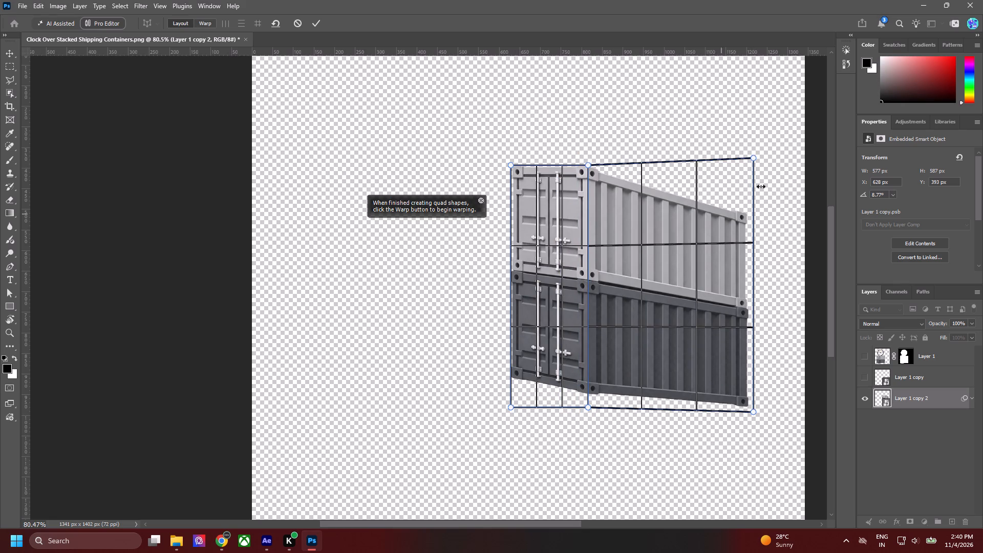
Fit the perspective planes' top corners to the upper container's far end, front vertical edge and outer door corner.
drag(754, 155, 749, 216)
ctrl+scroll(609, 185, up, 4)
alt+scroll(630, 159, up, 16)
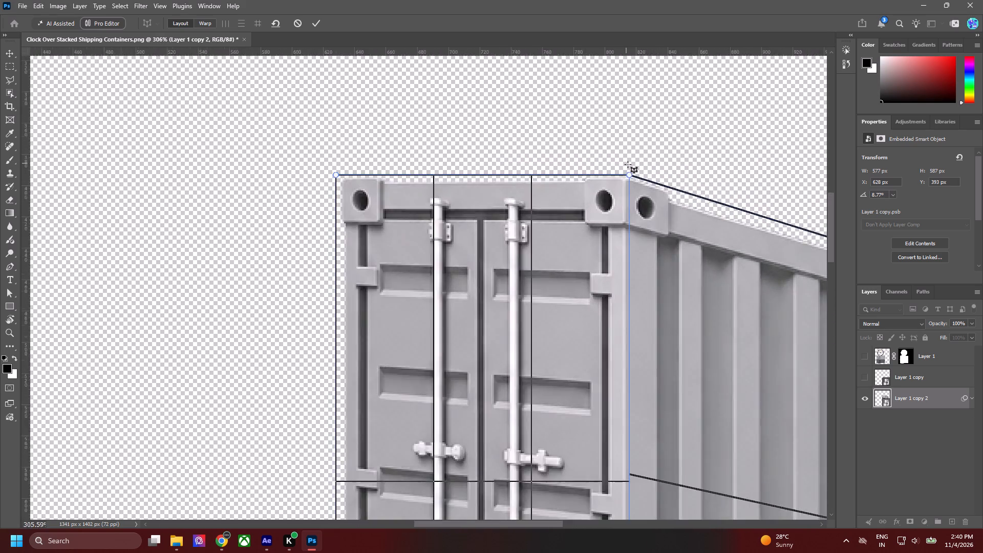
alt+scroll(628, 164, up, 8)
drag(632, 186, 627, 202)
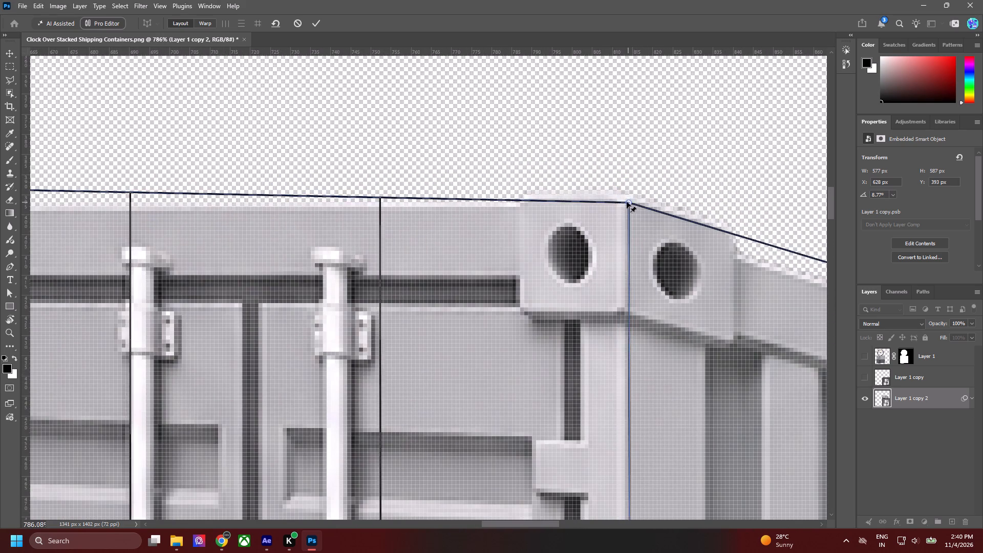
drag(627, 202, 619, 193)
alt+scroll(618, 201, down, 9)
alt+scroll(616, 216, up, 1)
alt+scroll(616, 217, down, 8)
key(space)
key(space)
key(space)
key(space)
key(space)
key(space)
key(space)
key(space)
key(space)
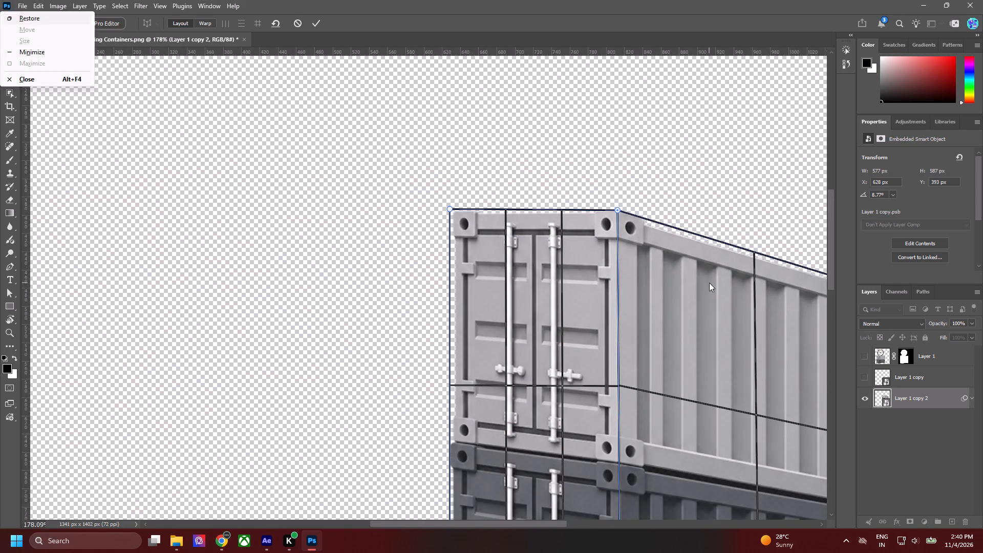
drag(709, 283, 617, 202)
alt+scroll(380, 150, up, 6)
alt+scroll(337, 120, down, 1)
alt+scroll(337, 120, up, 7)
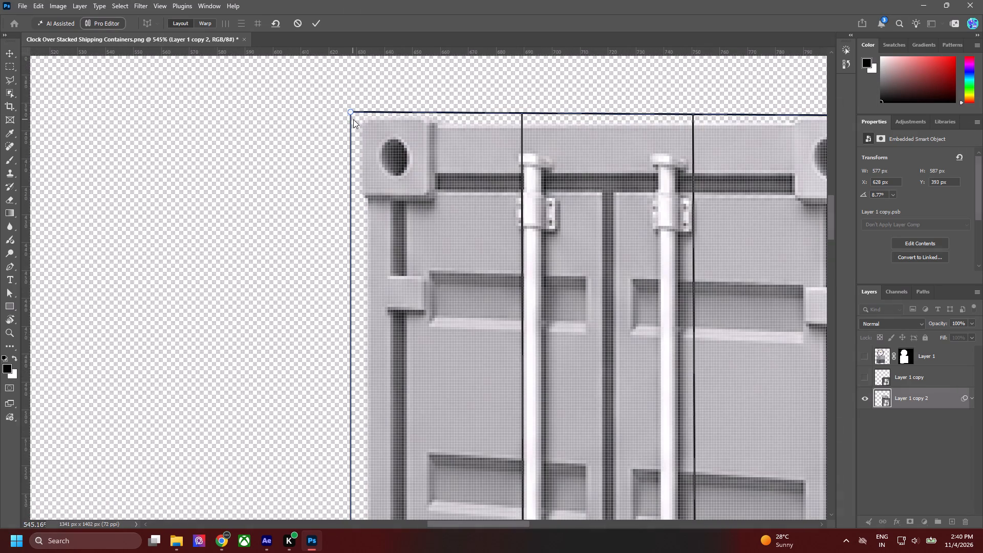
drag(349, 111, 361, 117)
Fit the door plane's two bottom corners to the lower container's outer door corner and front vertical edge.
alt+scroll(365, 159, down, 2)
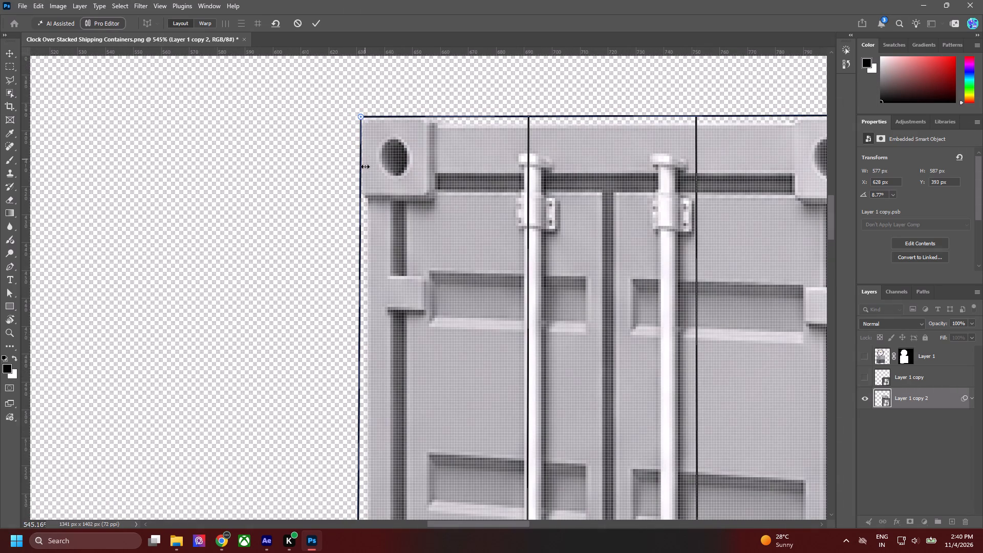
alt+scroll(365, 166, down, 11)
key(space)
key(space)
key(space)
key(space)
key(space)
key(space)
key(space)
key(space)
key(space)
drag(421, 399, 470, 127)
alt+scroll(408, 382, up, 5)
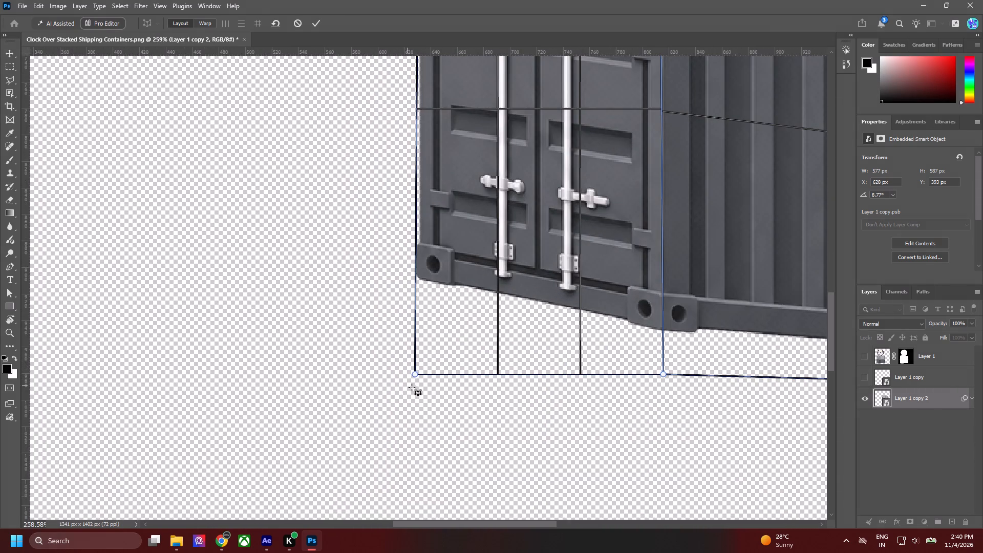
drag(415, 376, 417, 282)
drag(662, 376, 665, 350)
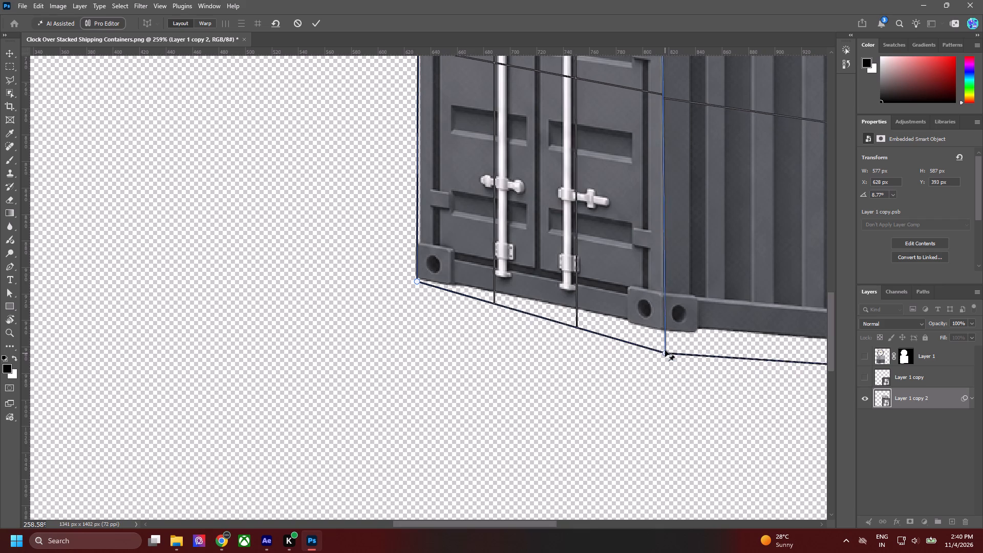
drag(665, 350, 663, 331)
alt+scroll(373, 317, up, 12)
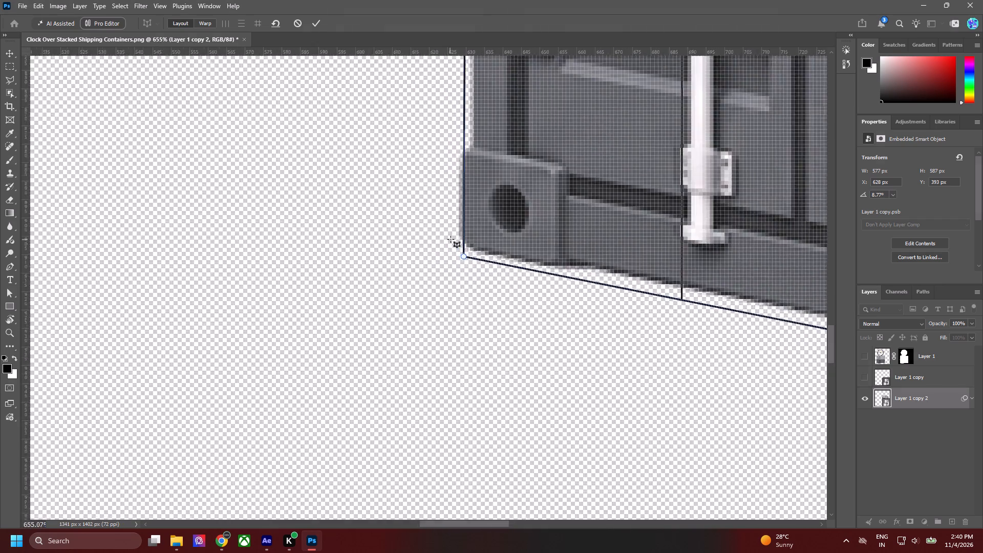
alt+scroll(451, 239, up, 5)
drag(471, 267, 465, 252)
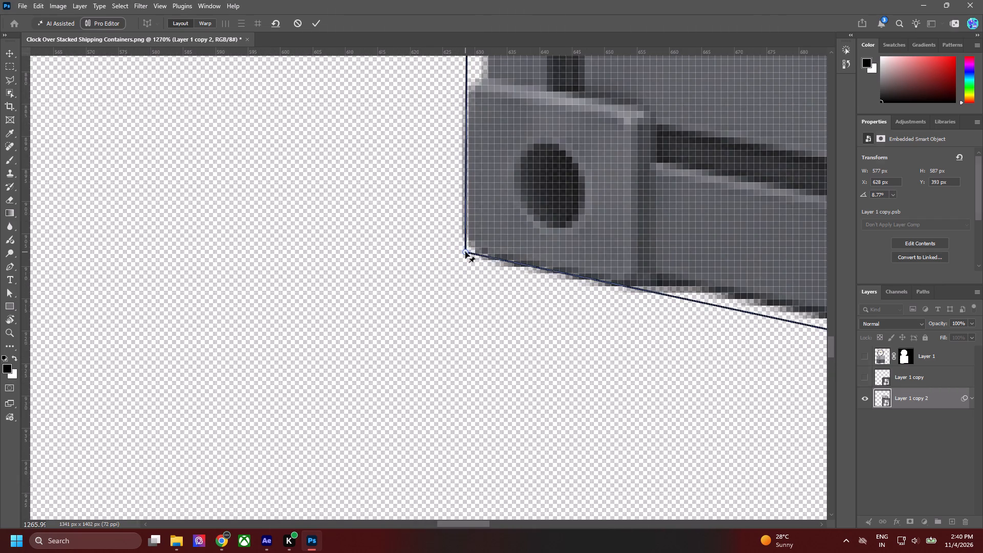
drag(465, 252, 465, 254)
Fit the long-side plane's far bottom corner to the lower container's far corner.
alt+scroll(465, 254, down, 18)
alt+scroll(468, 269, up, 1)
alt+scroll(470, 277, down, 5)
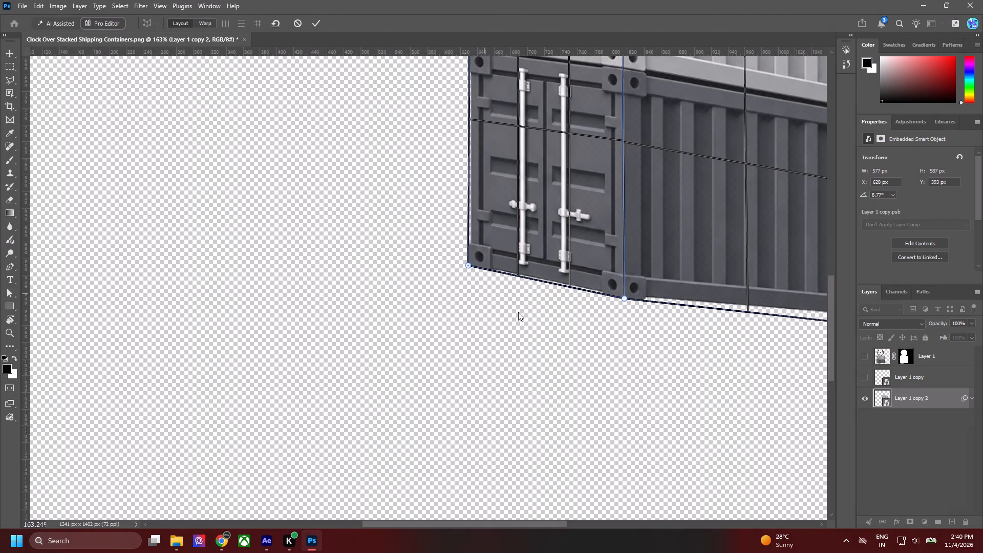
key(space)
key(space)
key(space)
key(space)
key(space)
key(space)
key(space)
key(space)
key(space)
key(space)
key(space)
key(space)
key(space)
key(space)
key(space)
key(space)
key(space)
key(space)
key(space)
key(space)
drag(681, 321, 411, 291)
drag(578, 335, 576, 357)
alt+scroll(265, 312, up, 11)
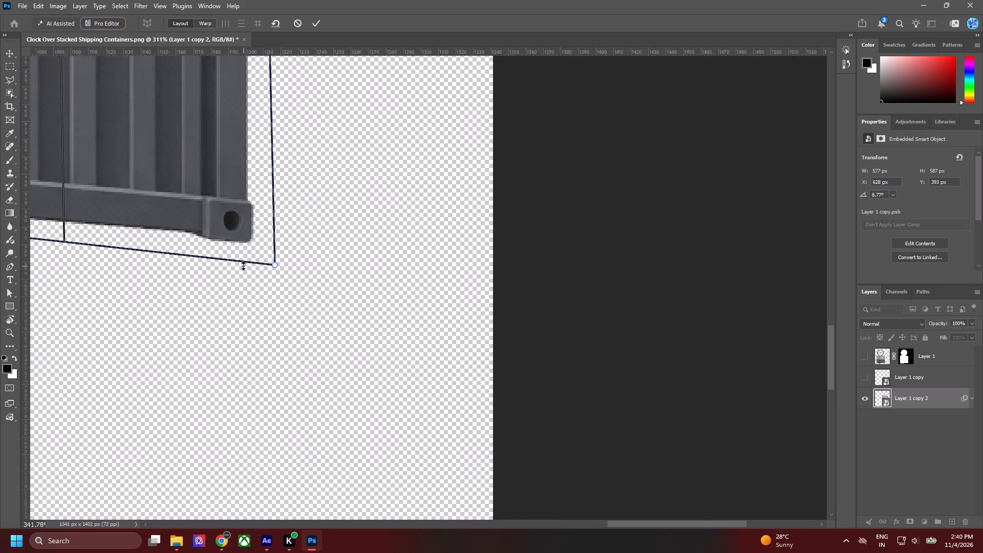
alt+scroll(243, 266, up, 1)
drag(288, 264, 255, 236)
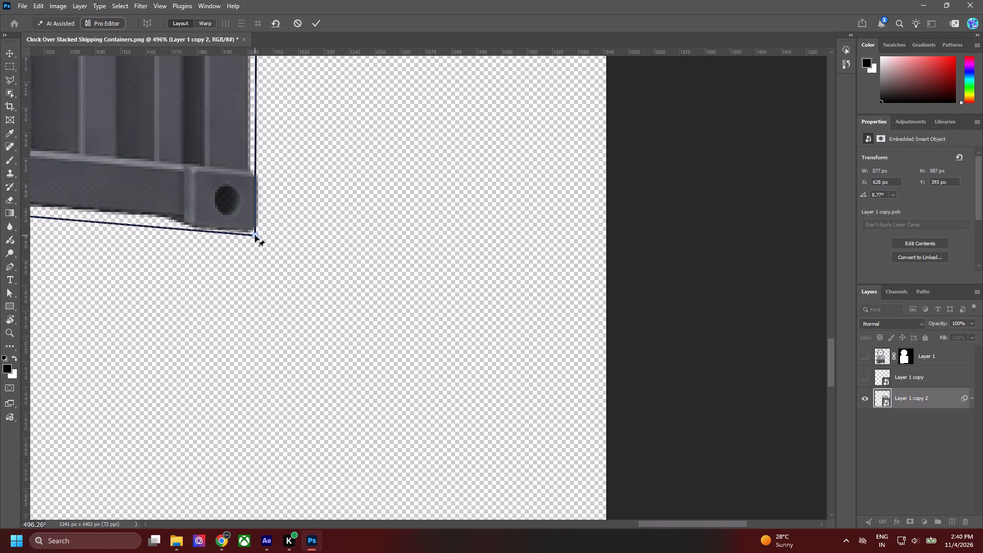
drag(255, 236, 257, 234)
Refine the long-side plane's far top corner to sit exactly on the upper container's far corner.
alt+scroll(257, 234, down, 17)
key(space)
key(space)
key(space)
key(space)
key(space)
click(350, 50)
key(space)
key(space)
key(space)
key(space)
key(space)
key(space)
drag(297, 98, 519, 414)
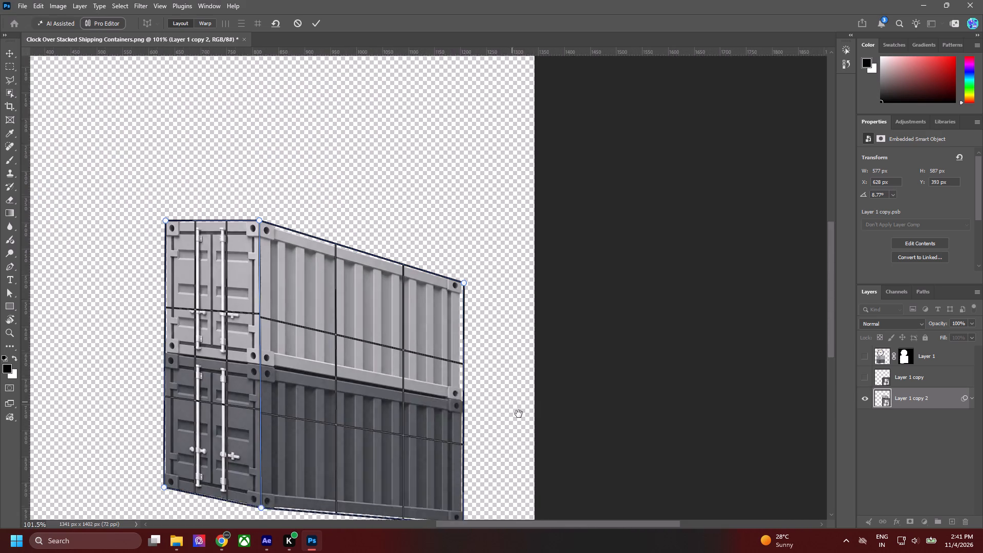
drag(519, 414, 519, 414)
alt+scroll(419, 282, up, 20)
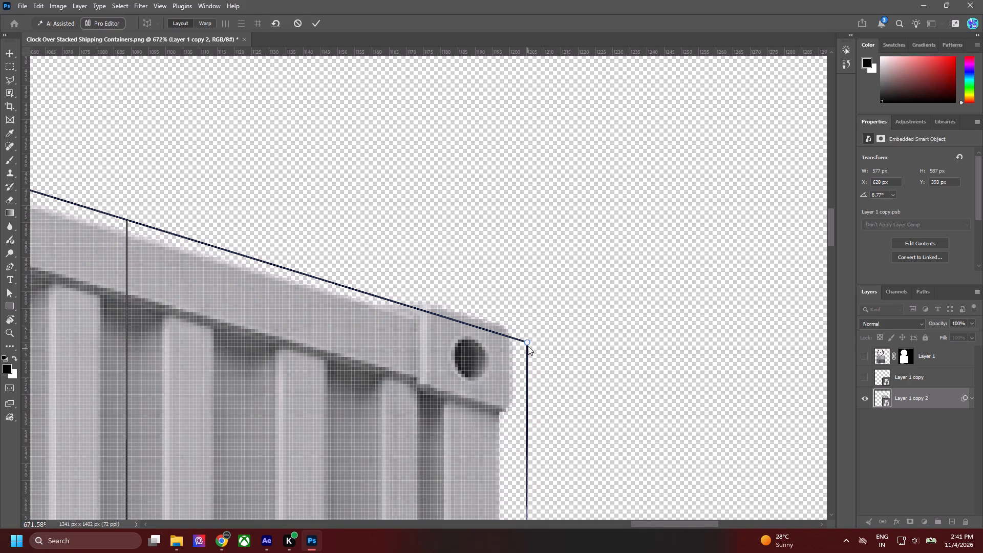
drag(528, 342, 511, 327)
Switch the Perspective Warp to Warp mode and lower the door side's outer bottom and top corners to correct its perspective.
alt+scroll(511, 327, down, 18)
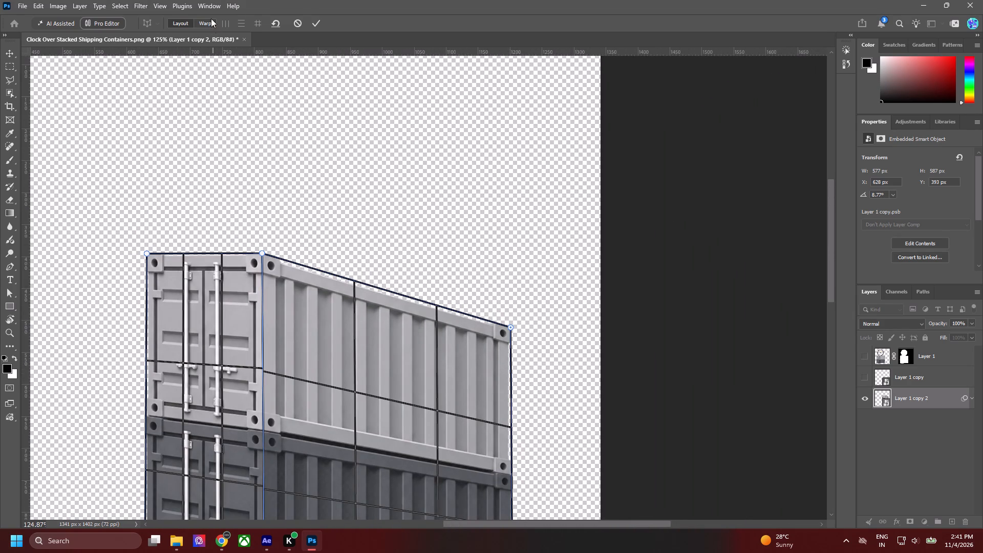
click(211, 18)
alt+scroll(222, 278, down, 4)
key(space)
key(space)
key(space)
key(space)
key(space)
key(space)
key(space)
key(space)
key(space)
drag(204, 349, 292, 230)
click(218, 115)
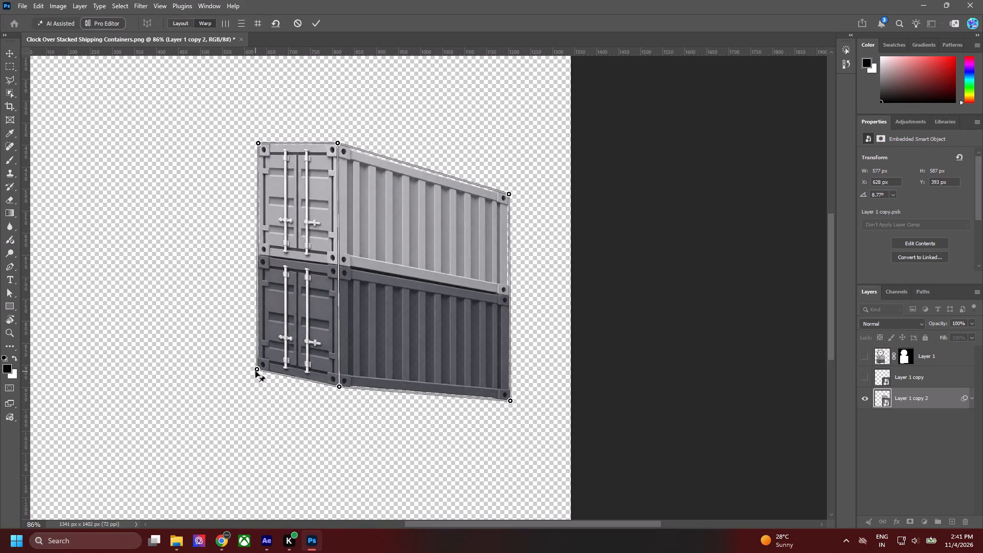
drag(258, 370, 259, 379)
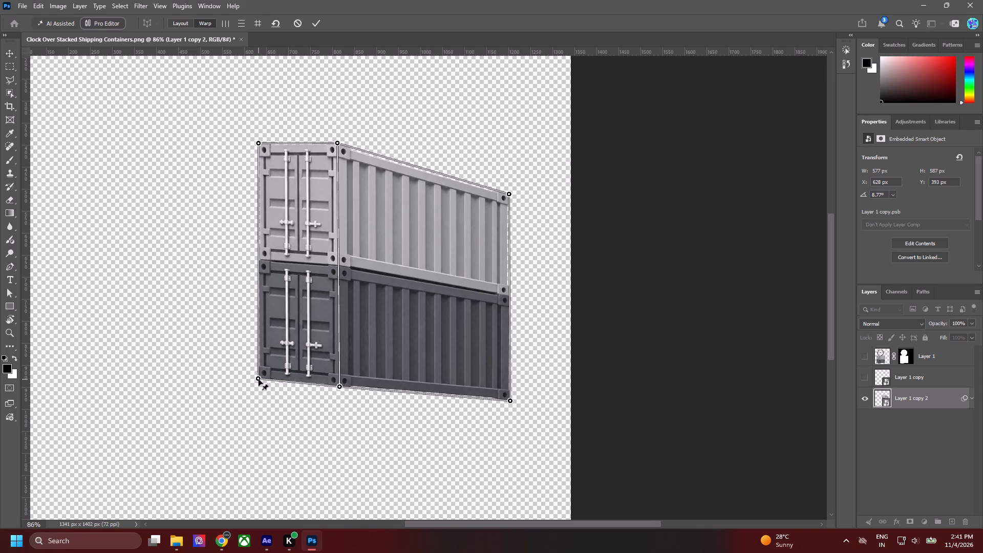
drag(259, 379, 260, 385)
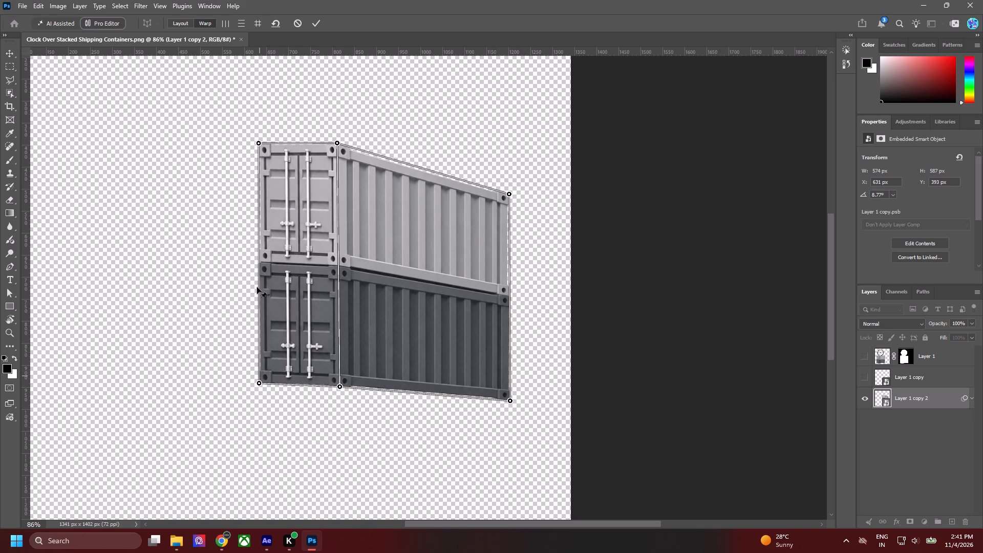
drag(258, 144, 256, 165)
drag(256, 165, 258, 160)
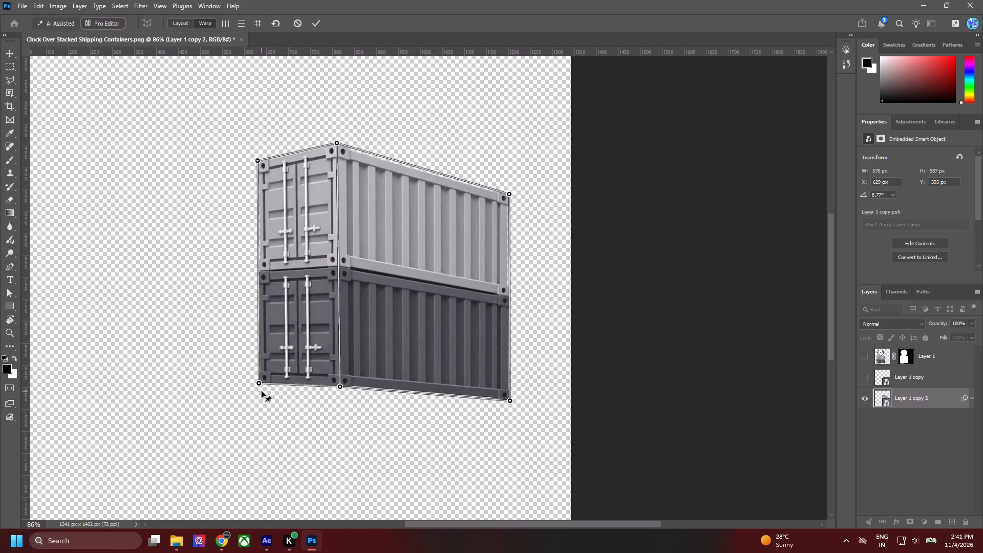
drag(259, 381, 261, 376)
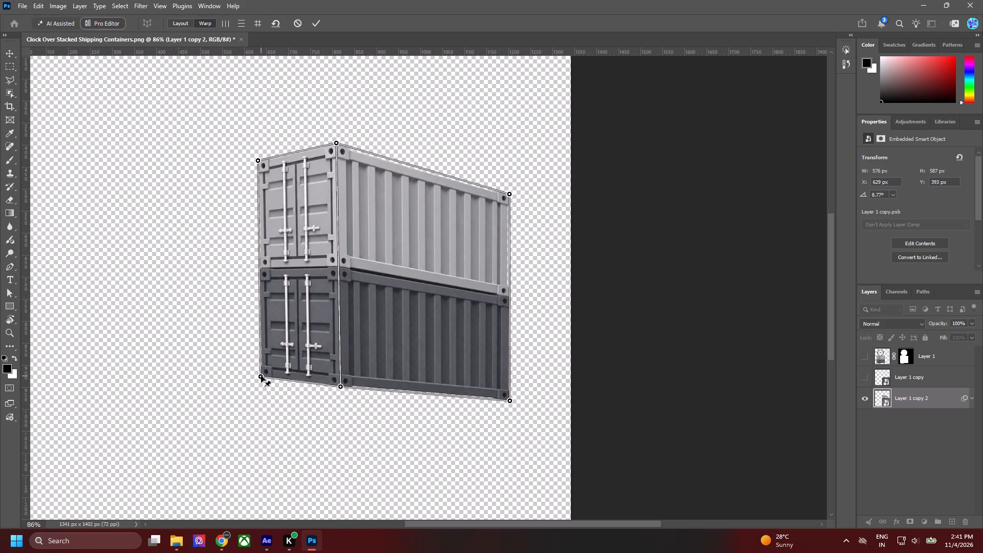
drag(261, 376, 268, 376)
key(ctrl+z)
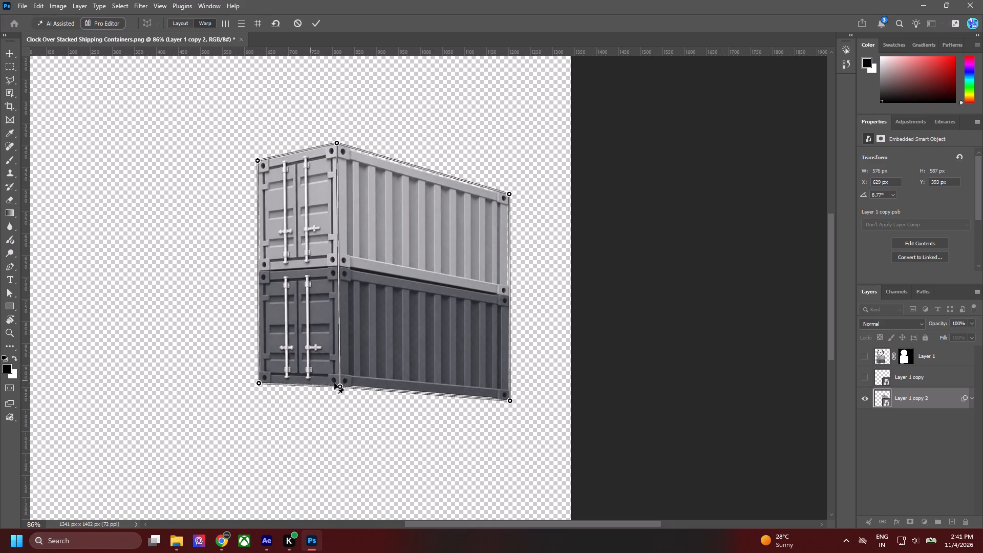
Pull the bottom corner shared by the doors and long side slightly down and apply the Perspective Warp.
drag(340, 386, 338, 395)
click(317, 23)
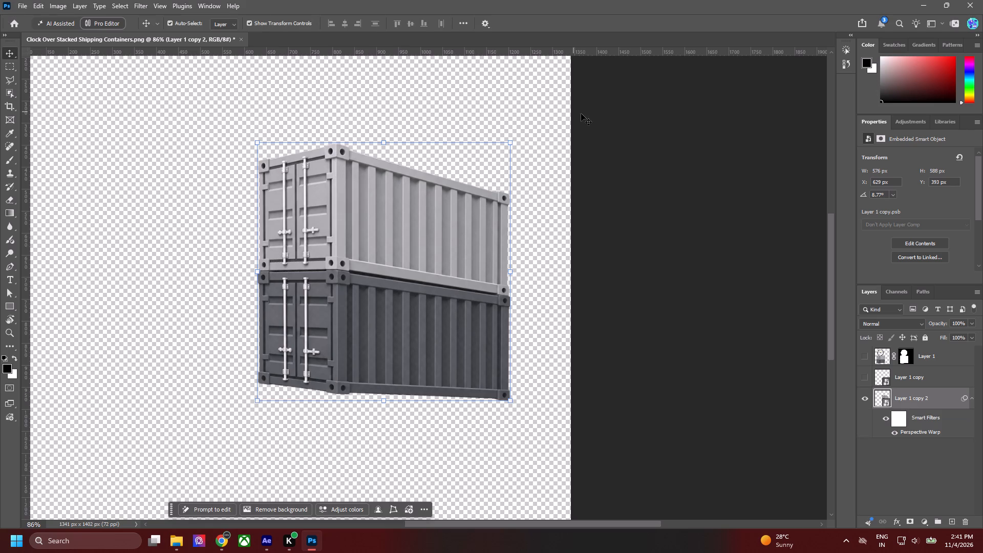
Fit the canvas in view and show Layer 1 and Layer 1 copy again.
key(v)
key(ctrl+0)
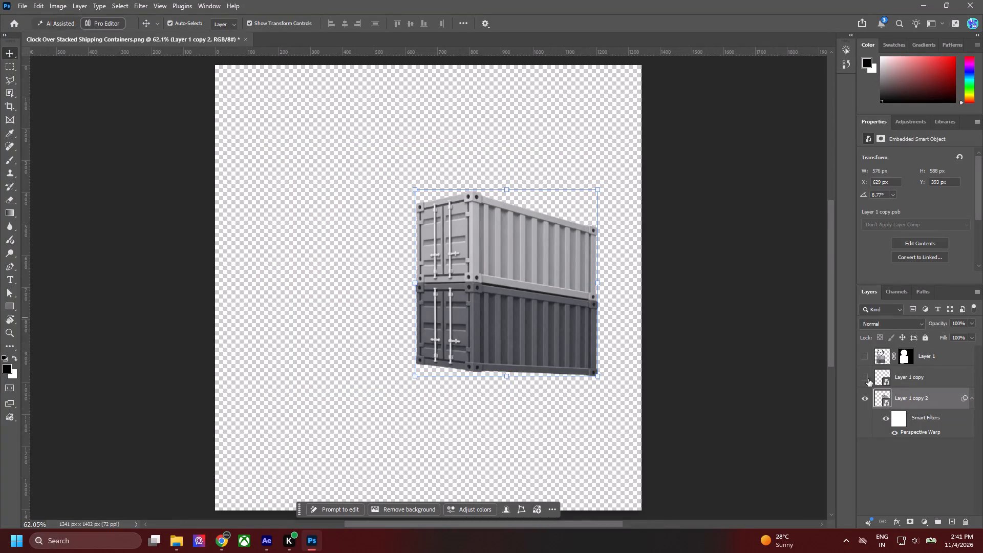
drag(866, 379, 869, 326)
Merge all visible layers into one and save over Clock Over Stacked Shipping Containers.png.
key(ctrl+s)
click(618, 291)
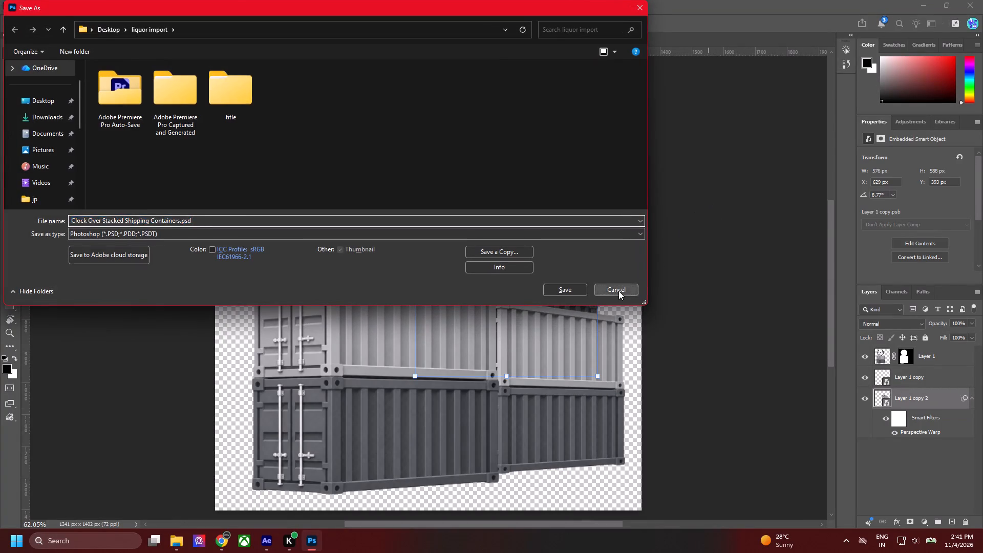
key(ctrl+shift+e)
key(ctrl+s)
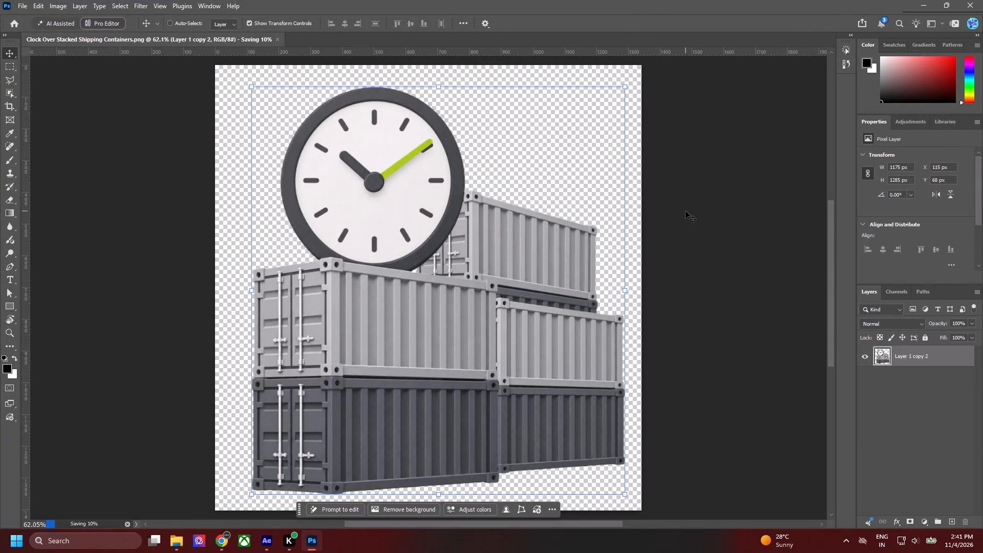
Close Photoshop and switch to the Corporate Titles project in After Effects.
click(982, 0)
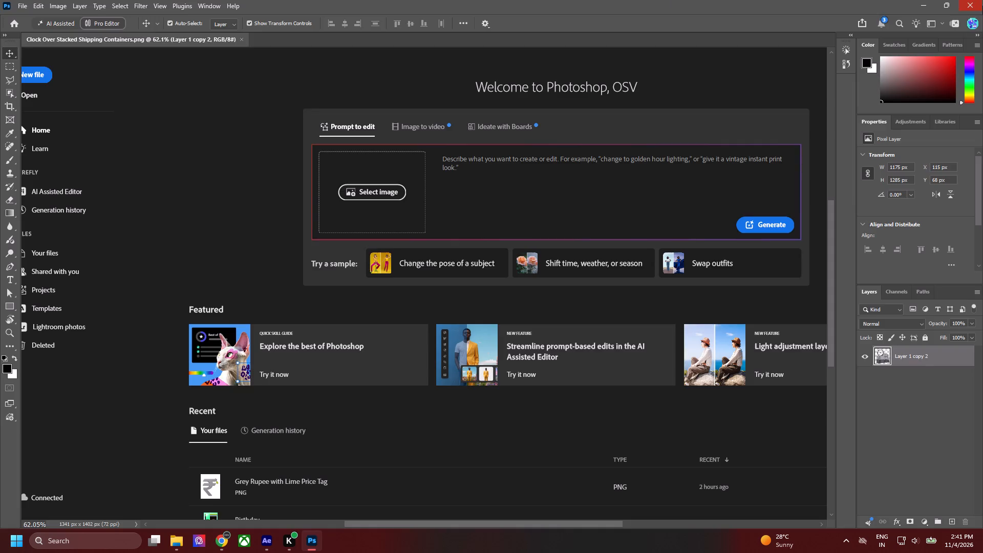
key(alt+Tab)
key(alt+Tab)
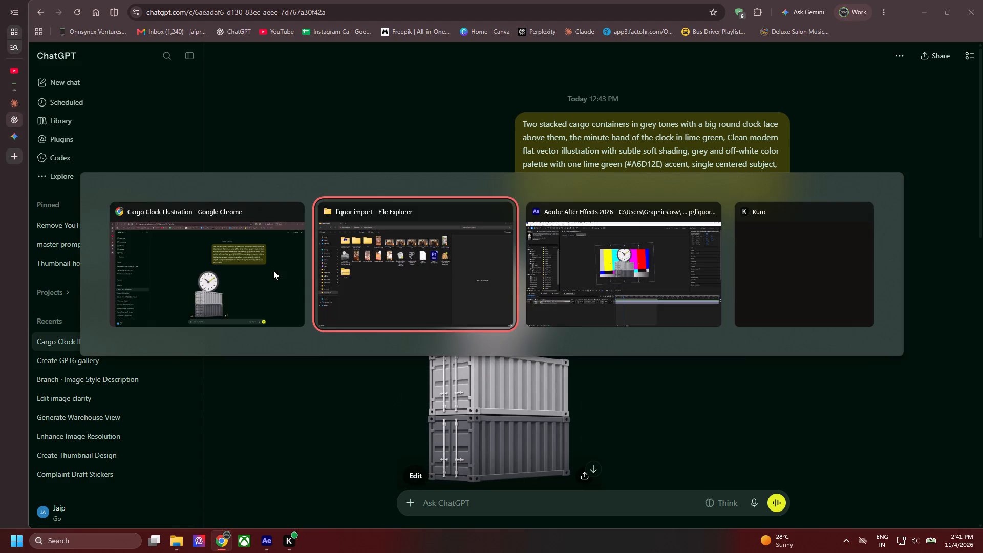
key(alt+Tab)
Move the clock-and-containers image in Placeholder 5 down to position 956, 660.
drag(504, 235, 503, 248)
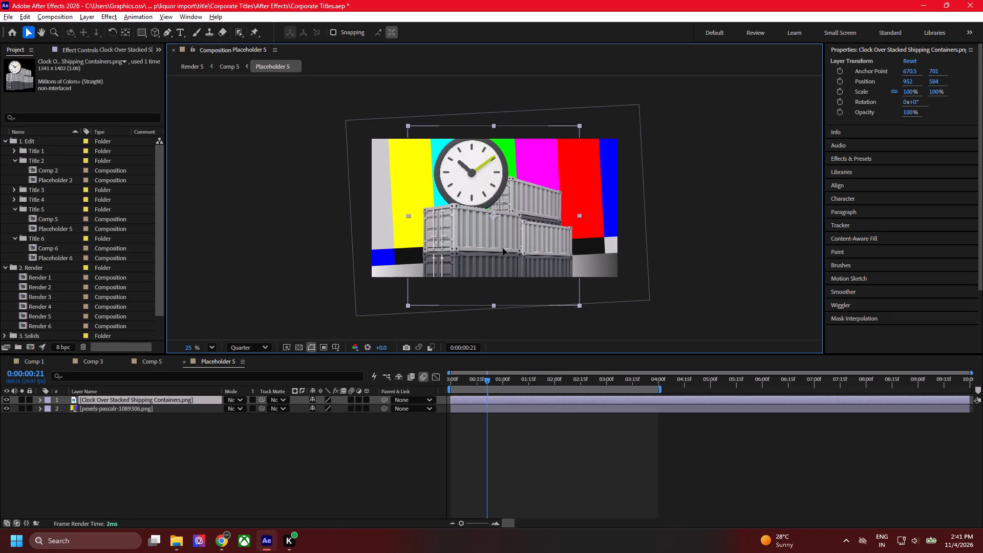
drag(503, 248, 503, 250)
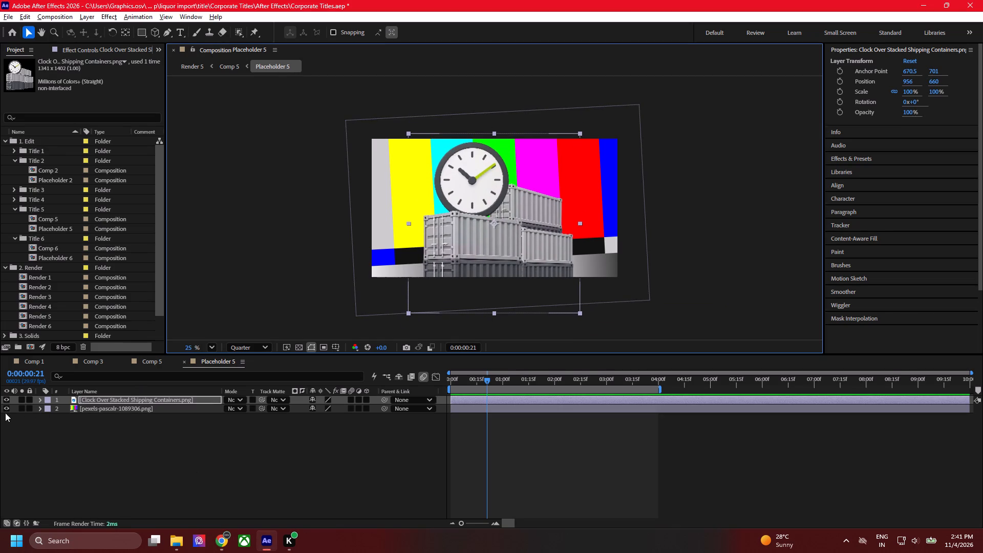
Hide the pexels-pascalr-1089306.png layer in Placeholder 5 and save the project.
click(3, 409)
key(ctrl+s)
Open Comp 5, scrub through the title and play its animation from the start to review it.
click(159, 363)
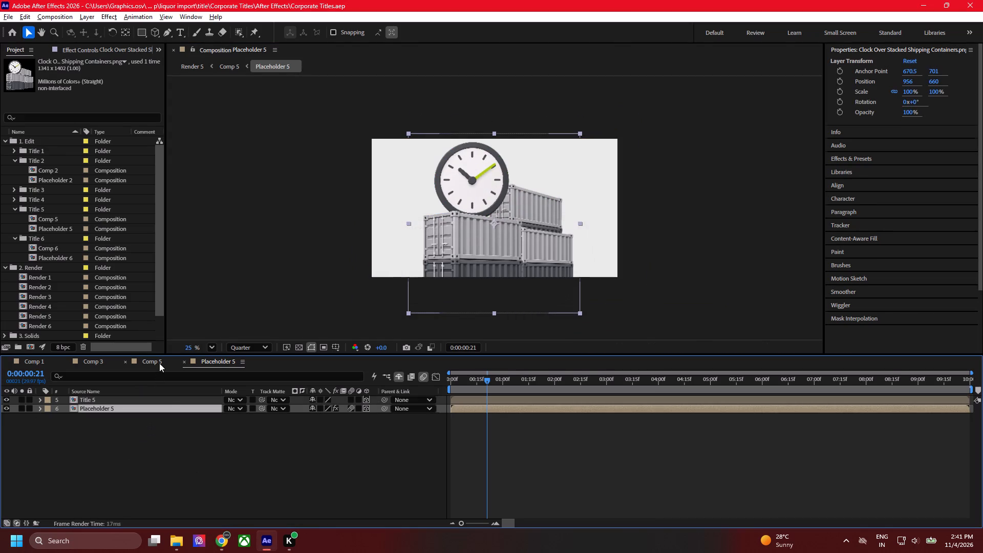
drag(485, 389, 590, 393)
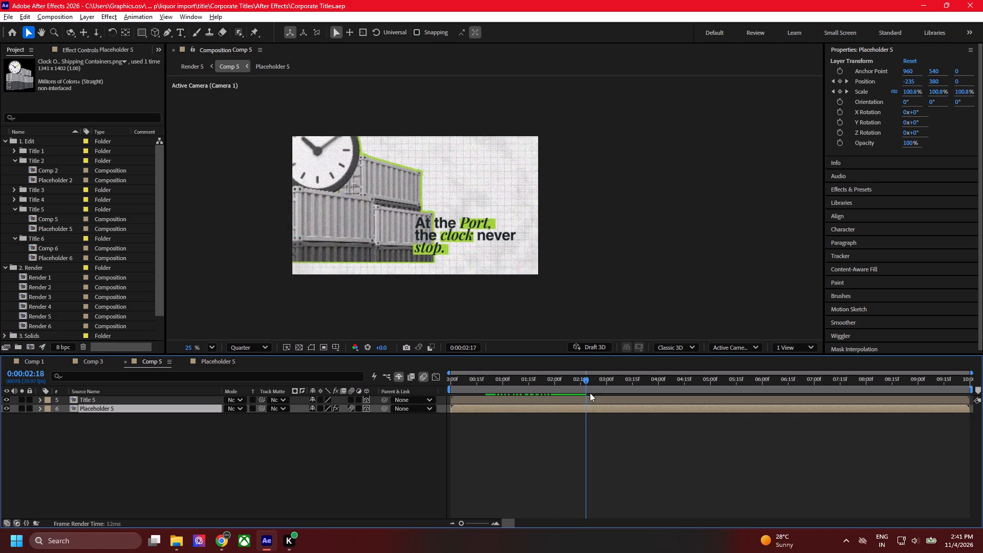
drag(590, 393, 905, 414)
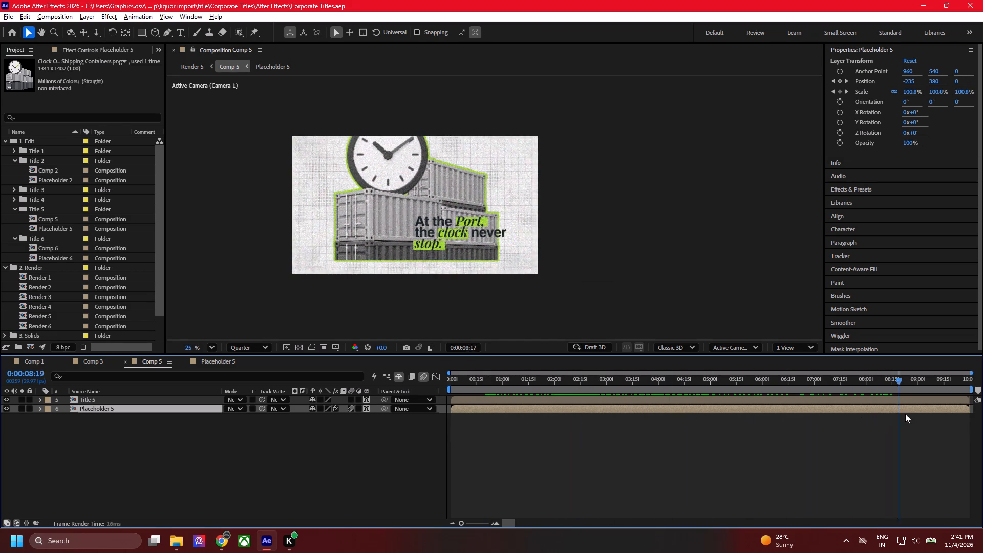
drag(905, 414, 382, 420)
key(space)
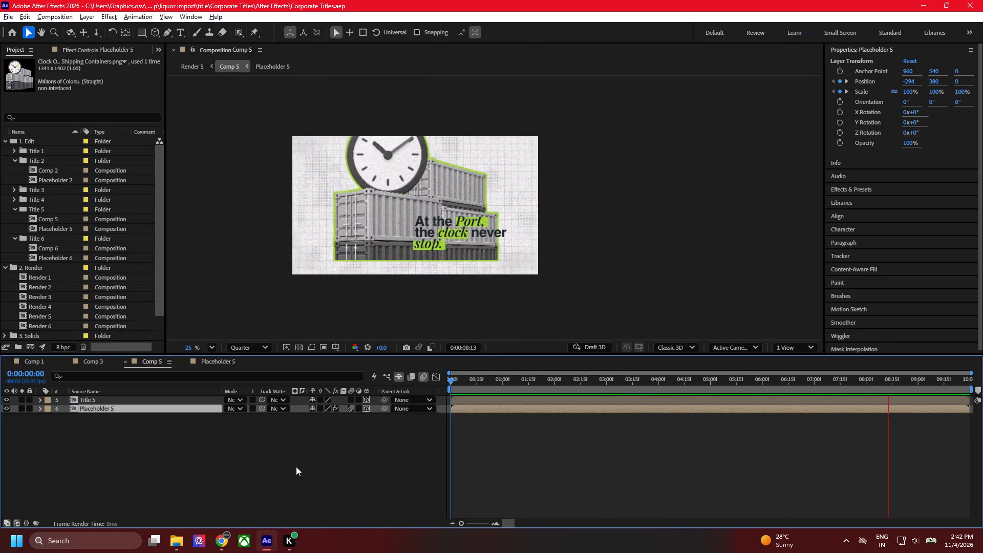
key(space)
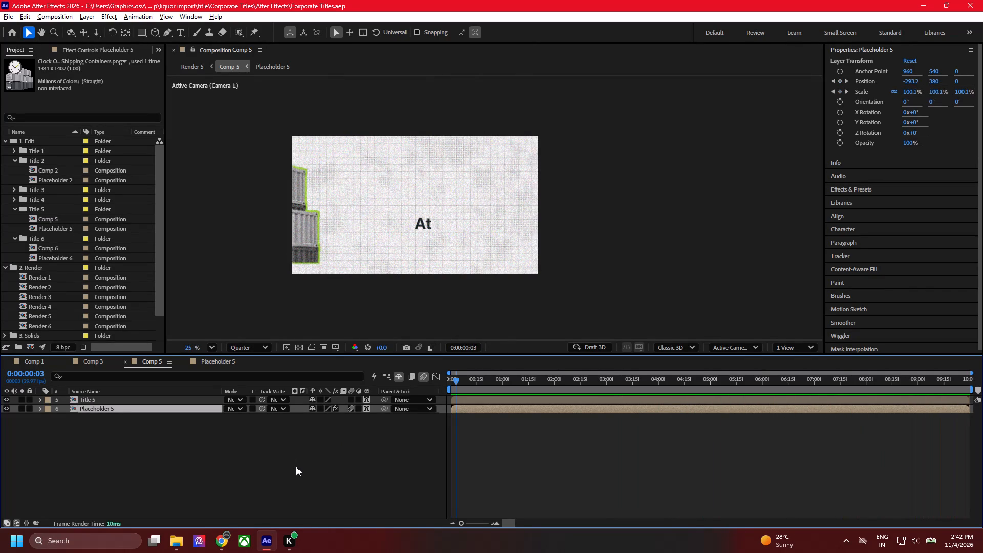
Save the project and move Comp 5's playhead to 0:00:04:04.
key(ctrl+s)
drag(472, 377, 668, 394)
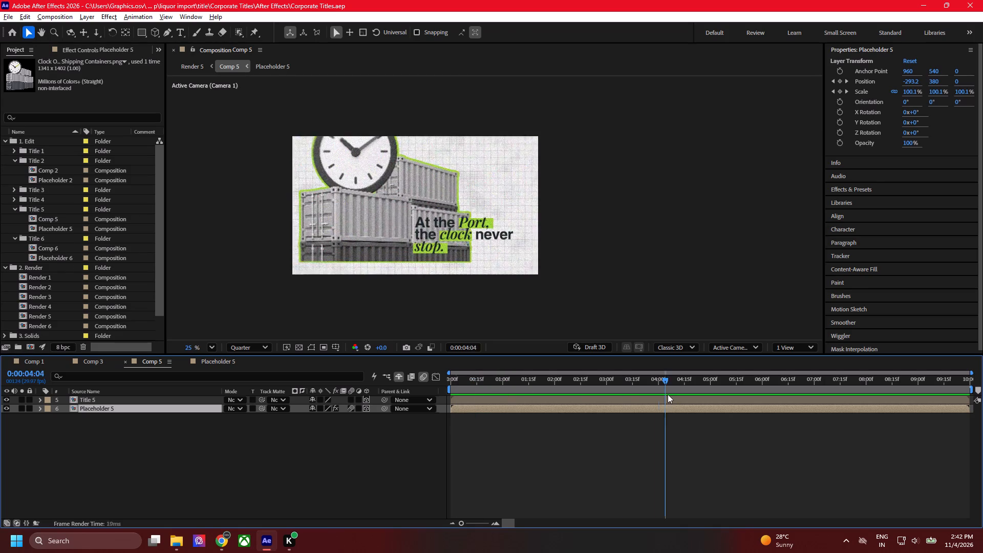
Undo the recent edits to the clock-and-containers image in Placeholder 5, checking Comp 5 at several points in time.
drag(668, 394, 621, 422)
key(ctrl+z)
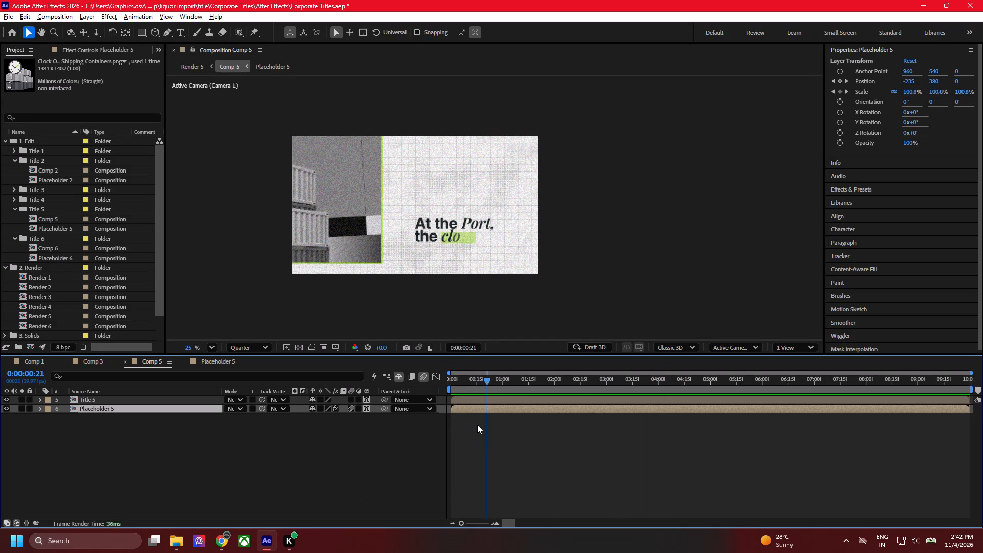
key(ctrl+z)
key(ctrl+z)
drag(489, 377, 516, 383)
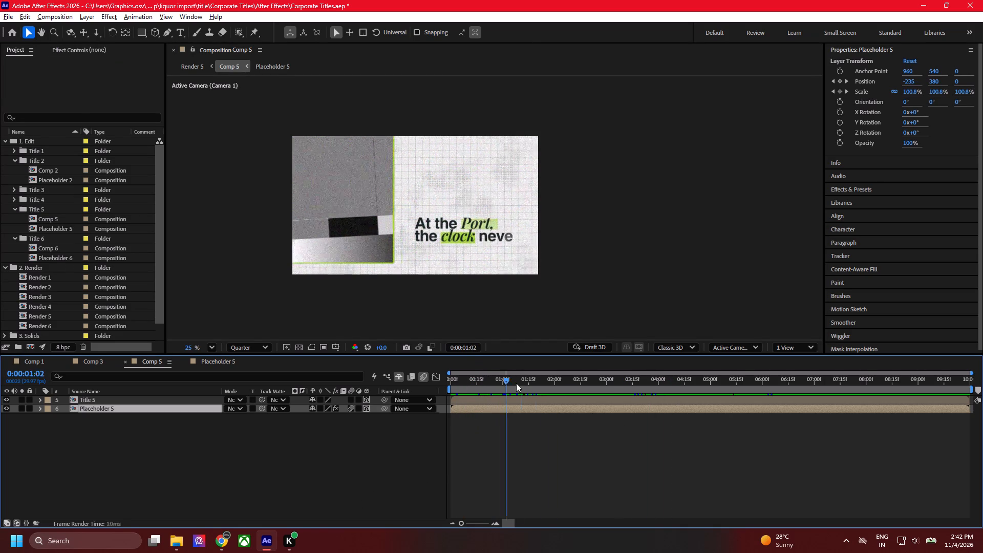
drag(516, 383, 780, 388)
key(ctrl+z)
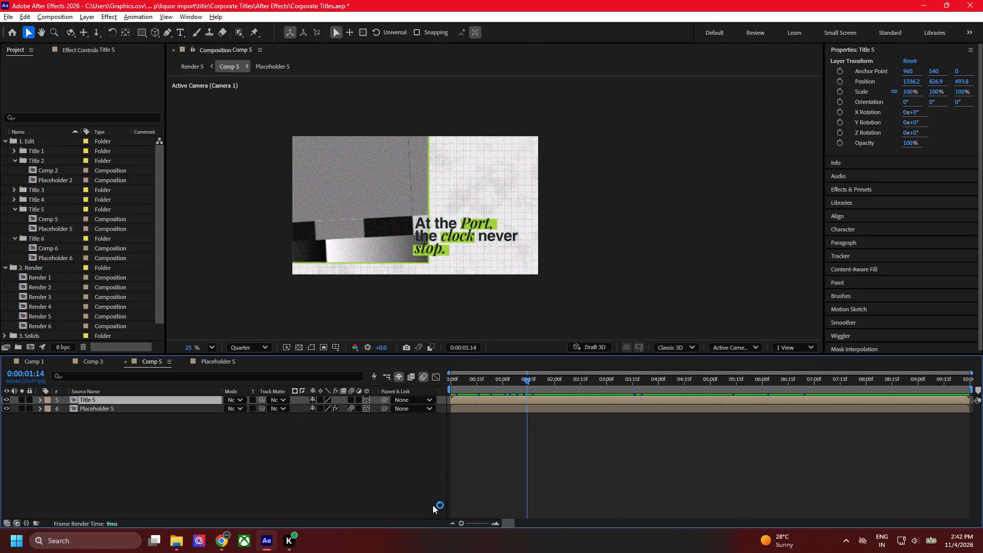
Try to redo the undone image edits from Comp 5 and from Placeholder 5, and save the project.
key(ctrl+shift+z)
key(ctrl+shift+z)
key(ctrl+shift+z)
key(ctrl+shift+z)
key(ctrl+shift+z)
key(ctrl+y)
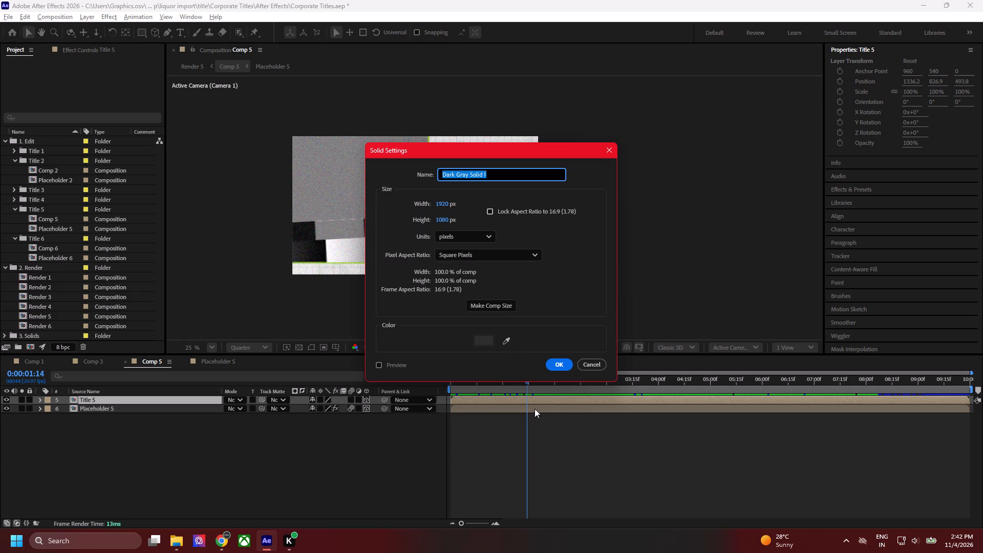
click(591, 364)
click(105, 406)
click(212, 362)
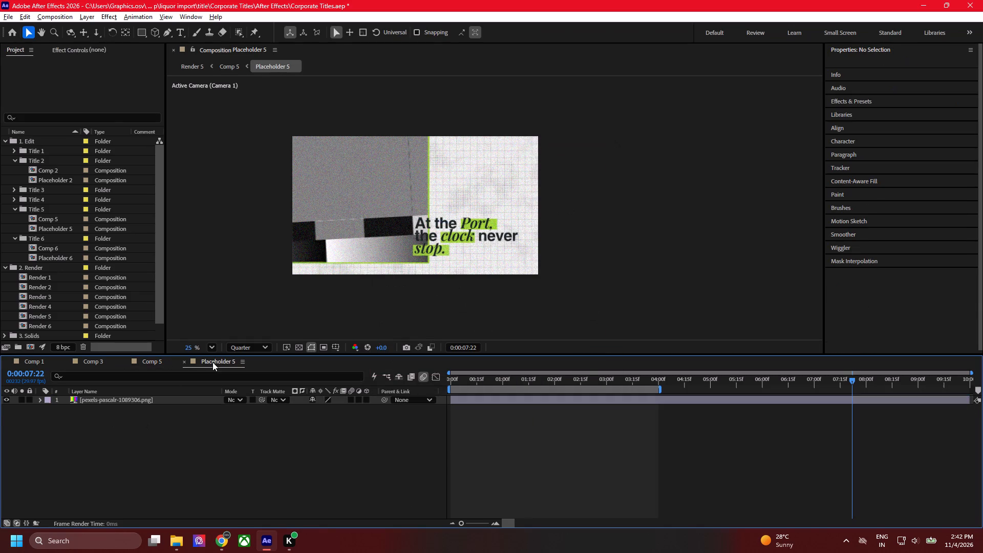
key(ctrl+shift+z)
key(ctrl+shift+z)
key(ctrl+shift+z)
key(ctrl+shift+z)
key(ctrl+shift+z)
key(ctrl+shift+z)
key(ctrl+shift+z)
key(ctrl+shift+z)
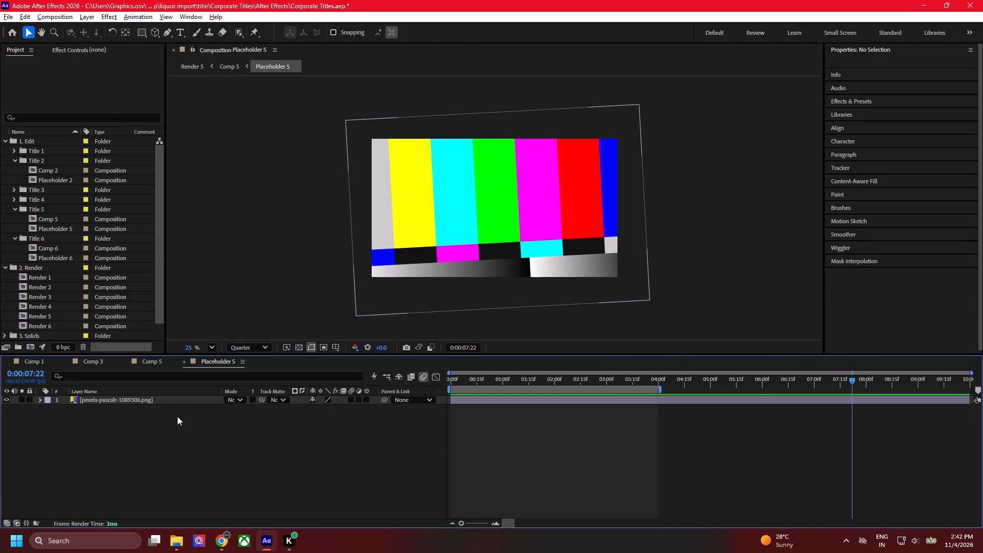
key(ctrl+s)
Bring the Clock Over Stacked Shipping Containers.png file from File Explorer into Placeholder 5 and position it near the frame's horizontal centre, cropped at the bottom.
key(alt+Tab)
key(alt+Tab)
key(alt+Tab)
key(alt+Tab)
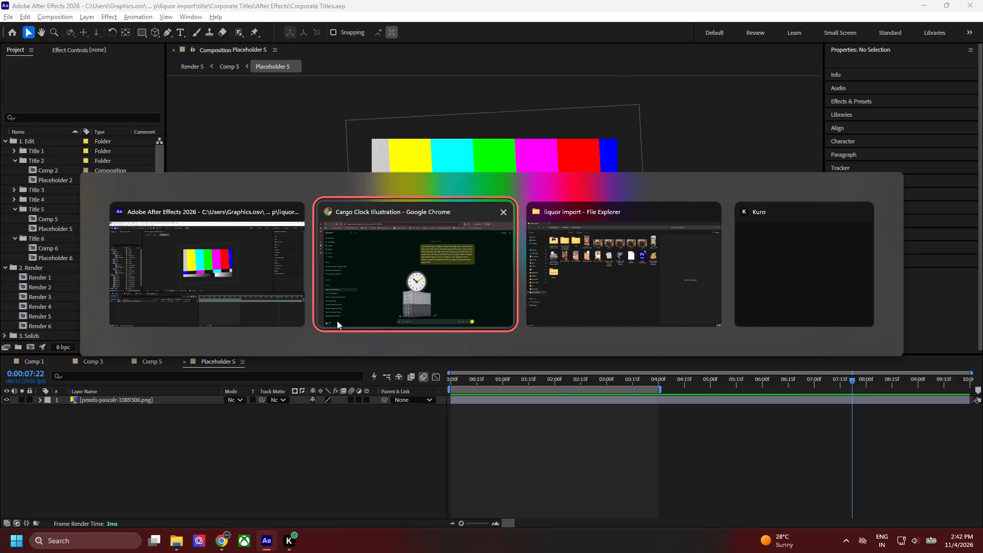
drag(141, 178, 357, 317)
key(alt+Tab)
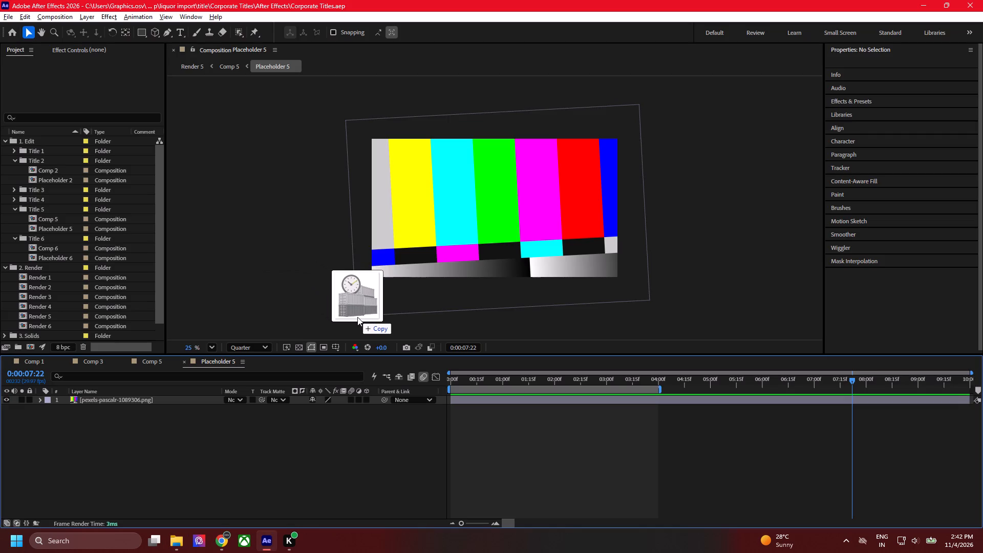
drag(357, 317, 357, 317)
drag(524, 226, 517, 249)
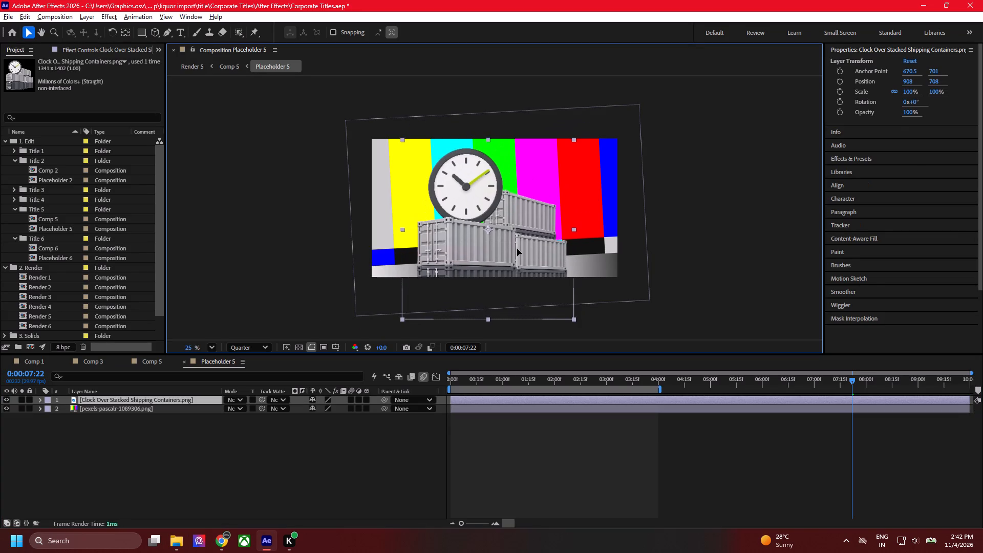
drag(517, 249, 522, 244)
click(725, 156)
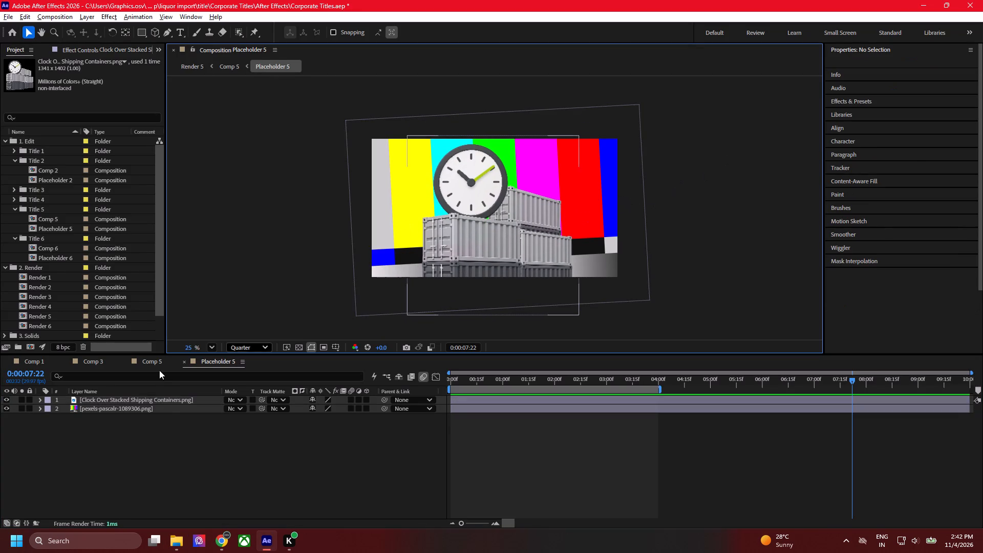
Hide the pexels-pascalr-1089306.png layer in Placeholder 5 and save the project.
click(6, 411)
click(581, 232)
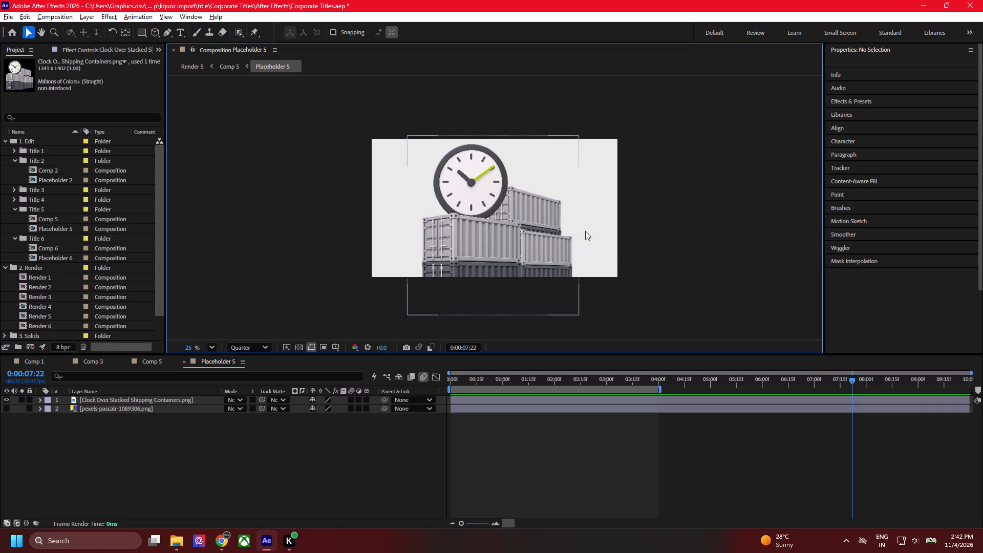
click(673, 197)
key(ctrl+s)
Open Comp 5 and show the layer outlines and transform handles in its preview.
click(151, 361)
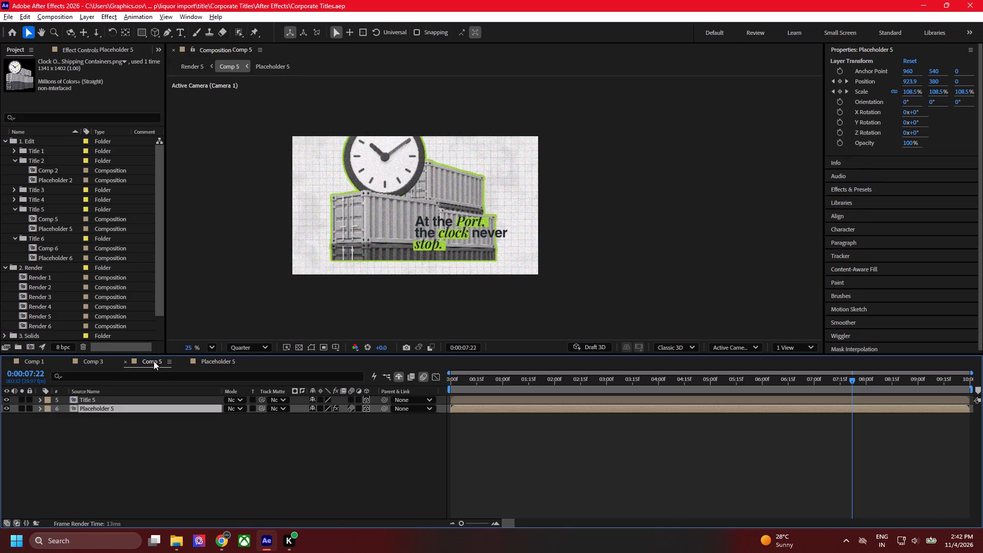
click(359, 198)
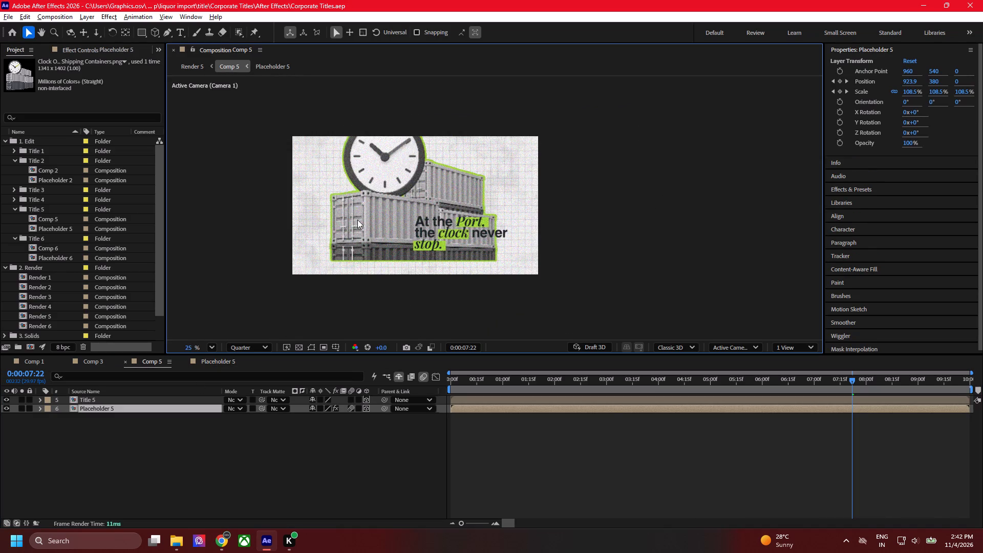
click(311, 349)
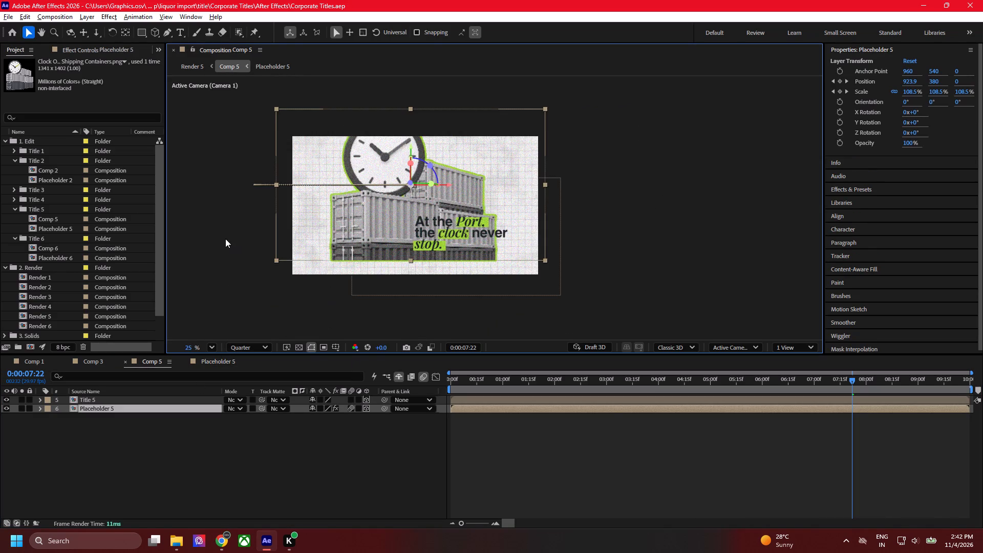
click(225, 238)
click(358, 205)
Select Placeholder 5's Position keyframes in Comp 5 and, at the first frame, move the layer down to Y 460.
key(u)
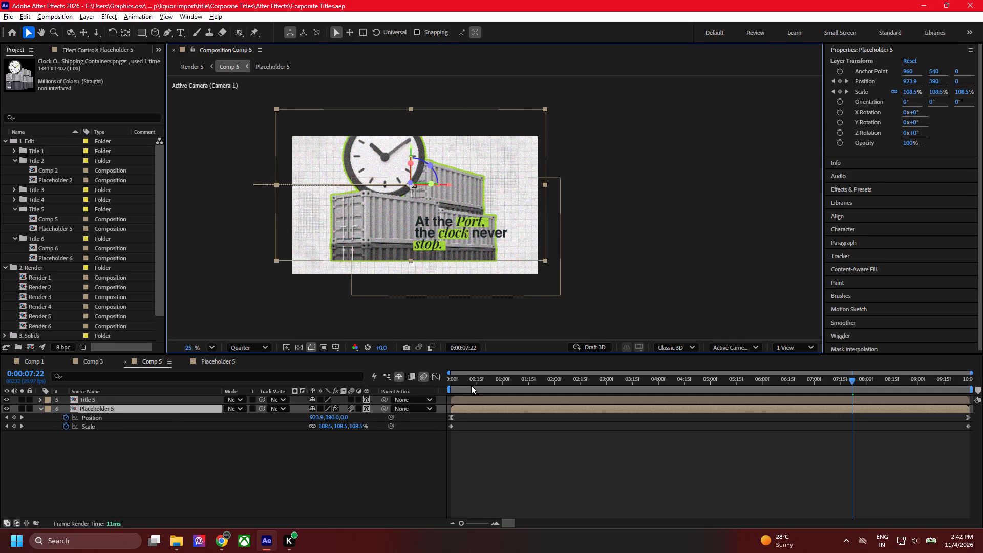
drag(471, 385, 374, 405)
click(93, 414)
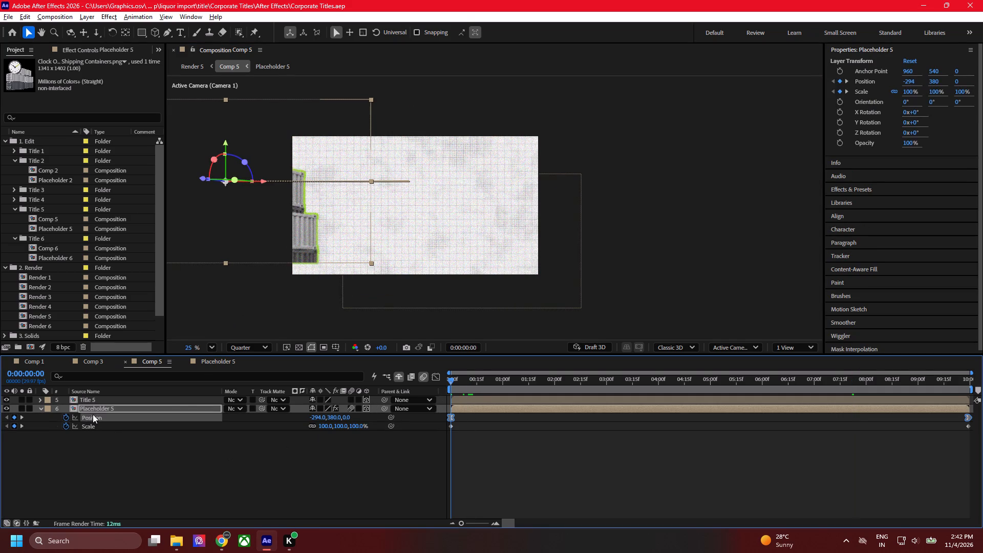
shift+drag(264, 217, 264, 231)
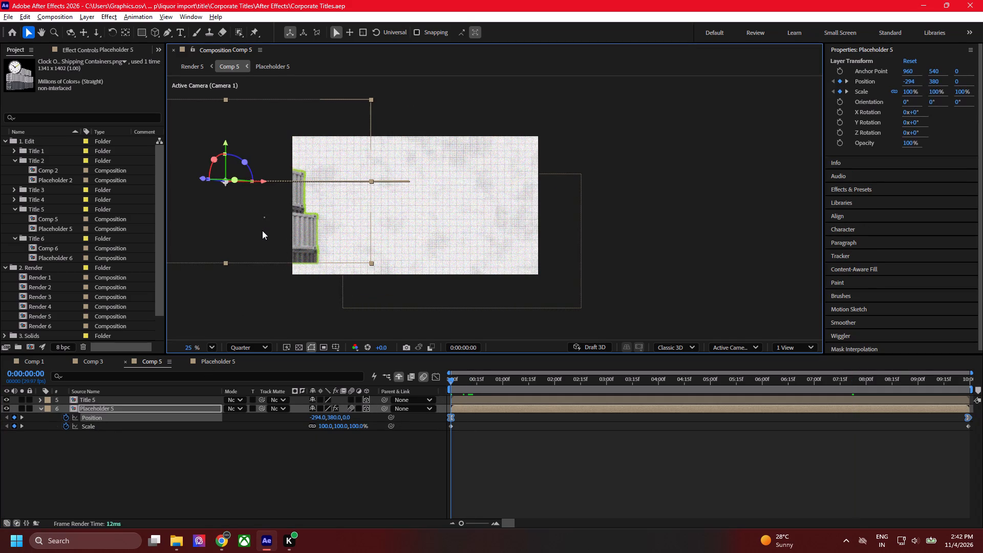
key(shift+Down)
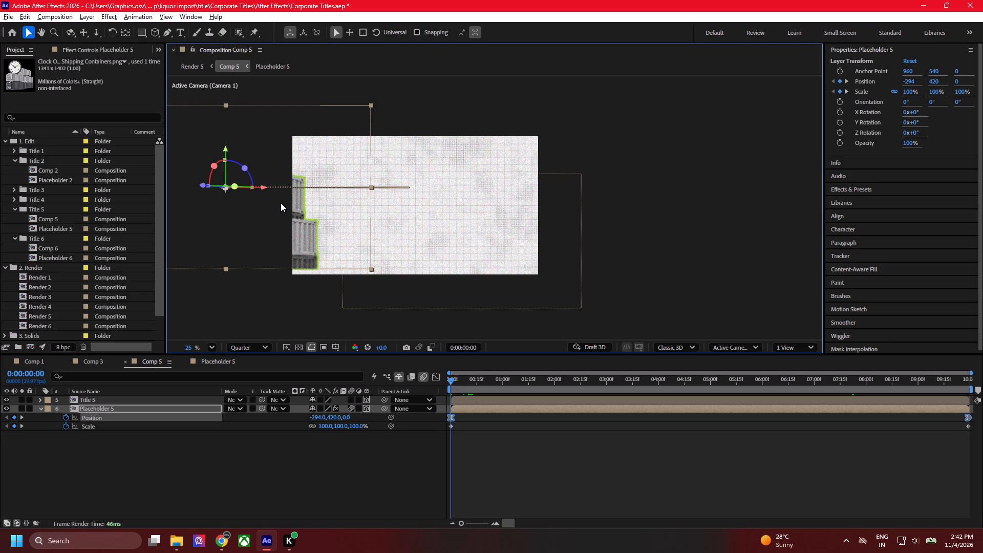
key(Down)
key(Down)
key(Down)
key(Down)
key(Down)
key(Down)
key(Down)
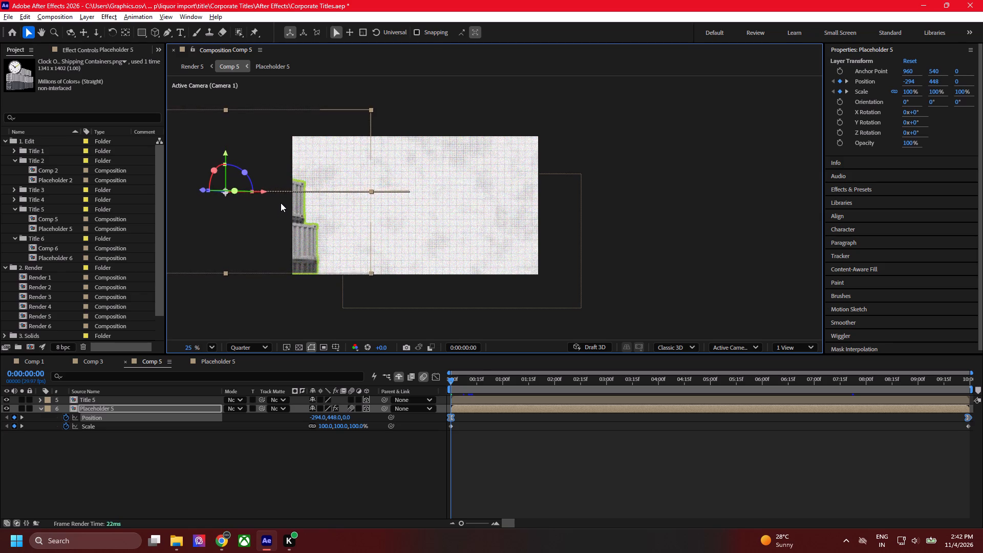
key(Down)
key(Down)
key(Down)
click(330, 497)
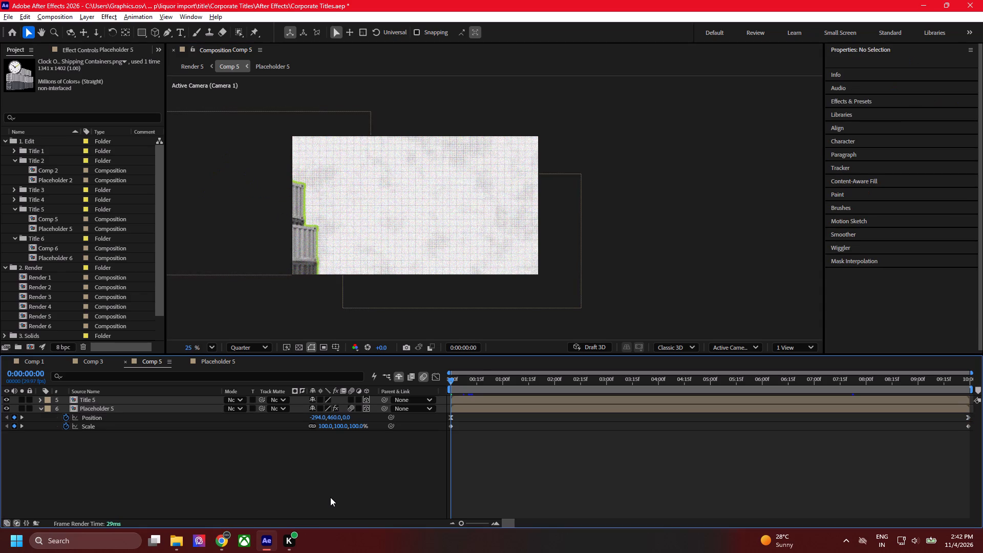
Play Comp 5 from the start to review the lowered image, save the project and return to the first frame.
key(space)
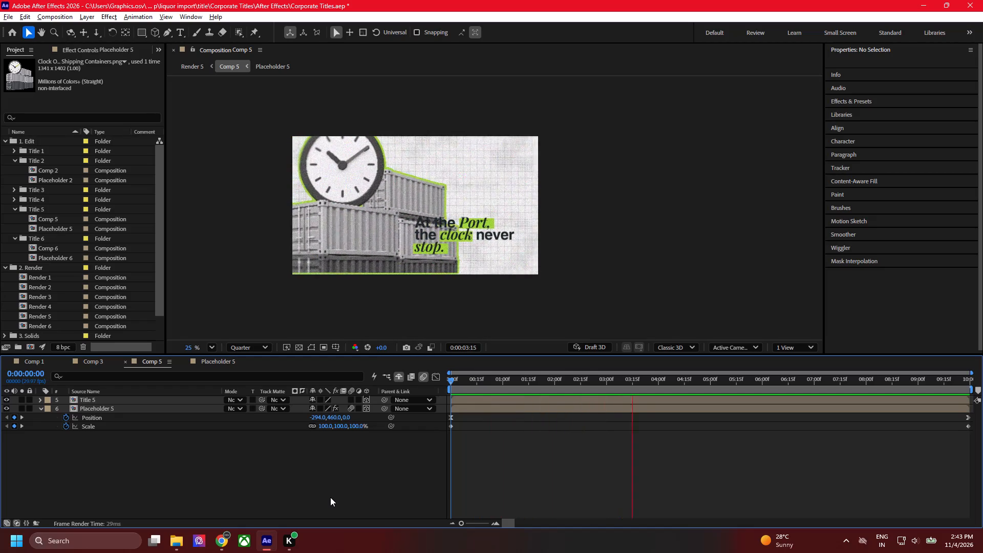
key(space)
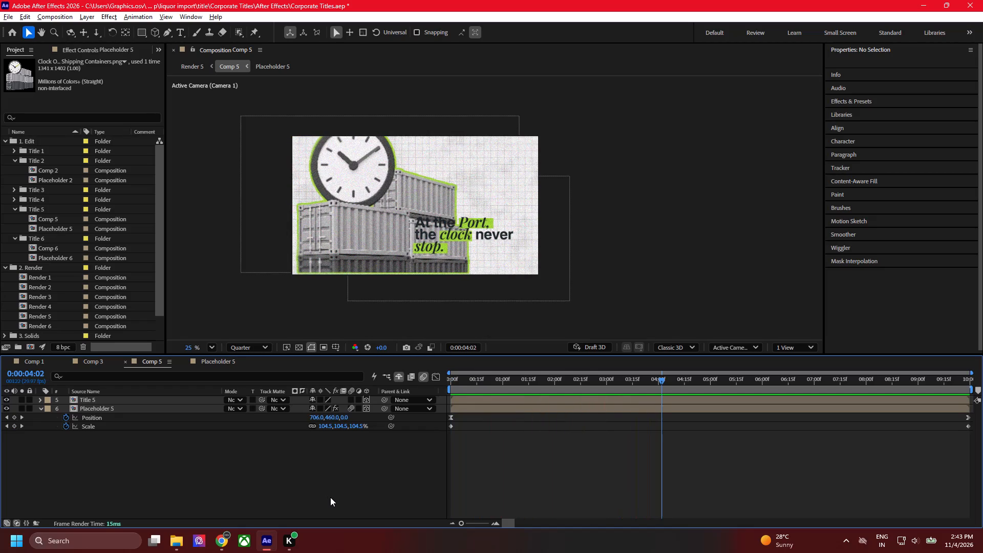
key(ctrl+s)
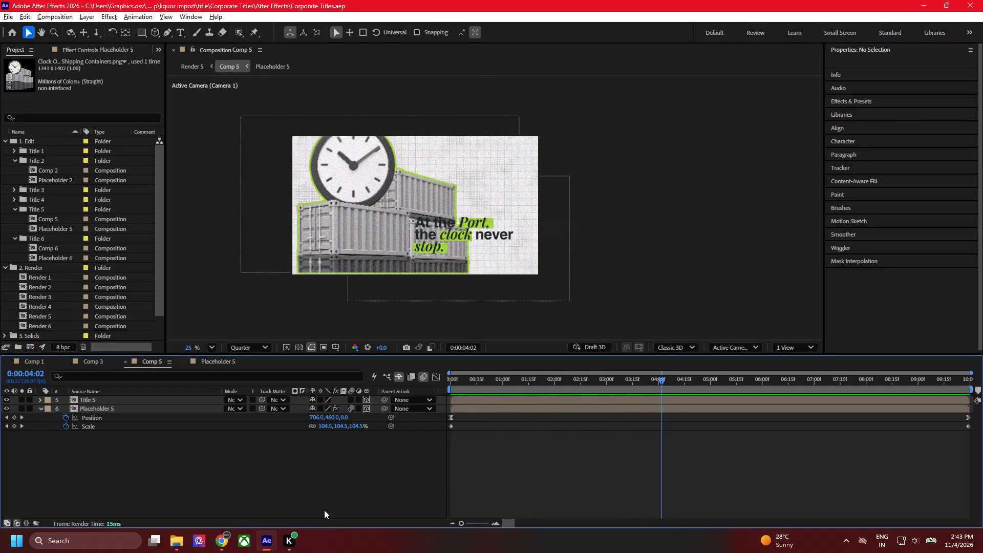
drag(498, 380, 280, 418)
Open Comp 1, save the project and add the composition to the Render Queue.
click(35, 355)
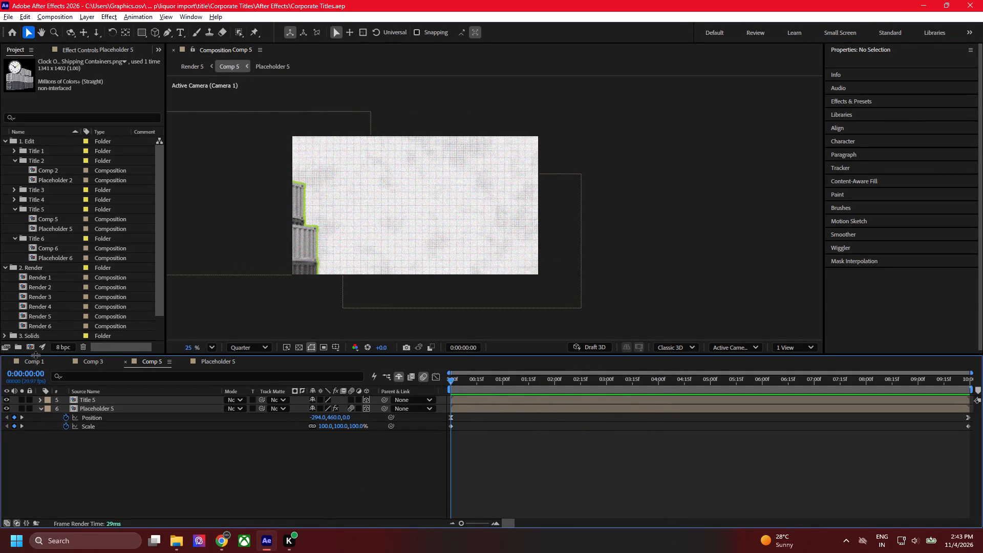
click(40, 361)
key(ctrl+s)
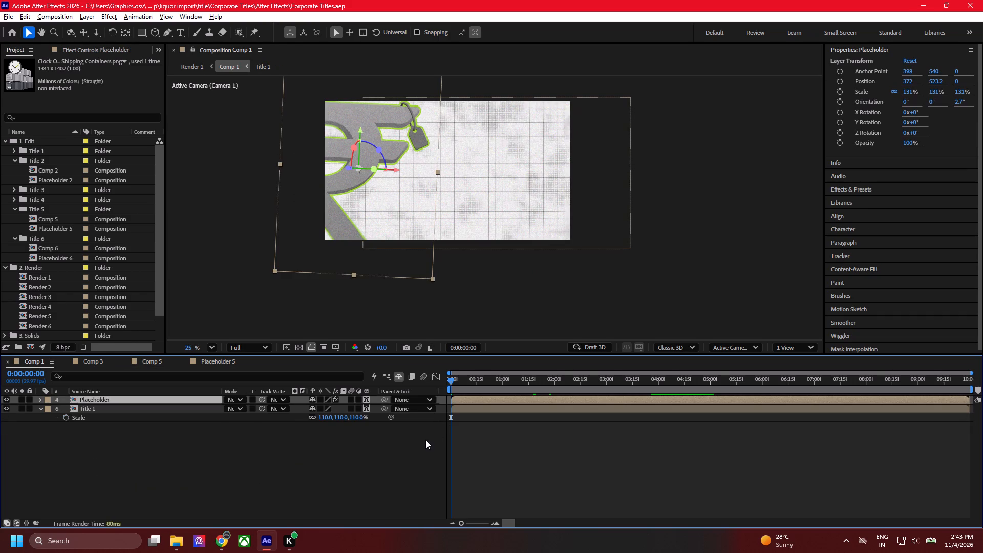
key(ctrl+m)
Create a folder named titles inside the liquor import folder and open it as Comp 1's output location.
click(264, 427)
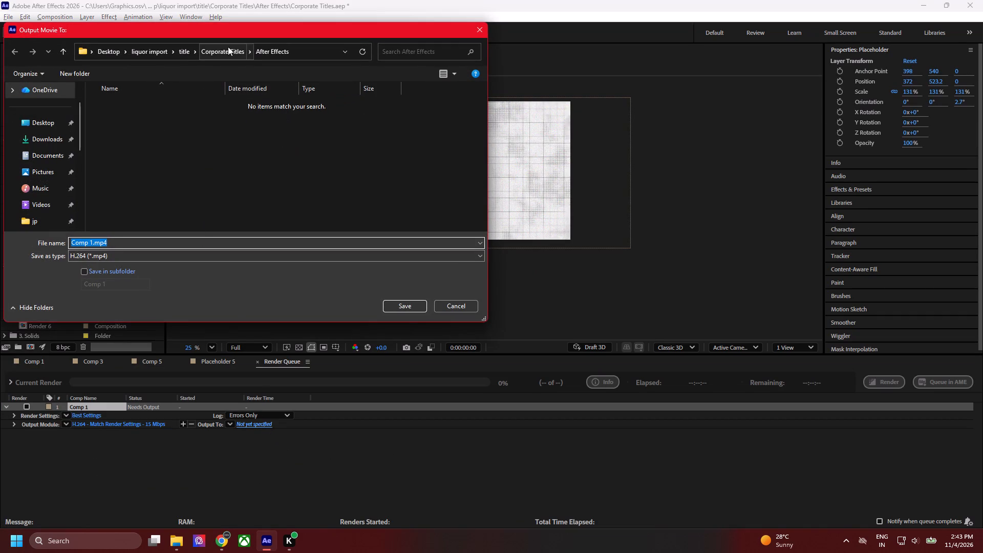
click(155, 55)
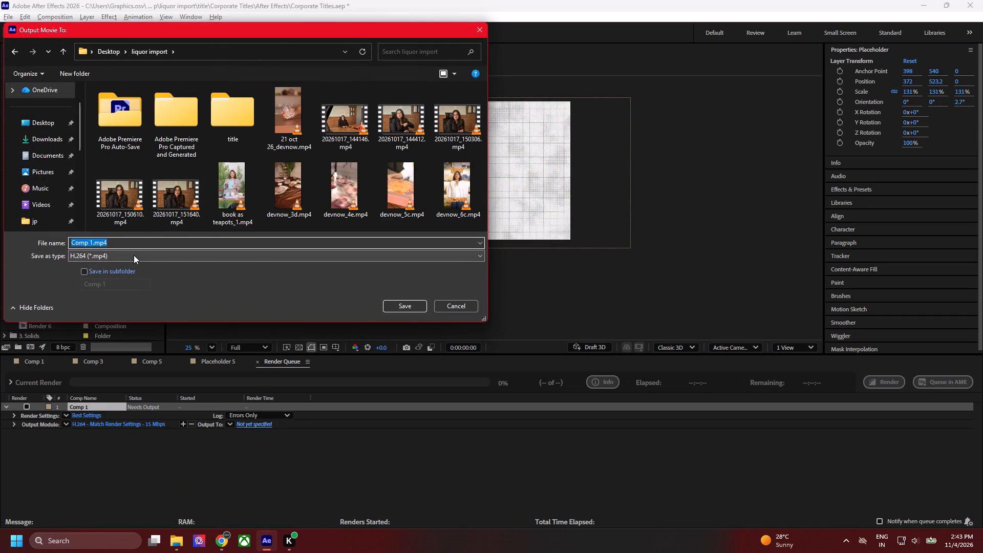
scroll(255, 220, down, 4)
click(58, 74)
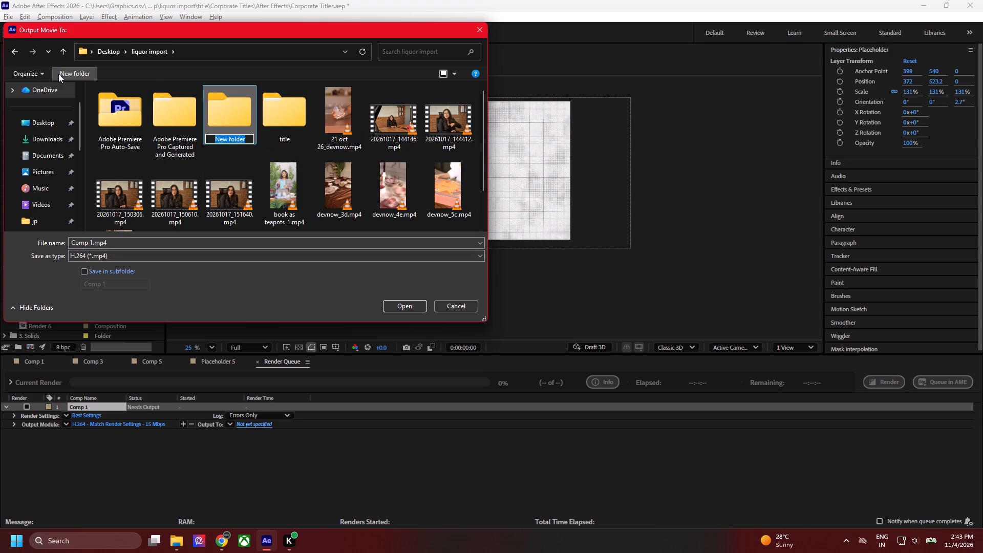
text(interde)
key(BackSpace)
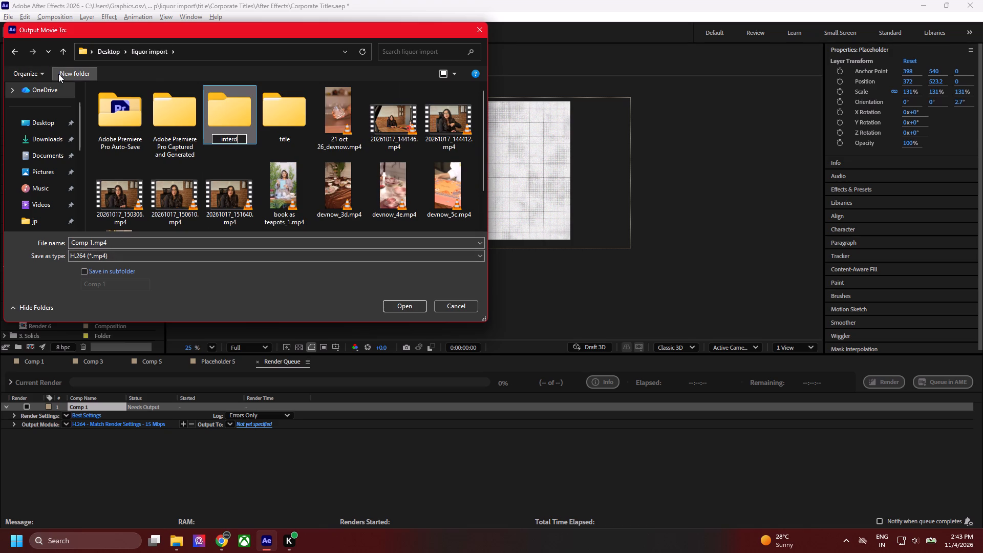
key(BackSpace)
key(BackSpace)
key(BackSpace)
key(BackSpace)
key(BackSpace)
key(BackSpace)
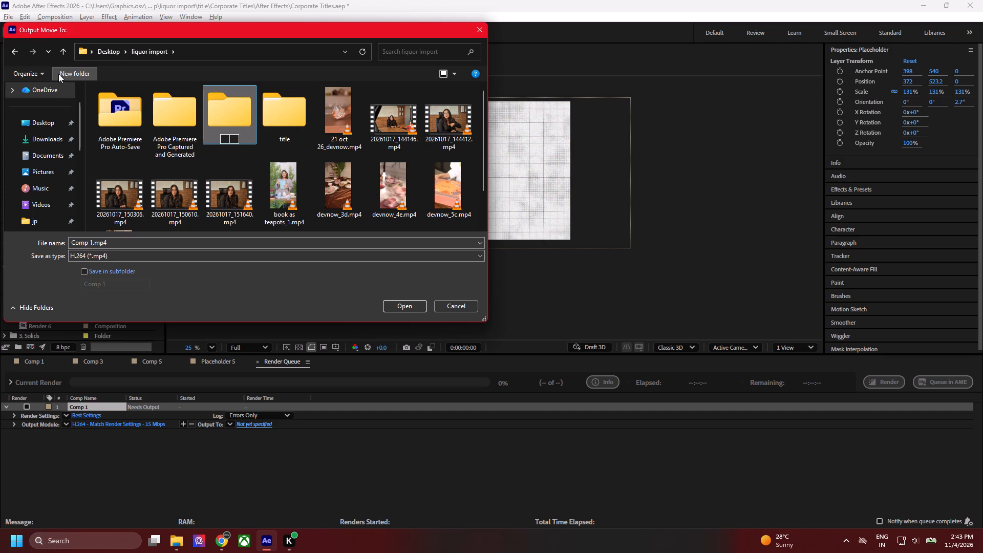
key(BackSpace)
text(in)
key(BackSpace)
key(BackSpace)
key(BackSpace)
text(titles)
key(Return)
key(Return)
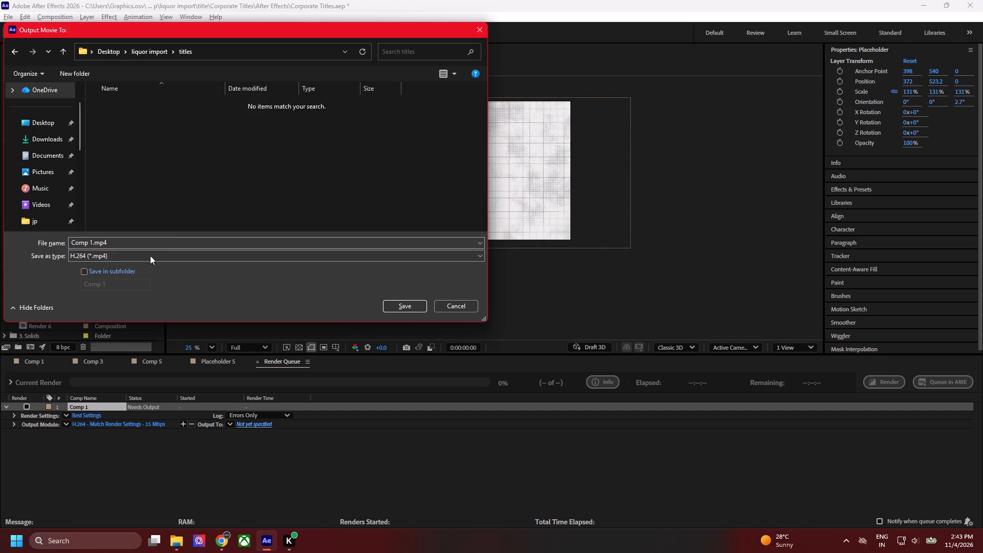
Name Comp 1's output file 1, render it despite the missing footage, and save the project.
click(173, 249)
click(165, 243)
key(1)
key(Return)
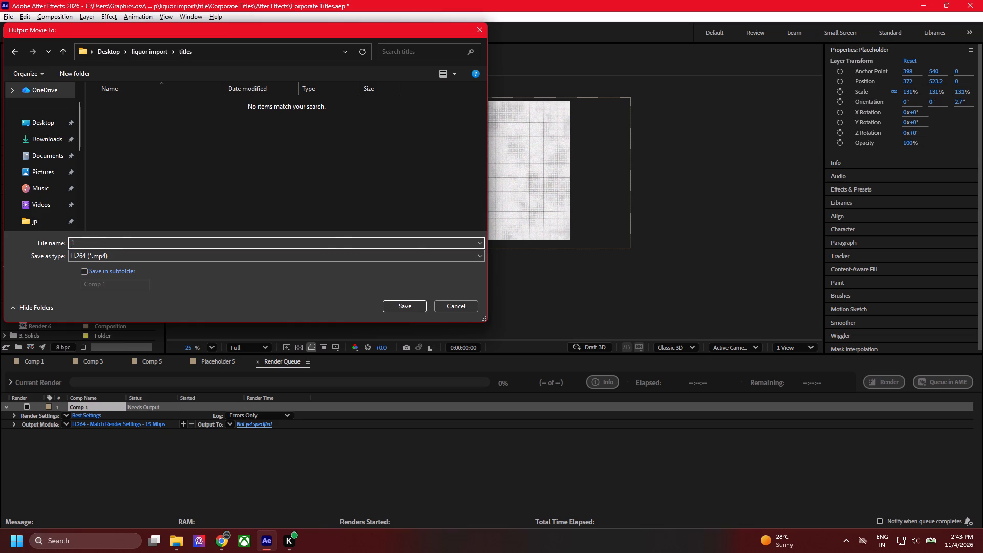
key(Return)
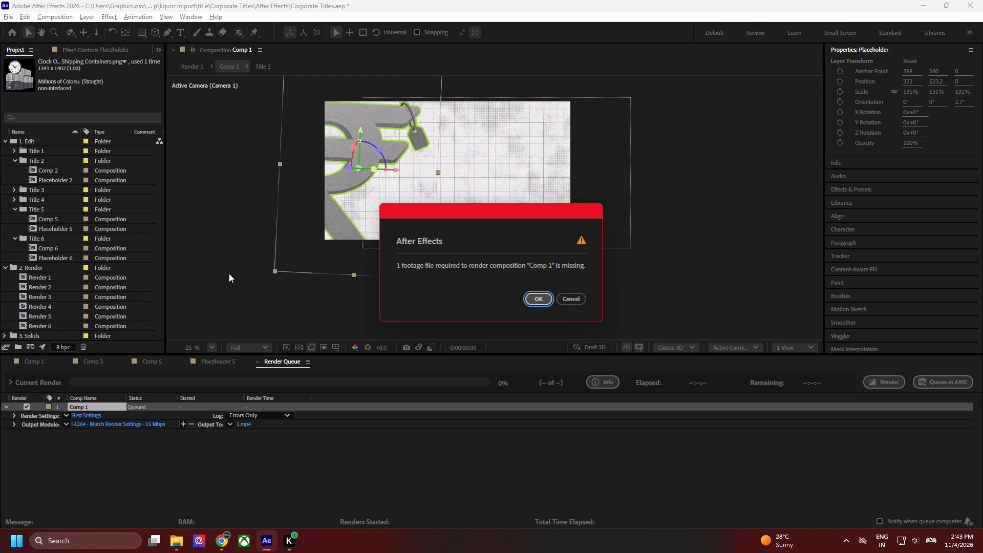
click(540, 298)
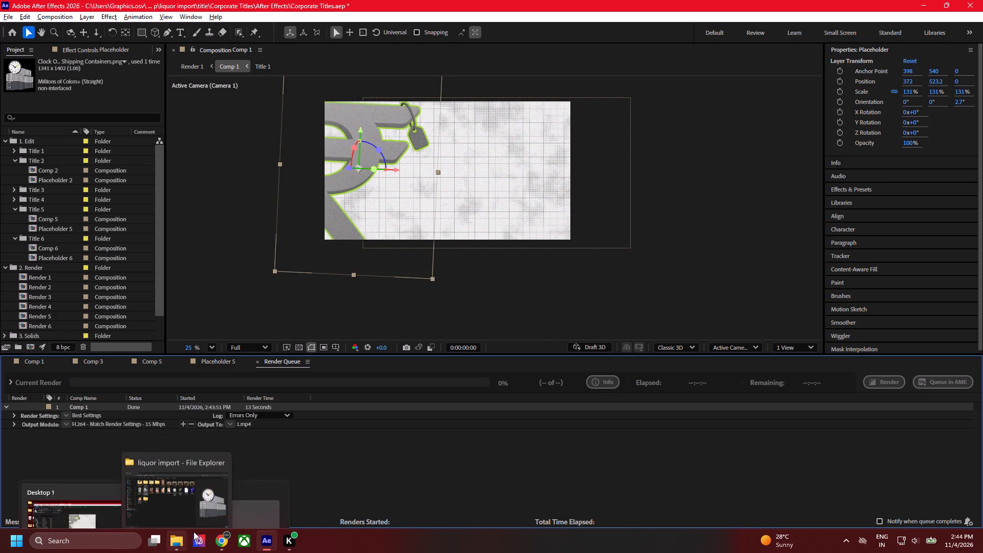
key(ctrl+s)
Open 1.mp4 from the titles folder in VLC to review the rendered title, close it and return to After Effects.
click(177, 536)
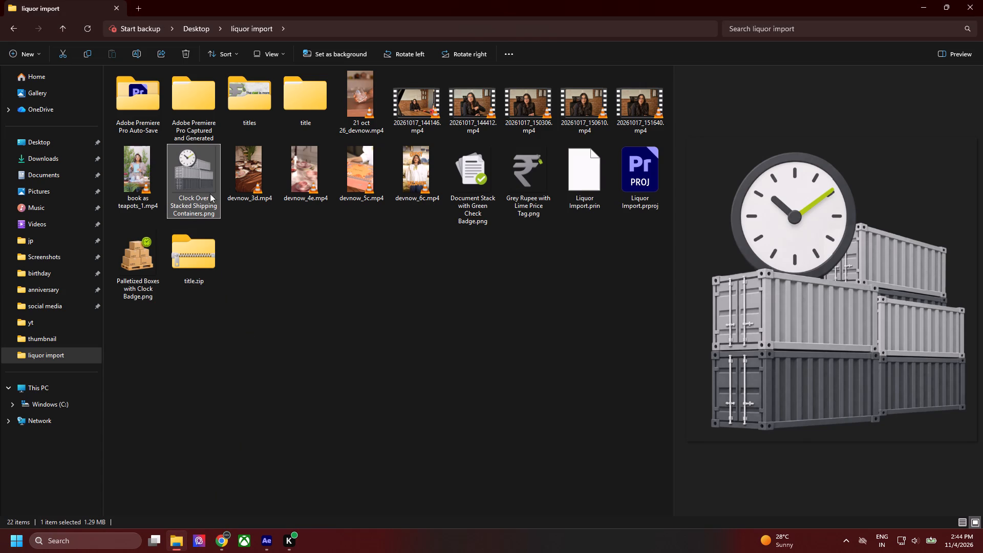
double_click(259, 90)
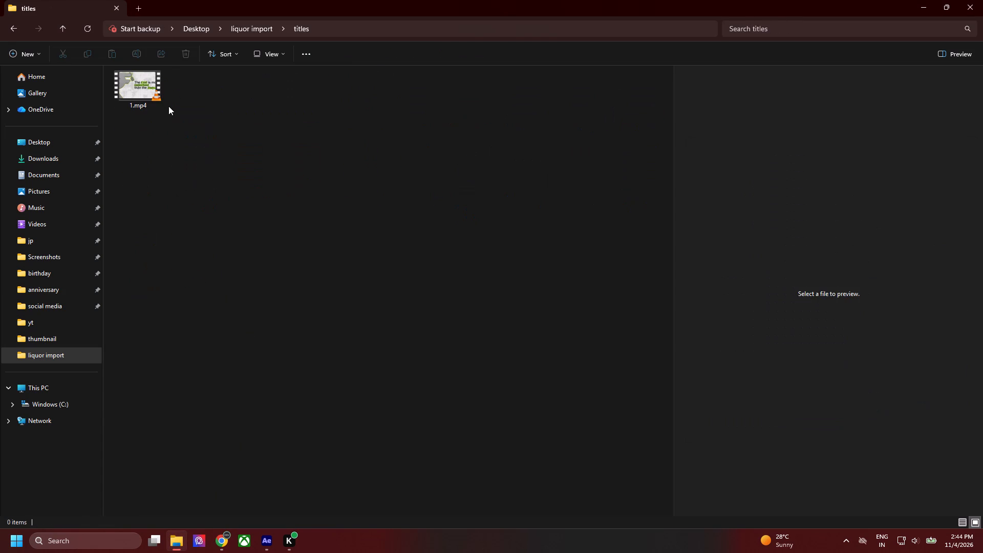
double_click(149, 84)
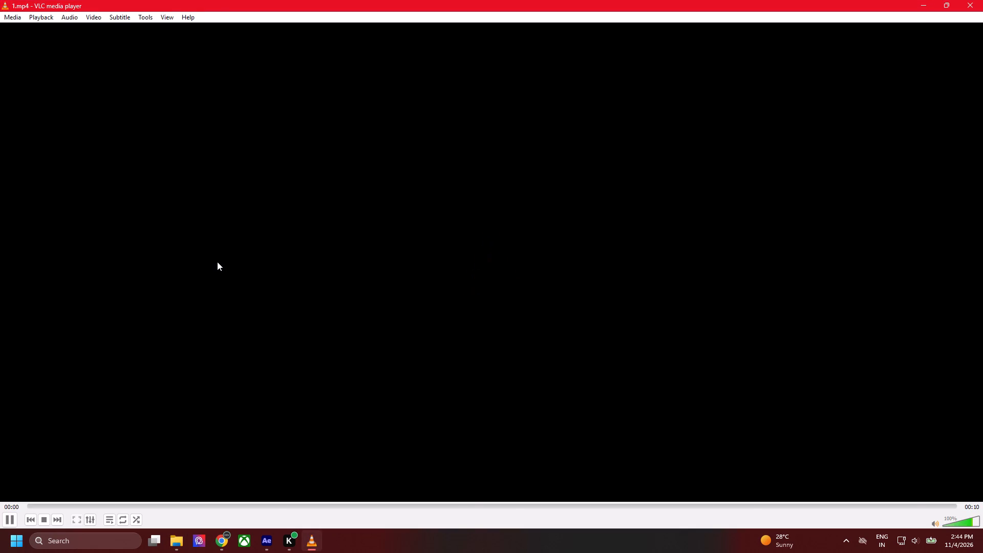
click(592, 322)
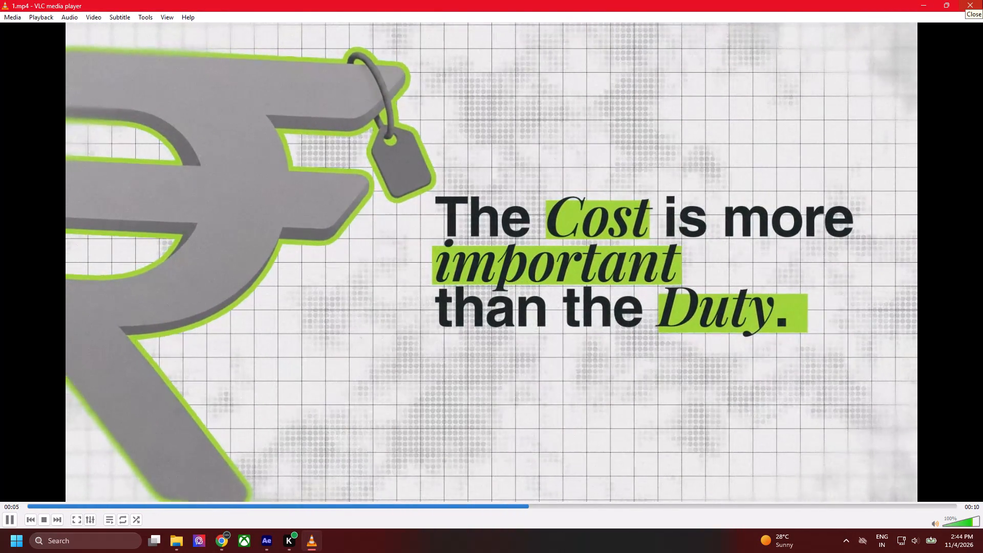
click(982, 0)
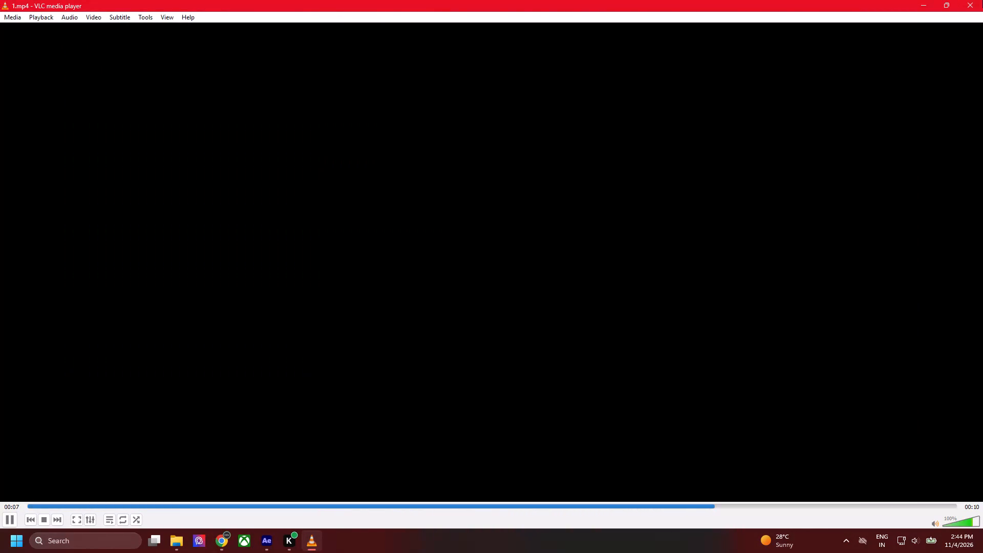
click(334, 406)
key(alt+Tab)
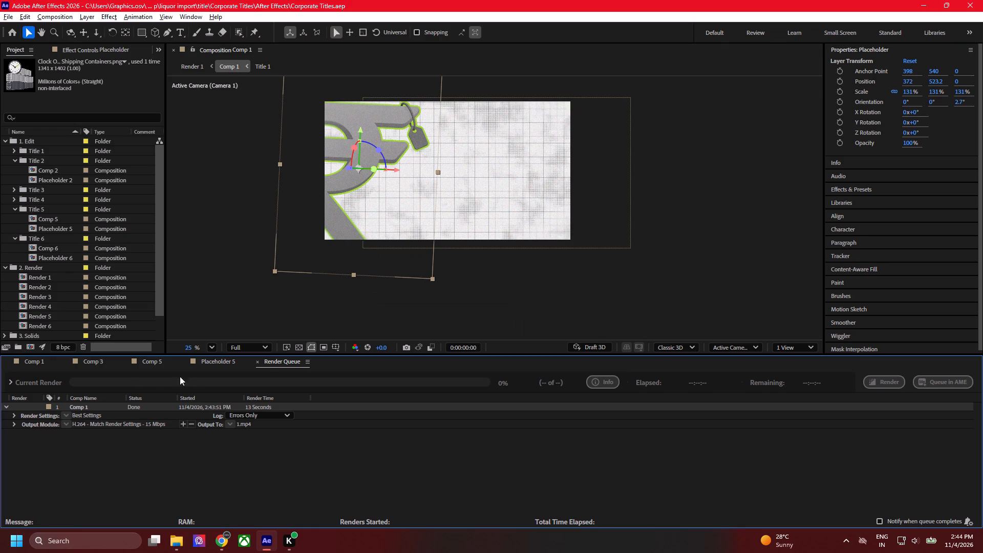
Open Comp 3 at its first frame, save the project, close the Placeholder 5 timeline and add Comp 3 to the Render Queue.
click(87, 368)
click(91, 365)
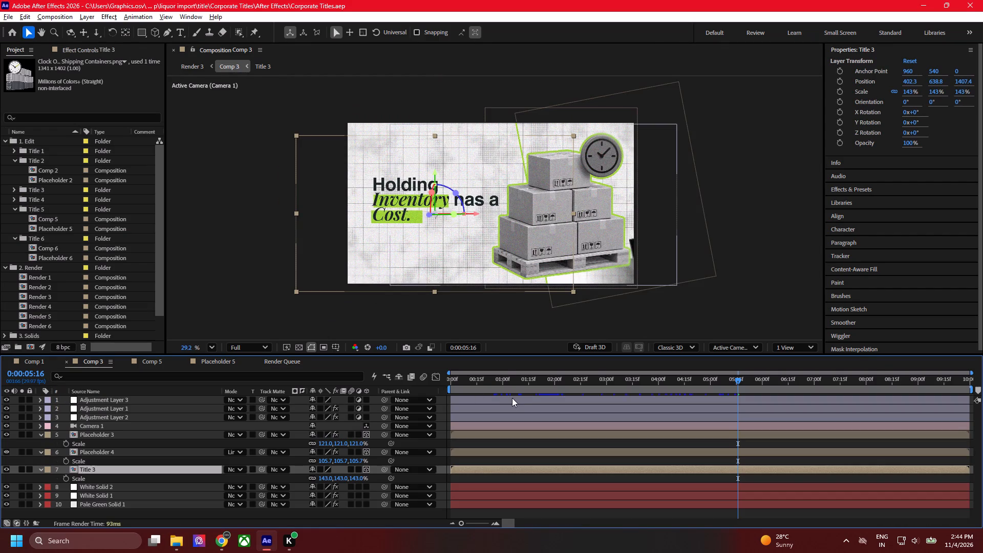
drag(508, 379, 360, 356)
key(ctrl+s)
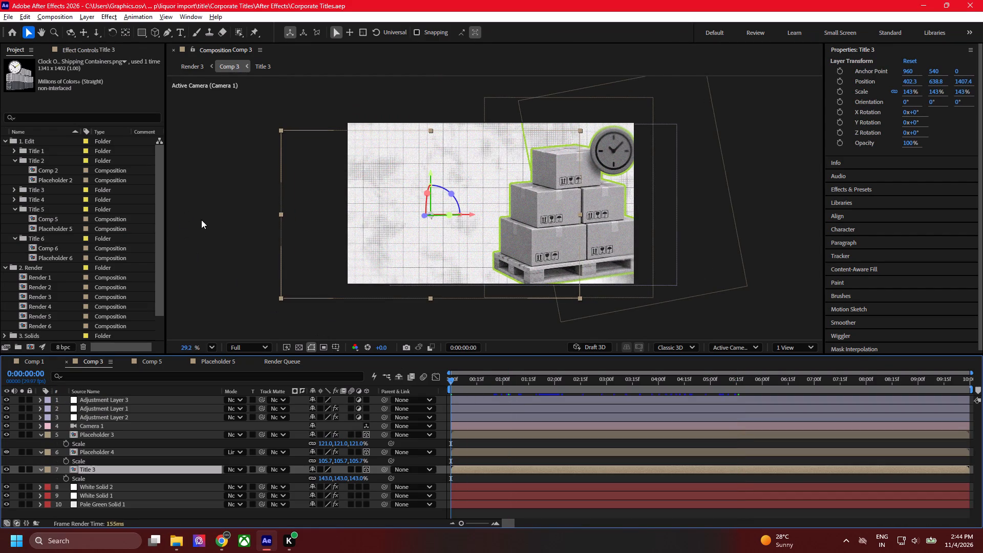
click(202, 220)
click(184, 364)
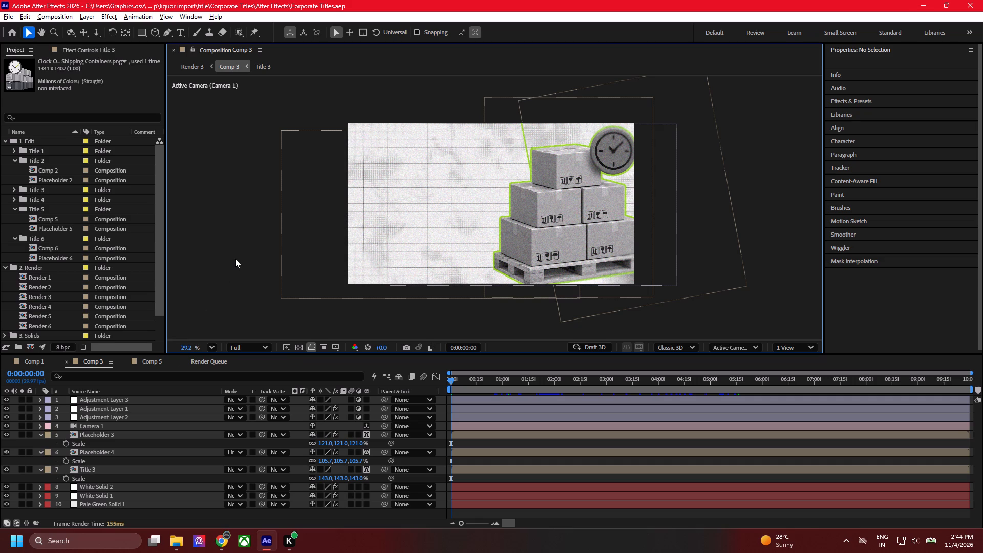
click(244, 226)
key(ctrl+m)
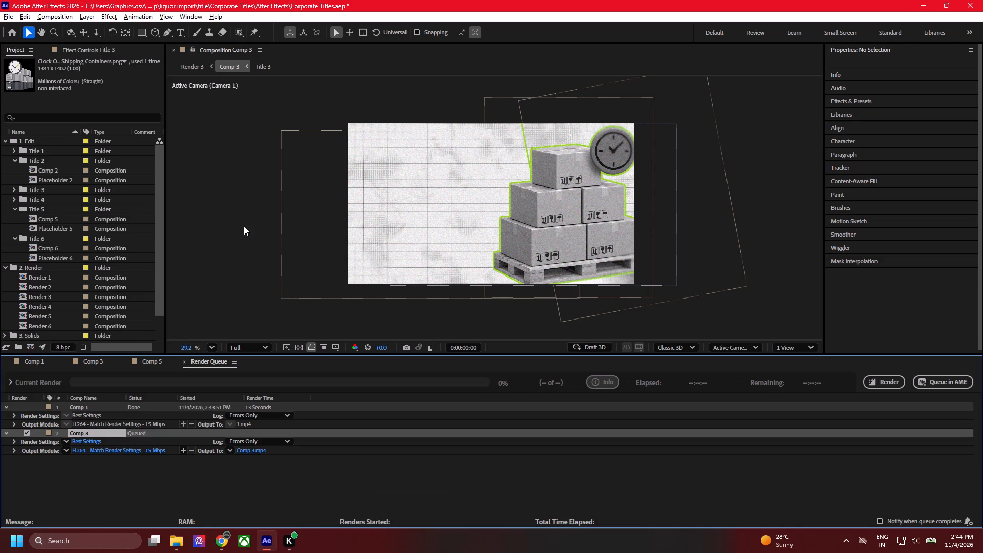
Name Comp 3's output file 2 in the titles folder and render it to completion, resuming after any pause.
click(250, 449)
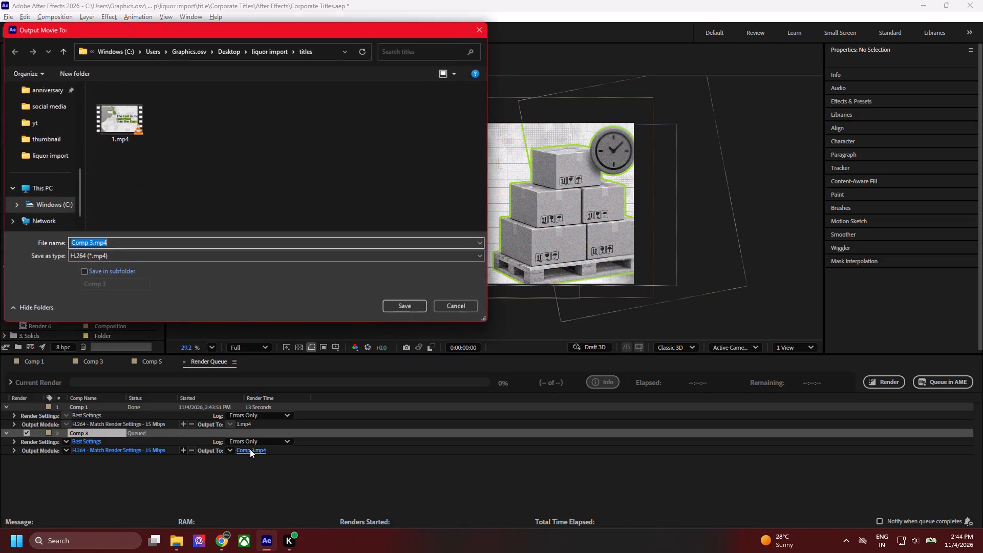
key(2)
key(Return)
key(Return)
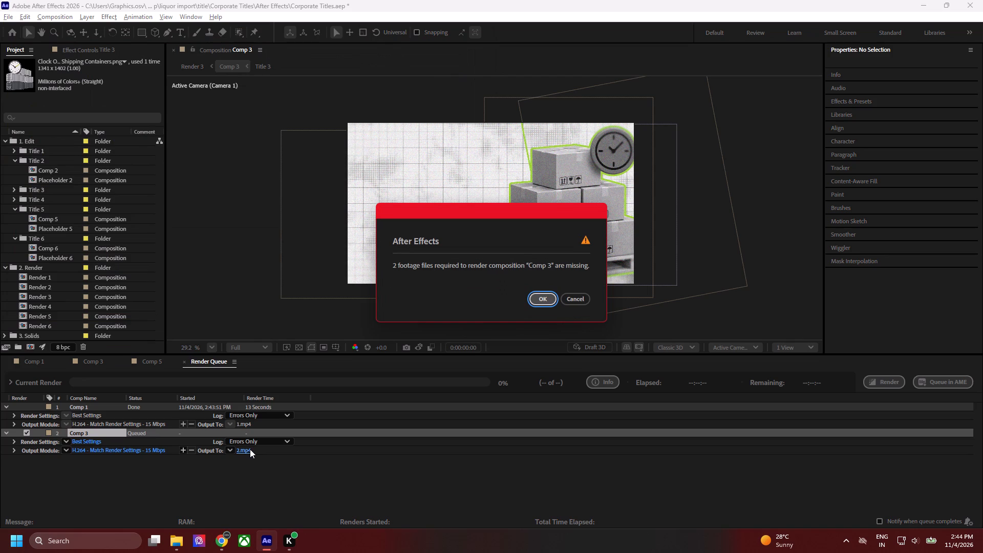
key(Return)
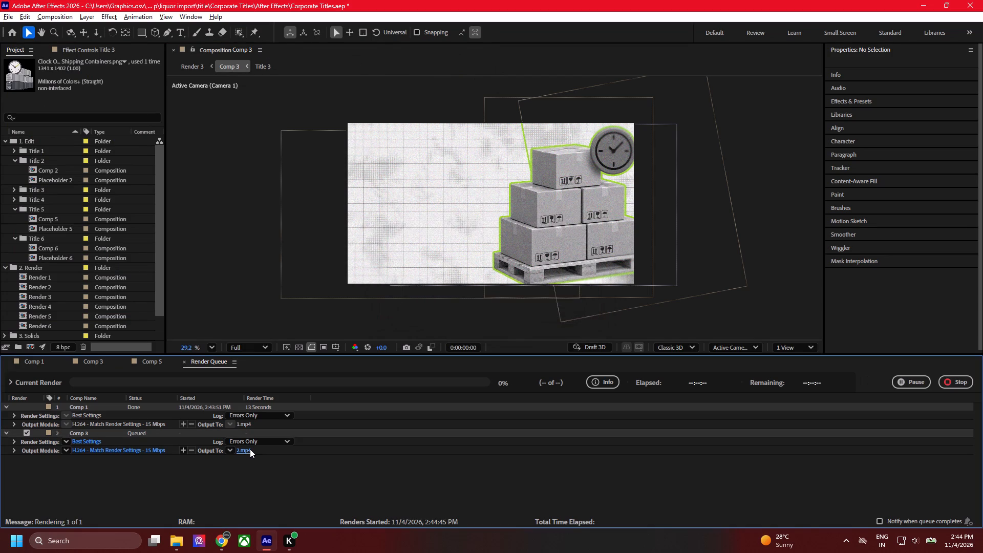
key(Return)
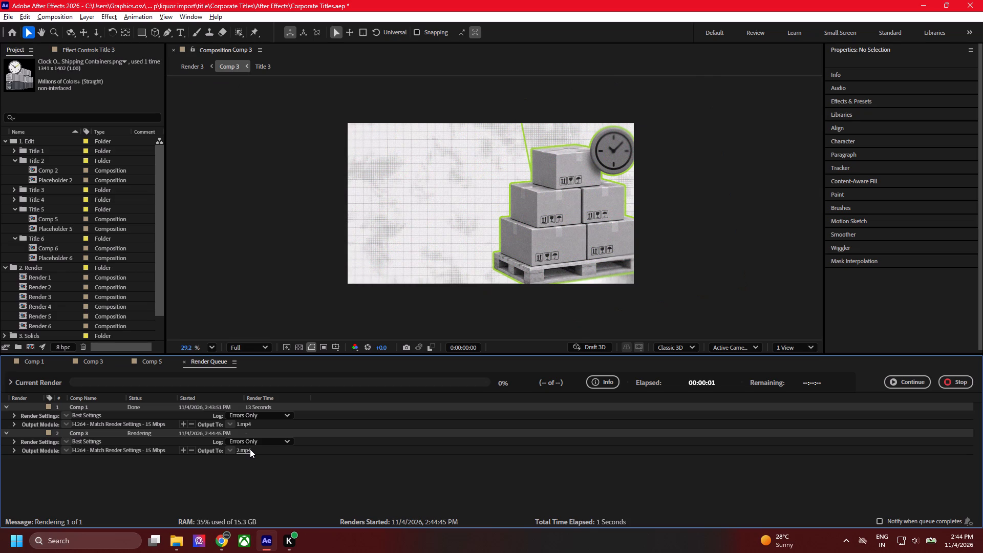
click(356, 472)
click(893, 380)
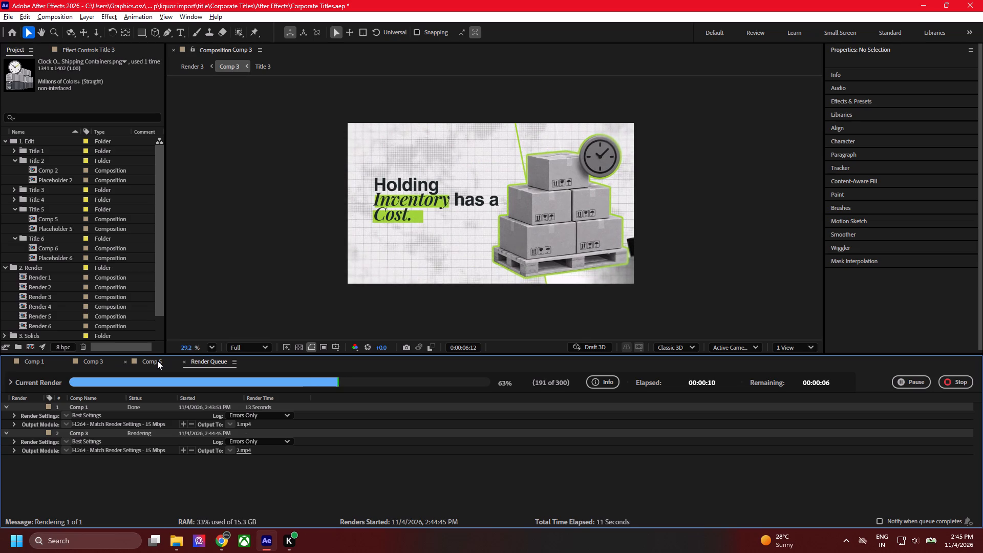
click(341, 517)
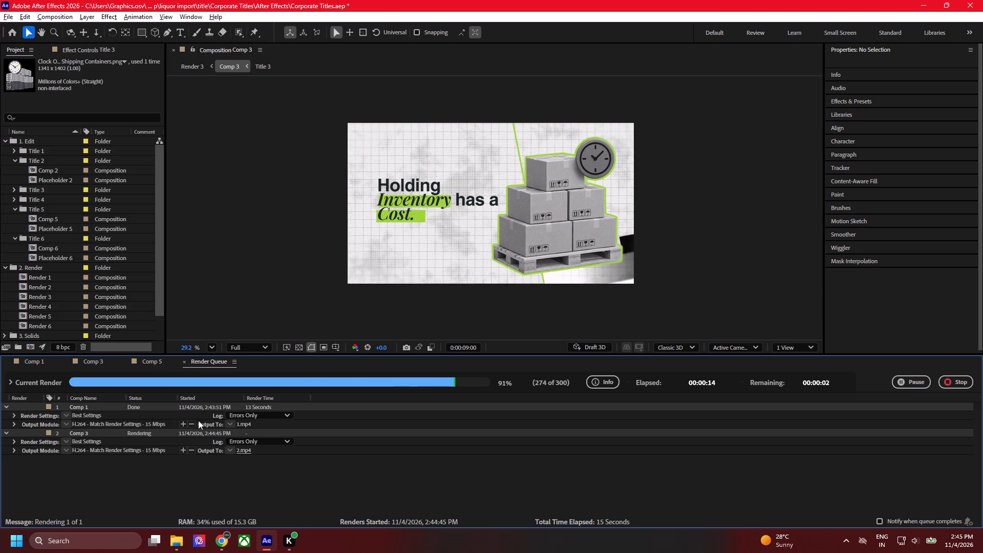
Open Comp 5, save the project and scrub through its first half to review the image and title motion.
click(150, 361)
key(ctrl+s)
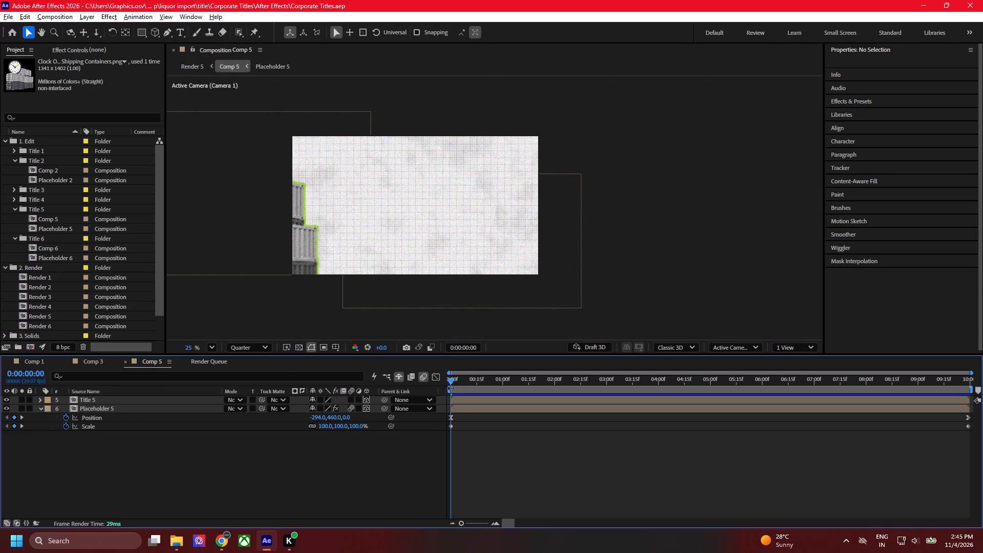
drag(452, 380, 602, 415)
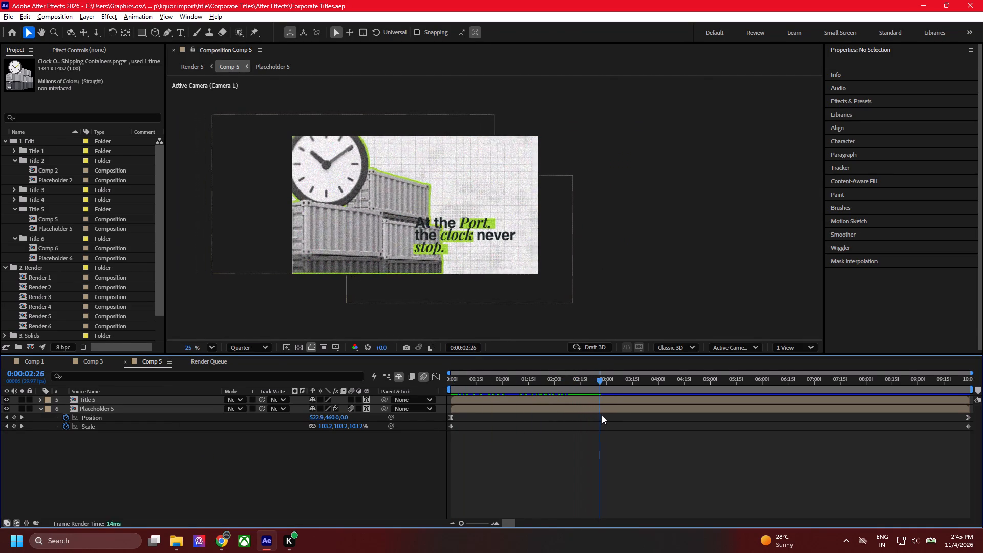
drag(602, 415, 737, 435)
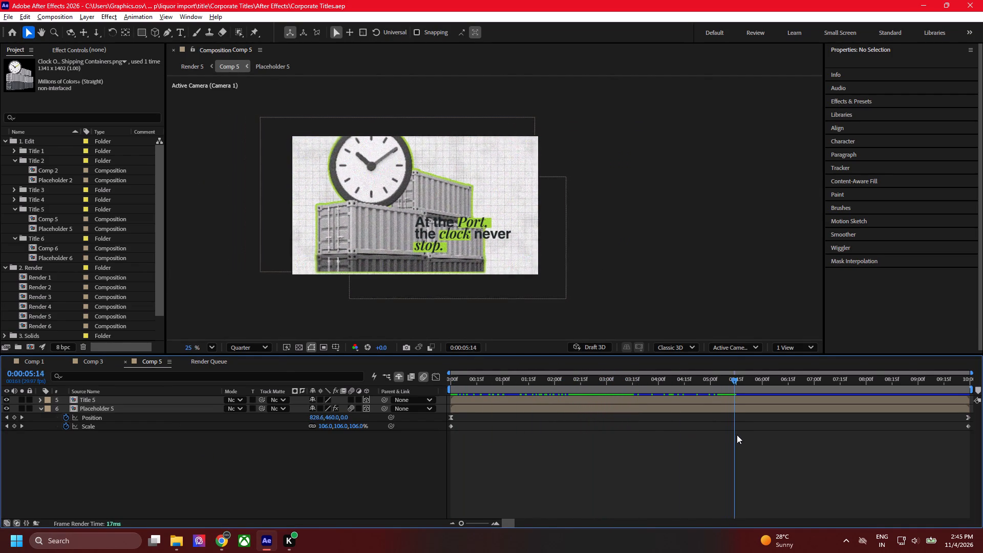
drag(737, 435, 583, 438)
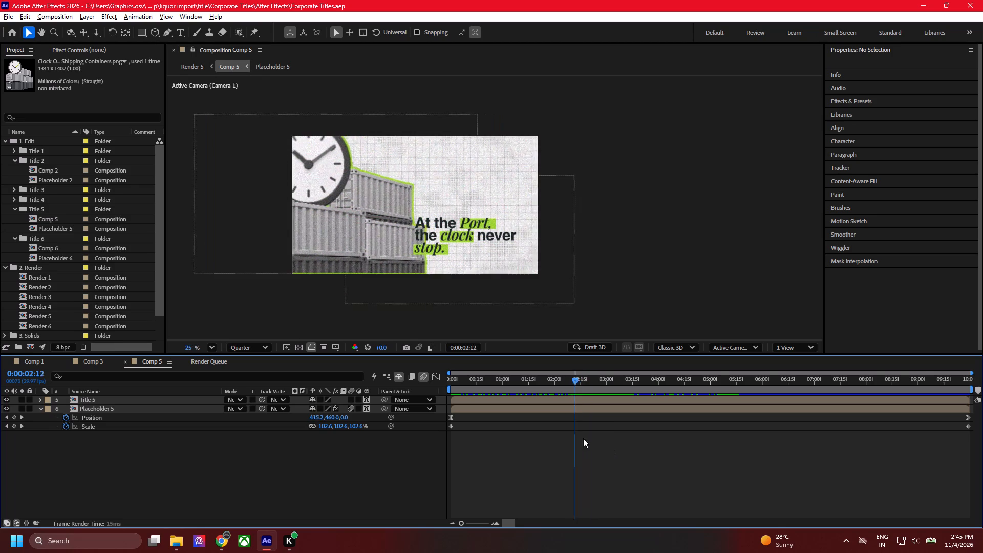
drag(583, 438, 584, 438)
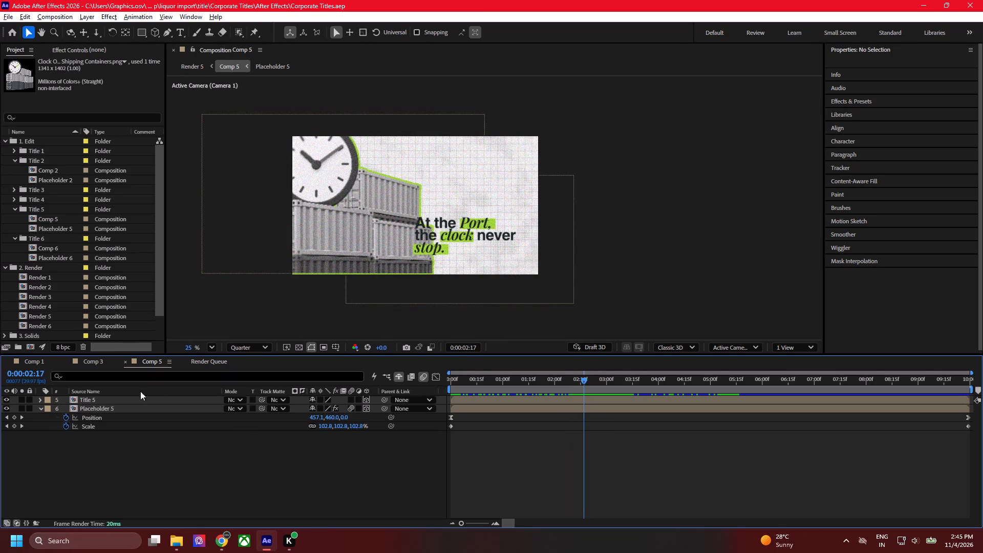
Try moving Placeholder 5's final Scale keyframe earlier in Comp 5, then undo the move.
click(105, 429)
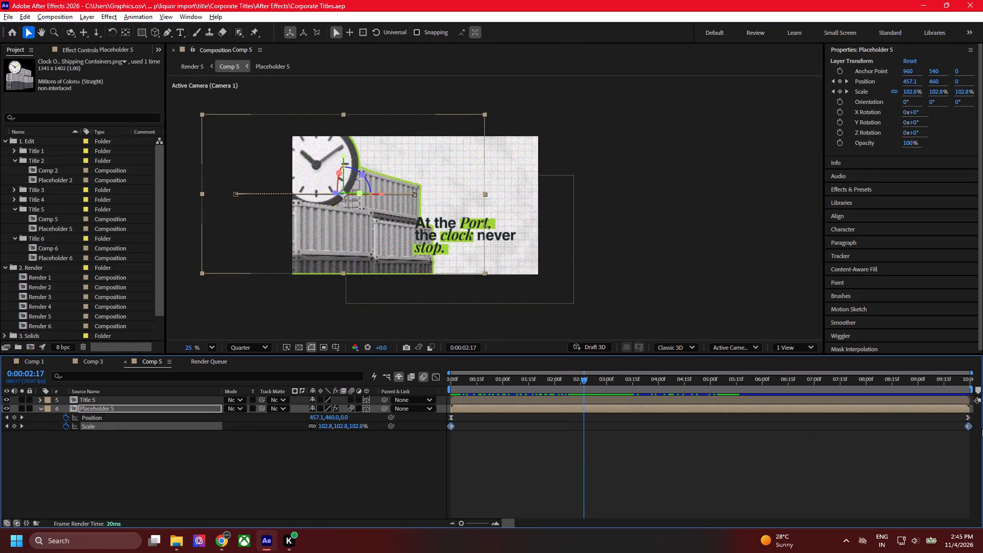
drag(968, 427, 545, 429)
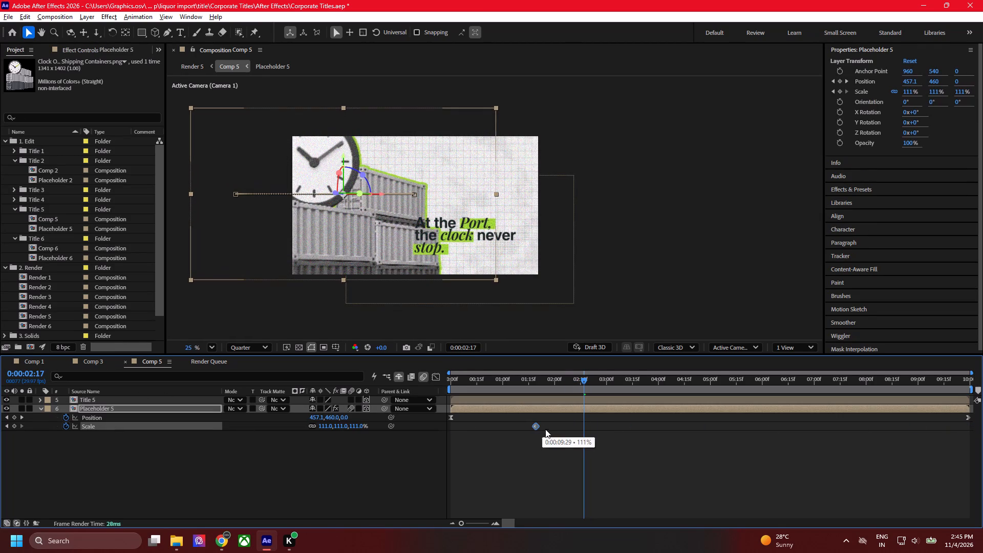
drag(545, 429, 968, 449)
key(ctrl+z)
Move Placeholder 5's first Scale keyframe to about 4 seconds and remove the Scale animation, leaving the layer at 100%.
click(674, 470)
drag(450, 426, 457, 427)
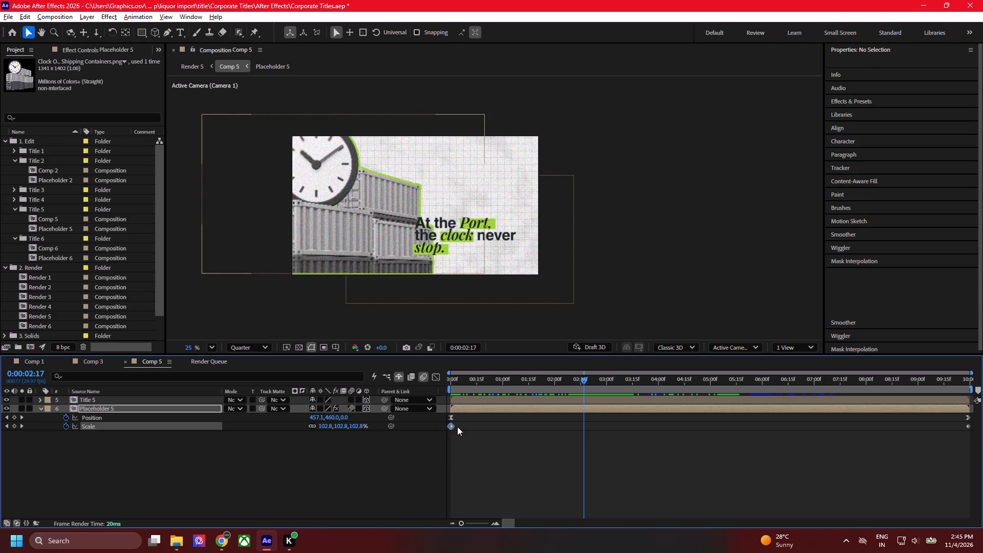
drag(457, 427, 666, 454)
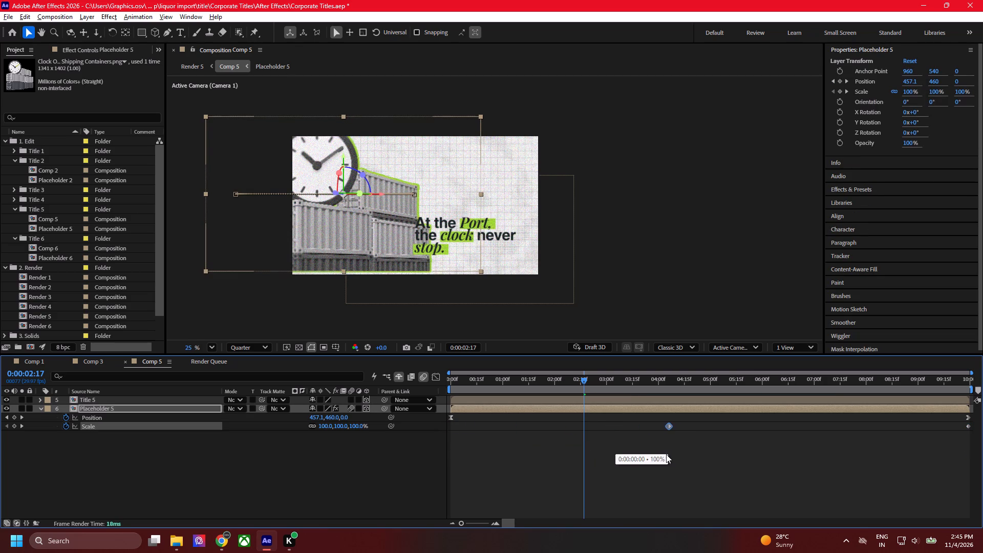
drag(666, 454, 667, 453)
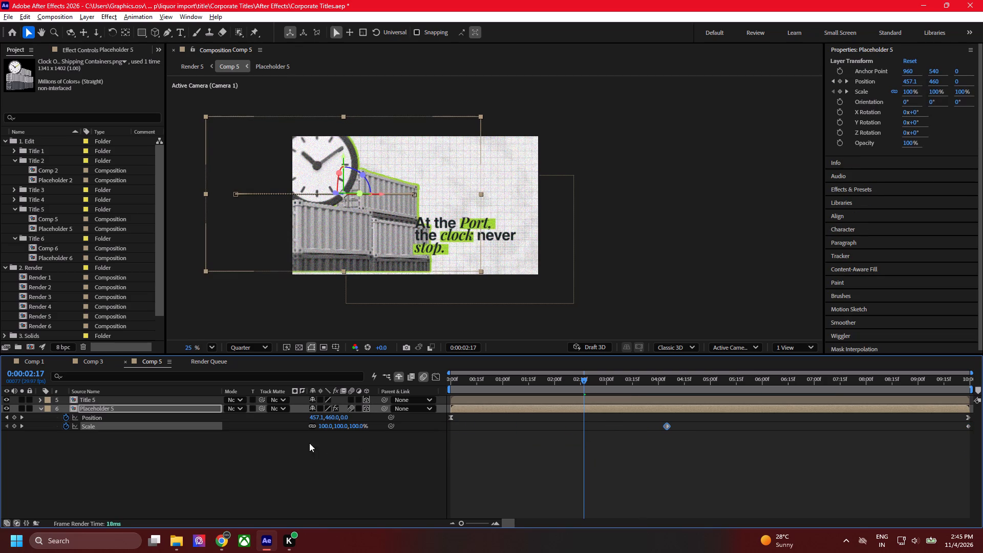
click(66, 425)
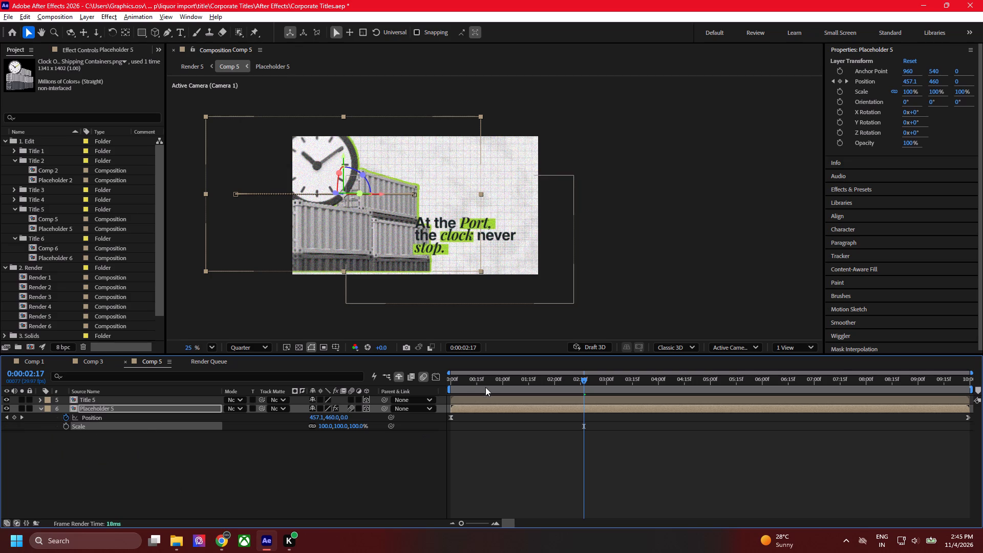
Scrub back and forth through Comp 5 to examine the clock-and-containers motion against the title, undoing any accidental layer shift.
drag(491, 381, 579, 408)
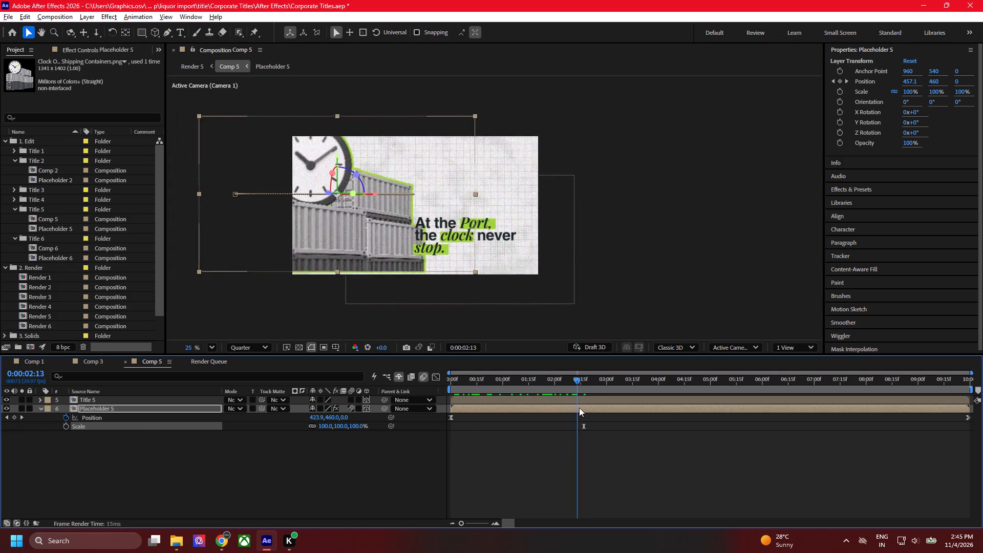
drag(579, 408, 733, 422)
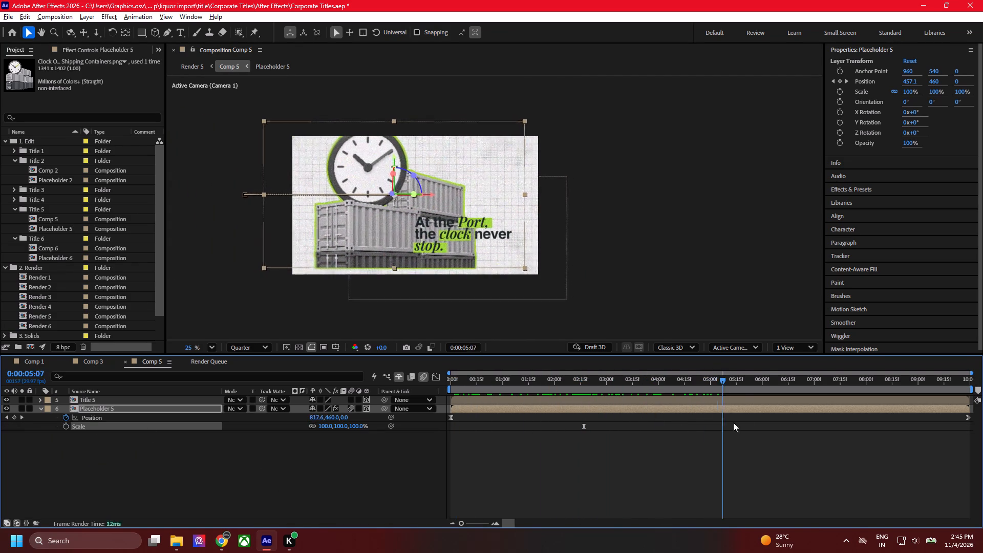
drag(733, 422, 605, 441)
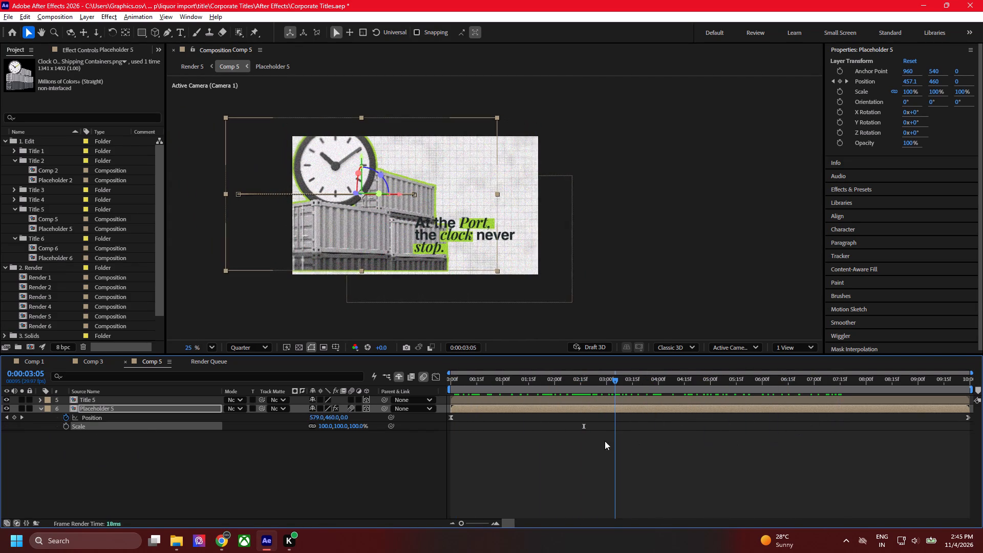
drag(605, 441, 614, 439)
click(957, 486)
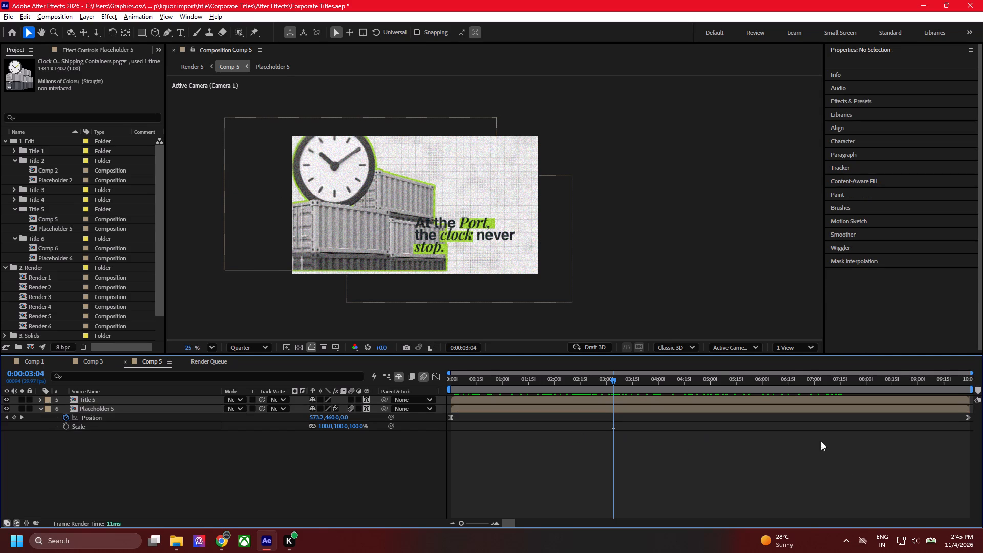
drag(619, 381, 860, 399)
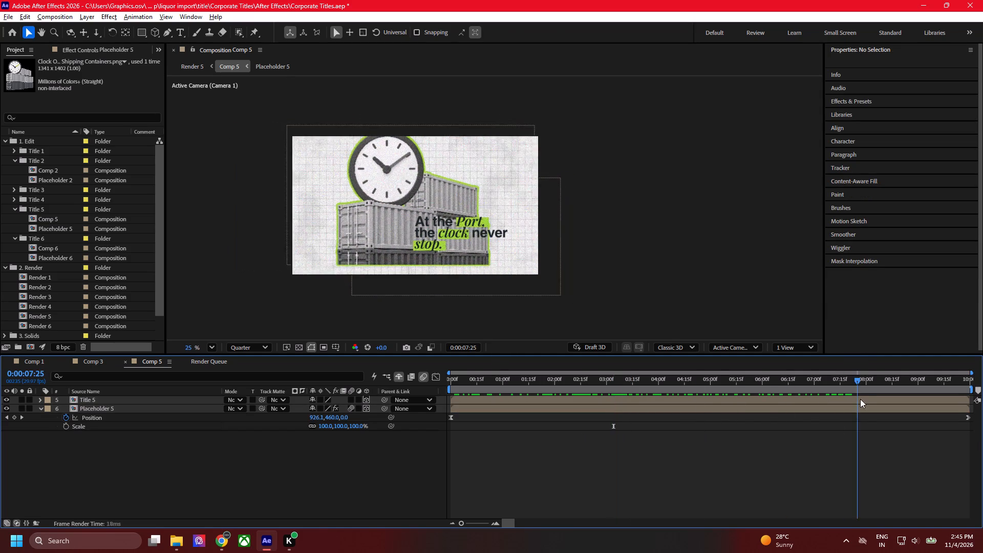
drag(860, 399, 692, 402)
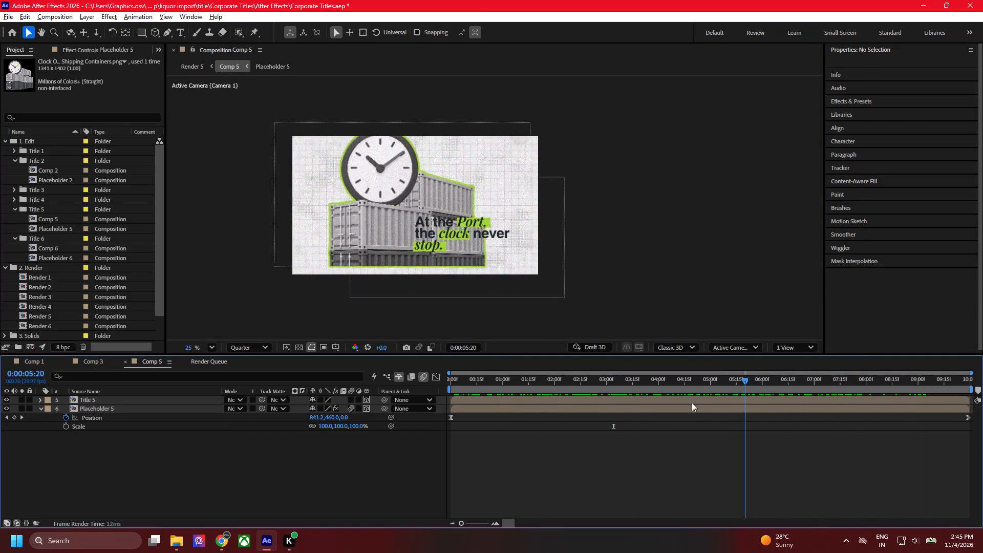
drag(692, 402, 526, 403)
drag(514, 403, 793, 403)
key(ctrl+z)
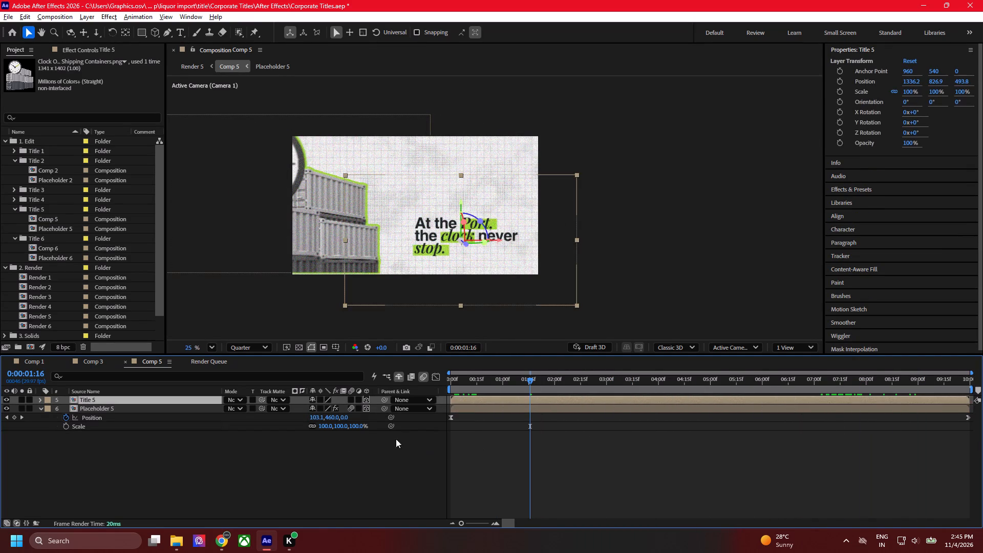
click(207, 448)
drag(499, 386, 468, 386)
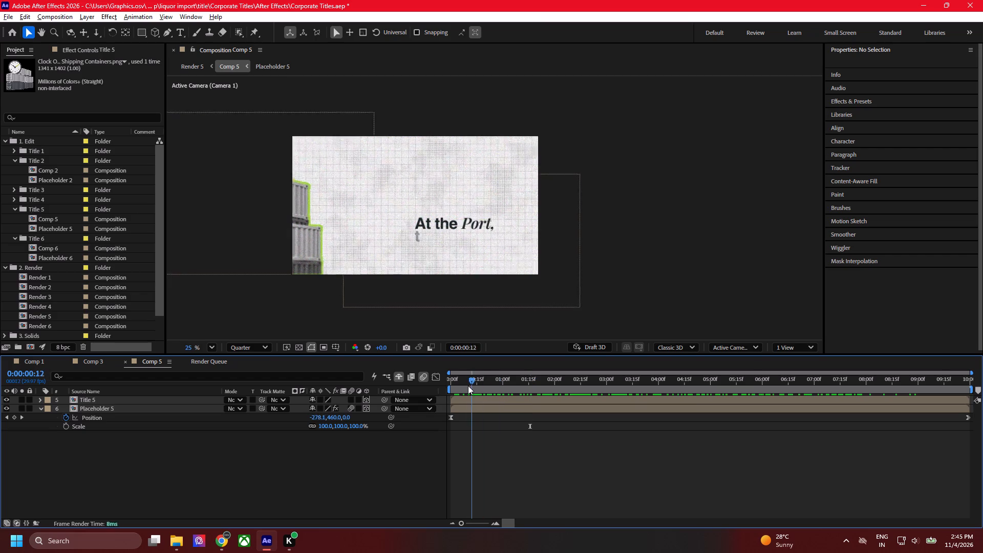
drag(468, 386, 725, 414)
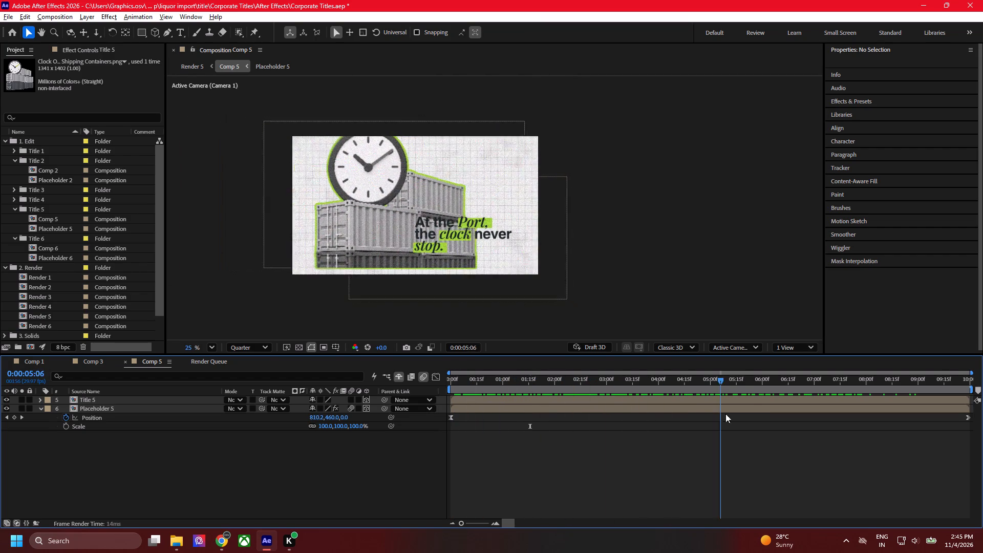
drag(725, 414, 753, 419)
Set the X value of Placeholder 5's final Position keyframe at 0:00:09:29 to 584.
click(341, 224)
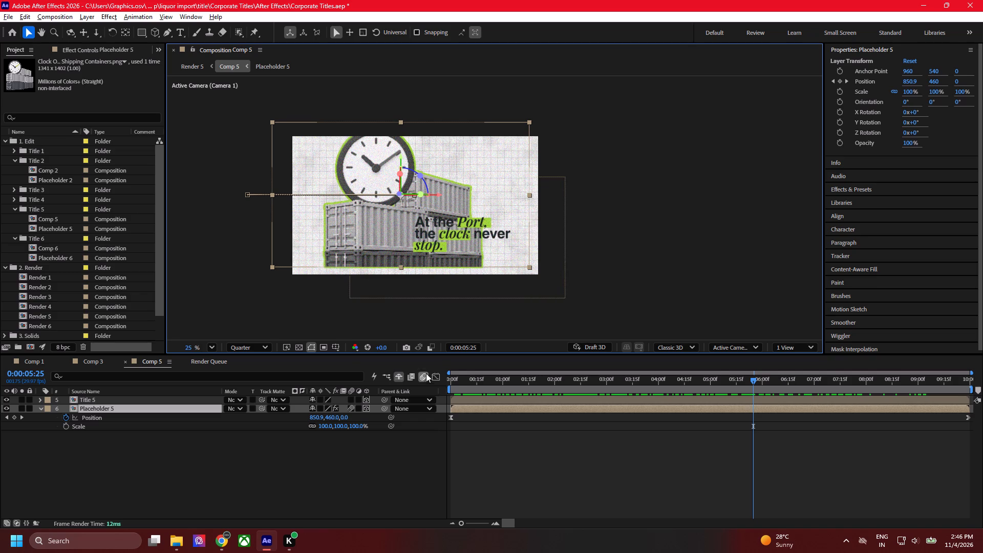
drag(458, 383, 448, 382)
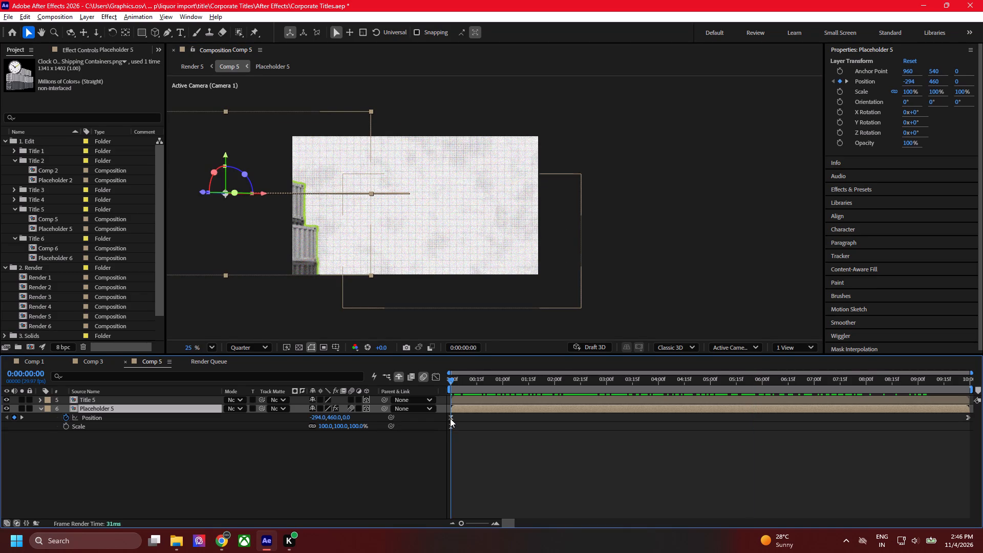
click(450, 418)
drag(634, 378, 902, 393)
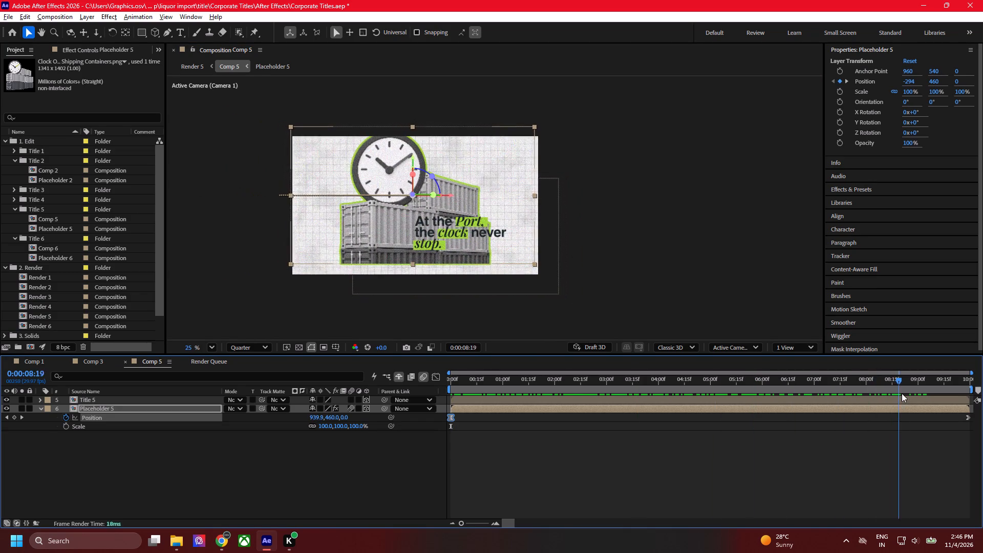
drag(902, 393, 973, 406)
click(967, 416)
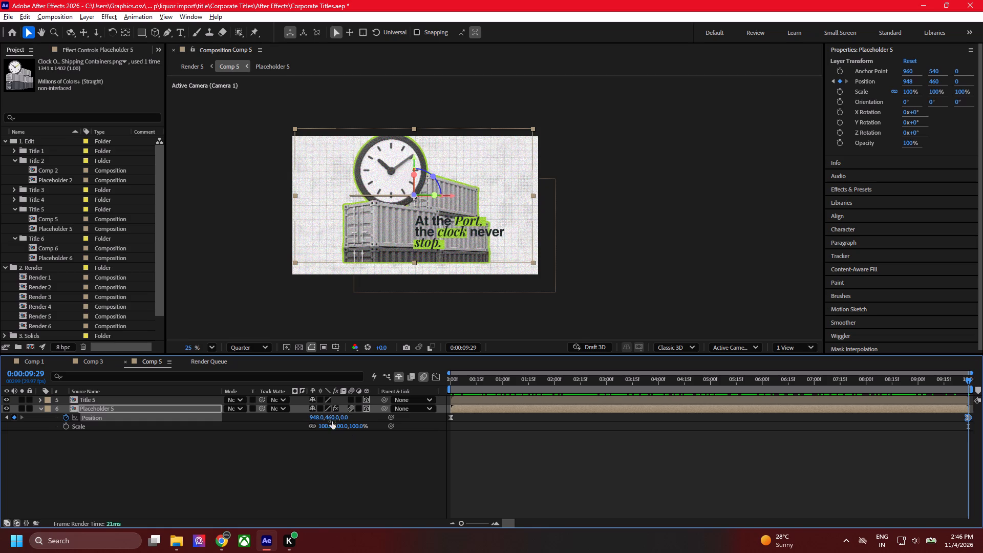
drag(333, 417, 319, 416)
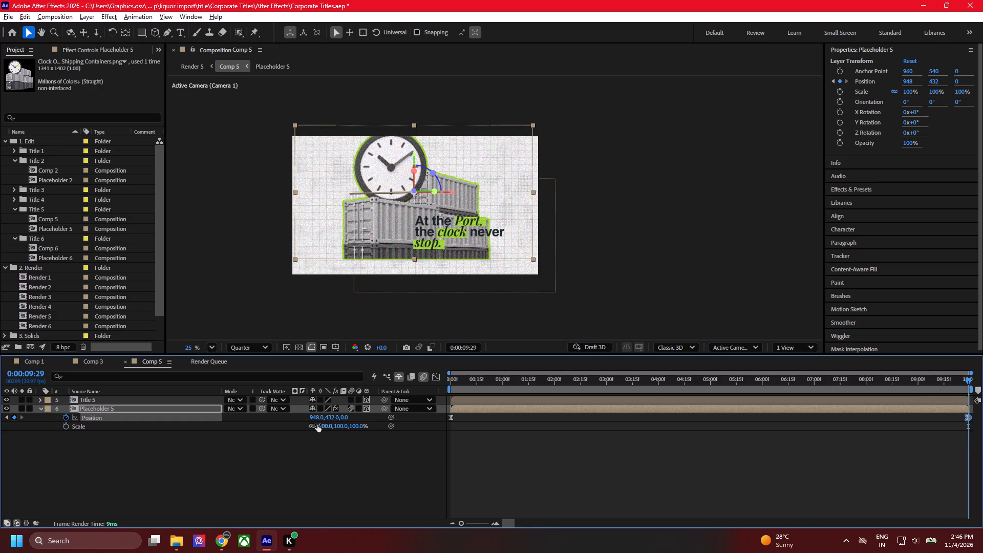
key(ctrl+z)
drag(317, 419, 186, 408)
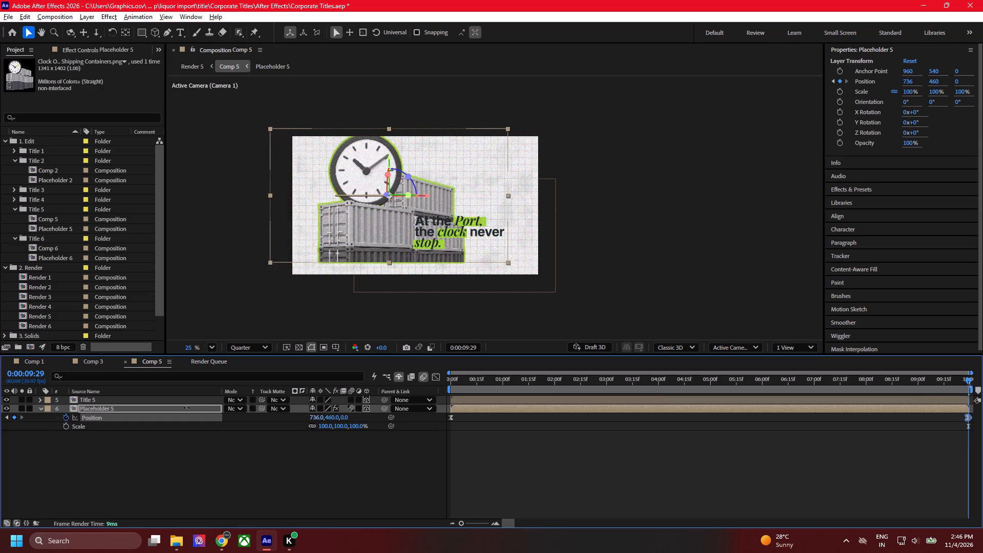
drag(186, 408, 118, 407)
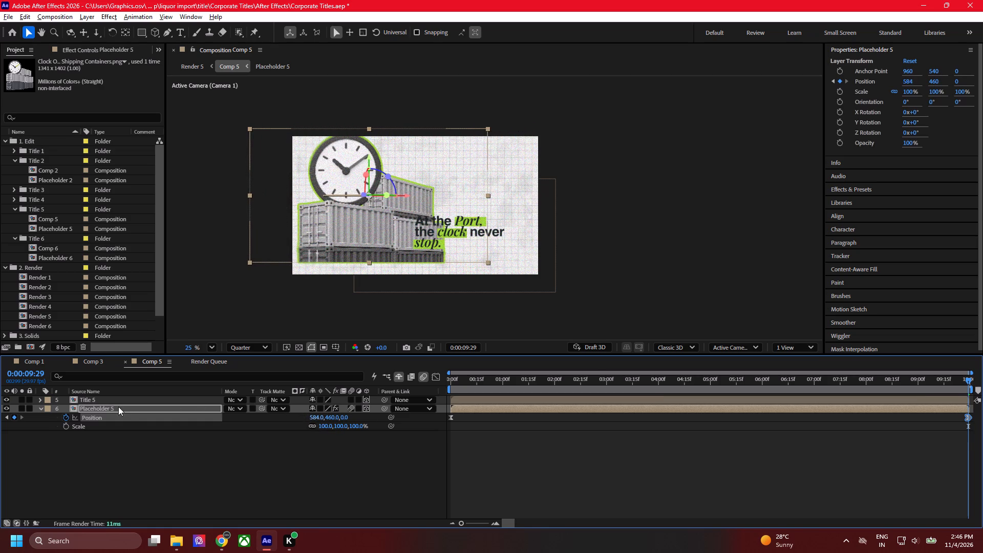
Select all of Placeholder 5's Position keyframes and shift the layer down to Y 500.
click(109, 416)
key(shift+Down)
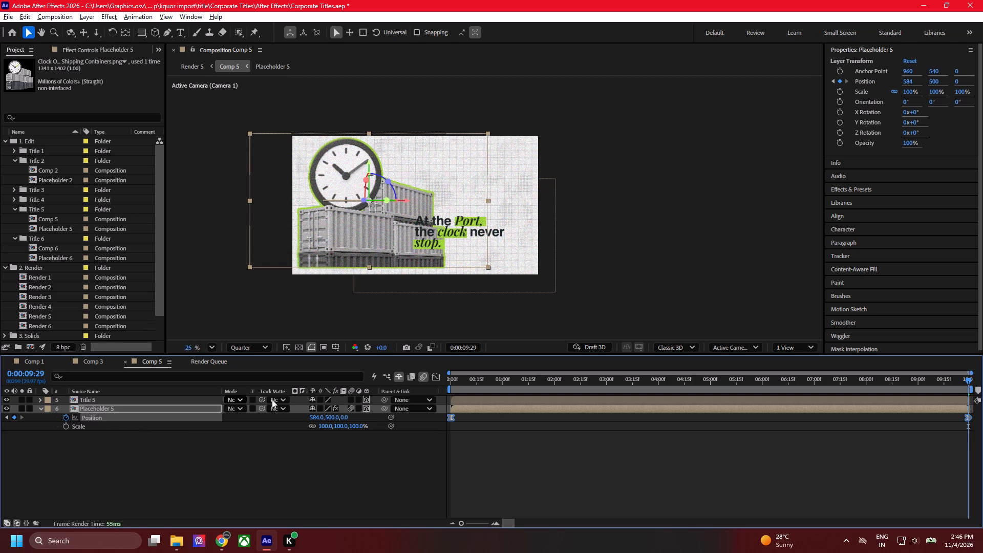
Check the new image motion, then move Title 5 beside the clock to about X 1467, Y 351 and enlarge it to about 135%.
drag(457, 379, 612, 413)
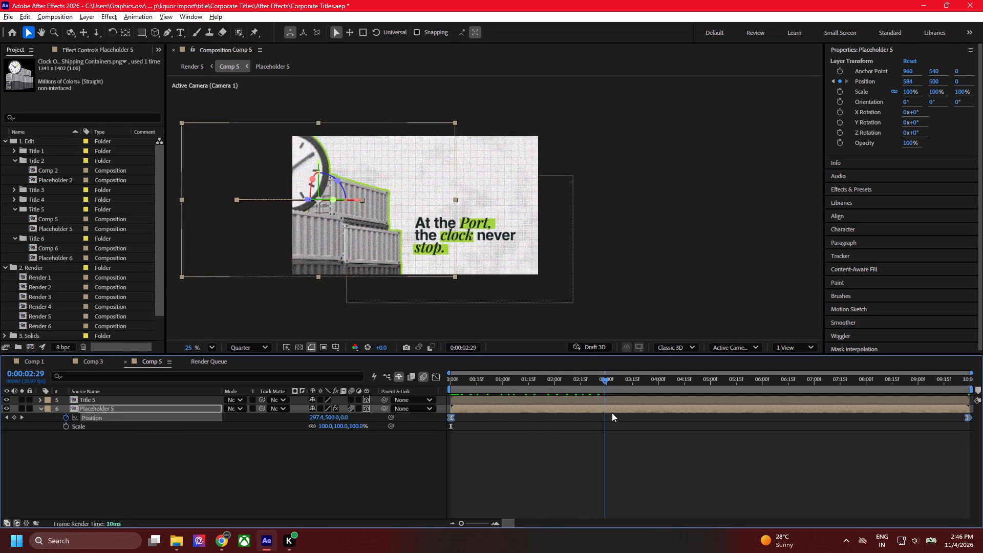
drag(612, 413, 905, 444)
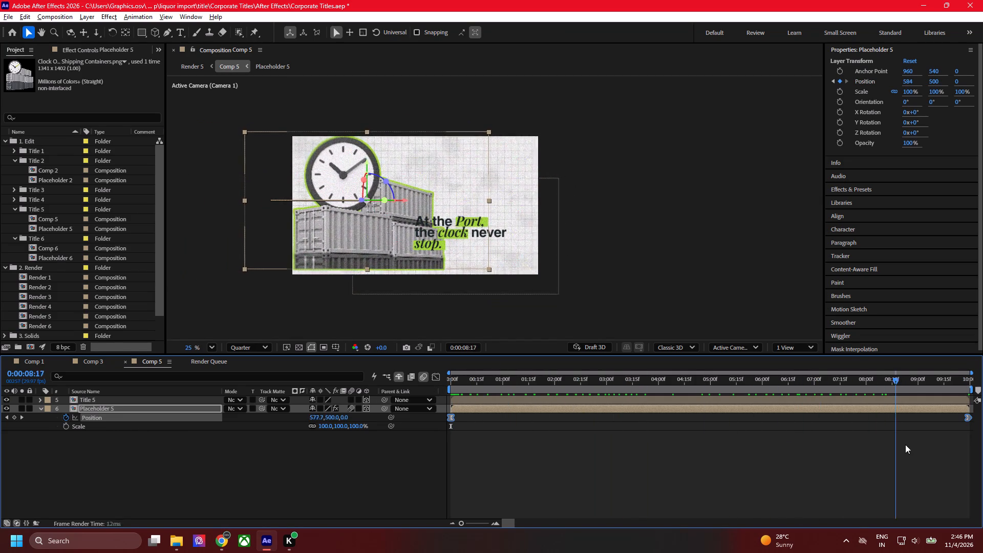
drag(905, 444, 952, 444)
click(709, 499)
click(471, 216)
click(532, 231)
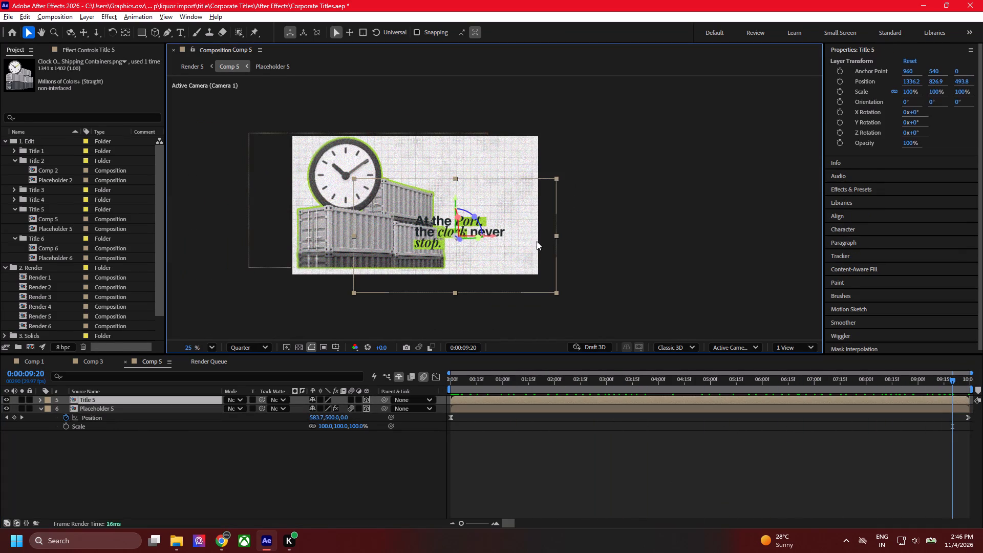
drag(507, 240, 540, 207)
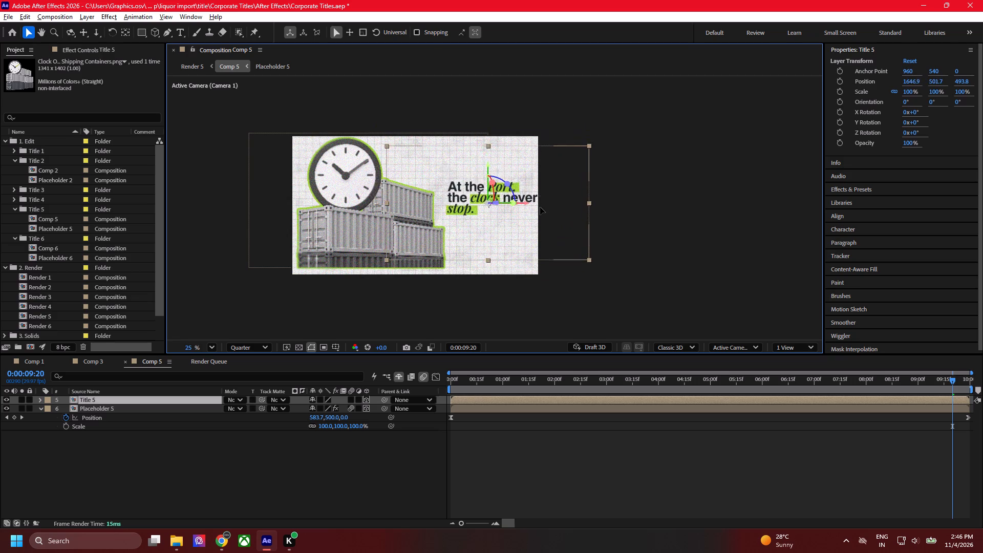
drag(540, 207, 523, 245)
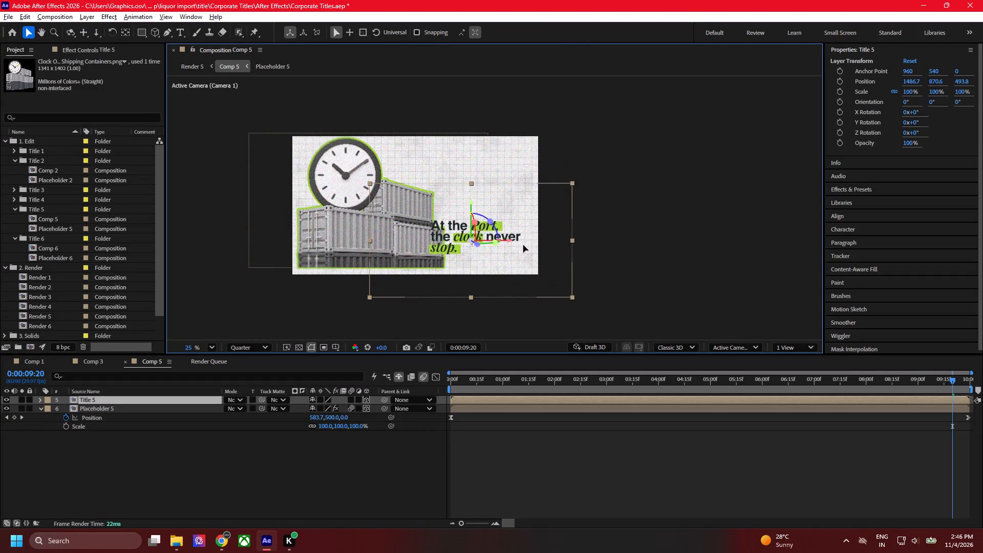
drag(523, 245, 521, 176)
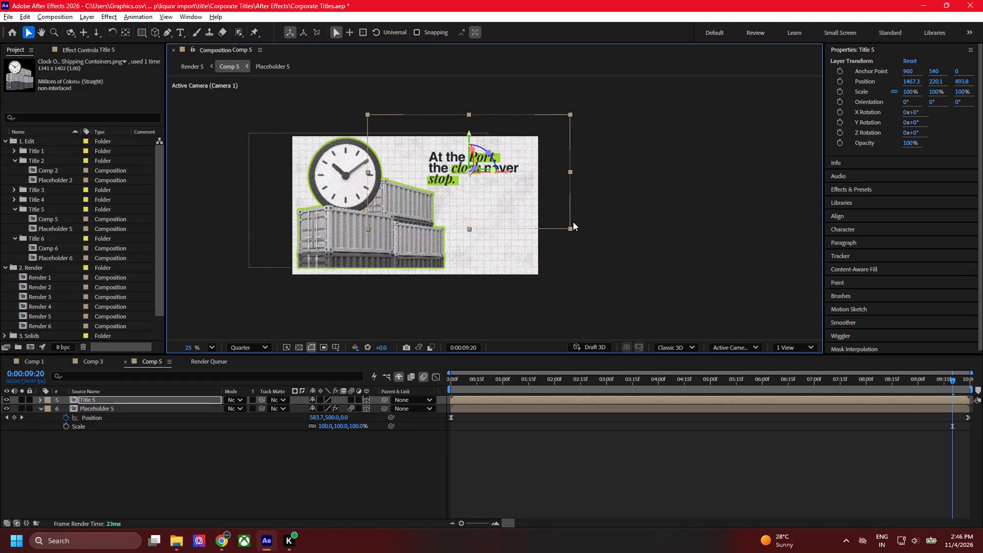
drag(570, 228, 605, 244)
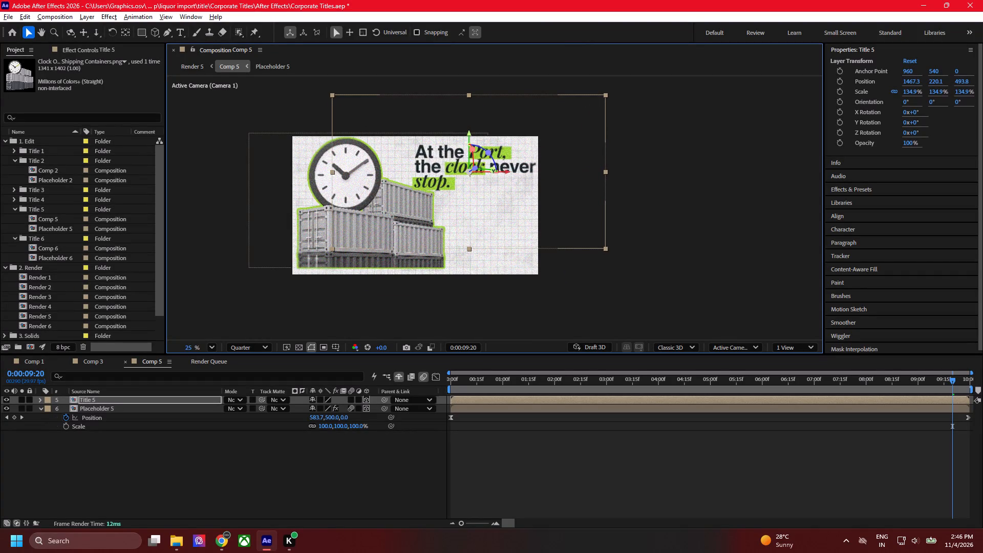
drag(517, 172, 516, 186)
At 0:00:03:13, scale Title 5 down to about 122% and shift it to about X 1314 so its text fits the frame.
drag(479, 383, 628, 397)
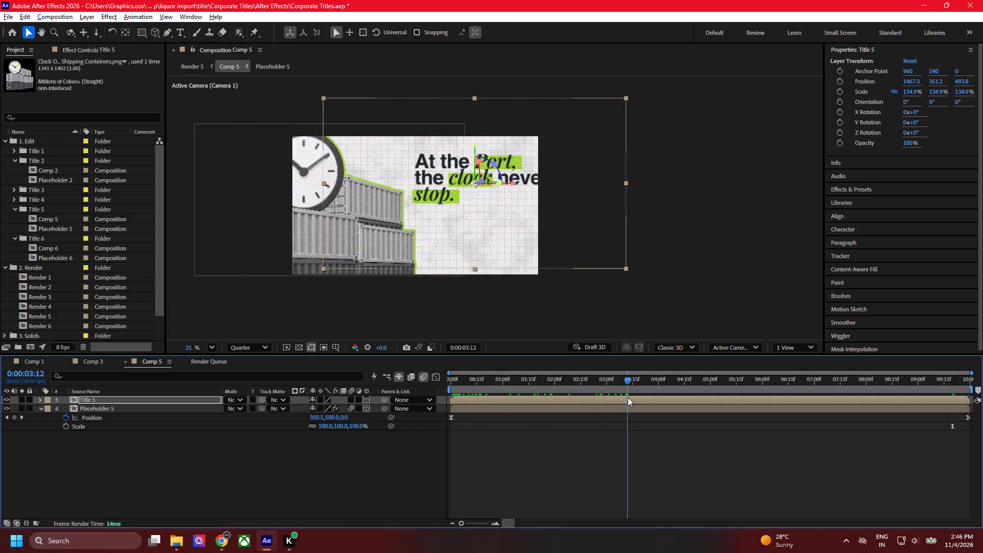
drag(628, 397, 629, 397)
shift+drag(580, 197, 571, 197)
drag(625, 183, 623, 183)
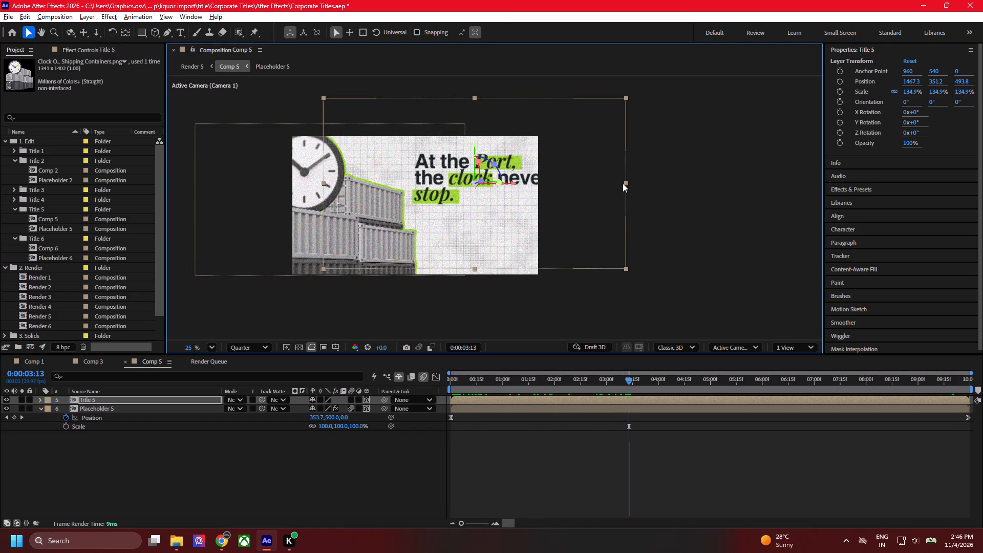
drag(623, 183, 610, 183)
drag(532, 168, 516, 167)
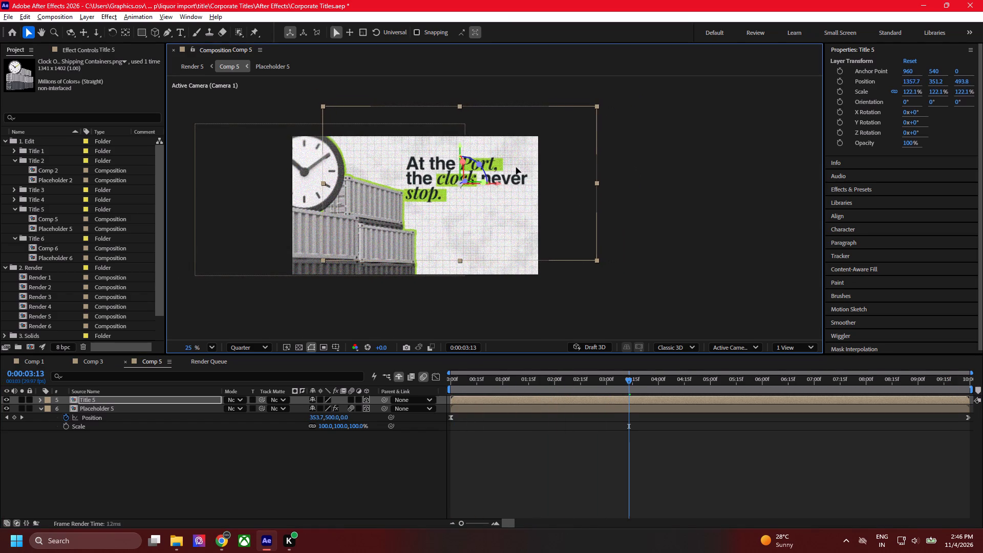
drag(516, 167, 514, 167)
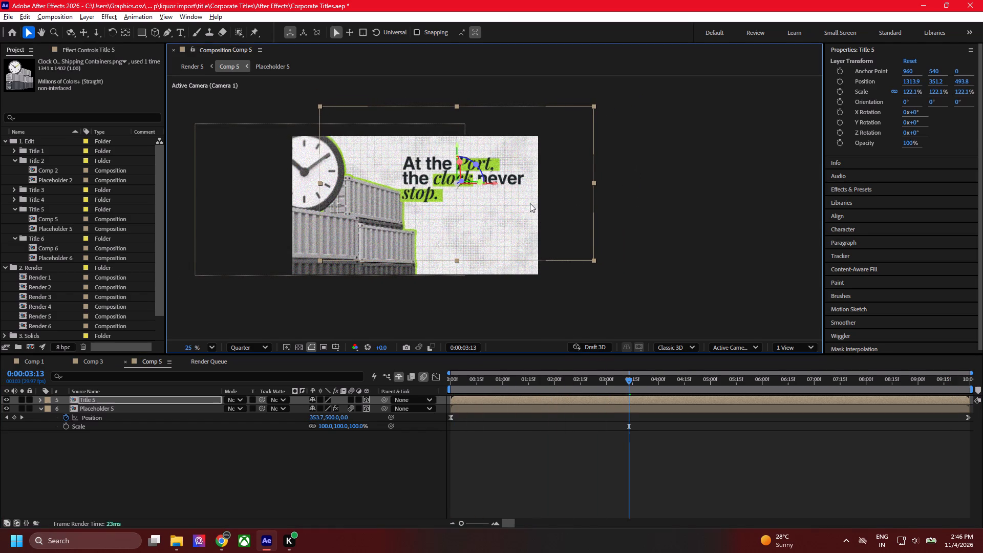
At 0:00:07:07, shift Title 5 to about X 1379, check the motion through to the last frame, and save the project.
drag(624, 382, 707, 393)
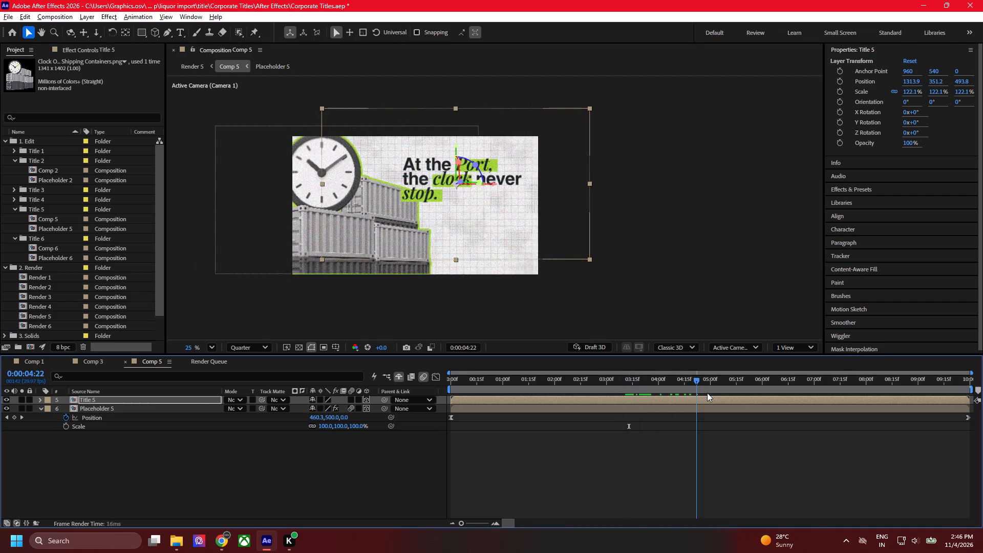
drag(707, 393, 826, 405)
drag(574, 201, 581, 200)
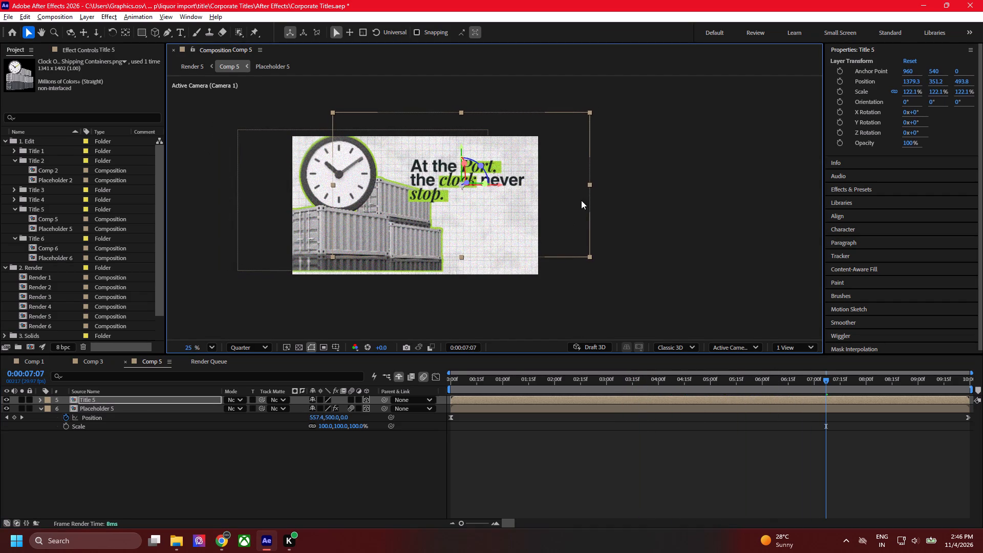
click(640, 375)
drag(643, 379, 520, 393)
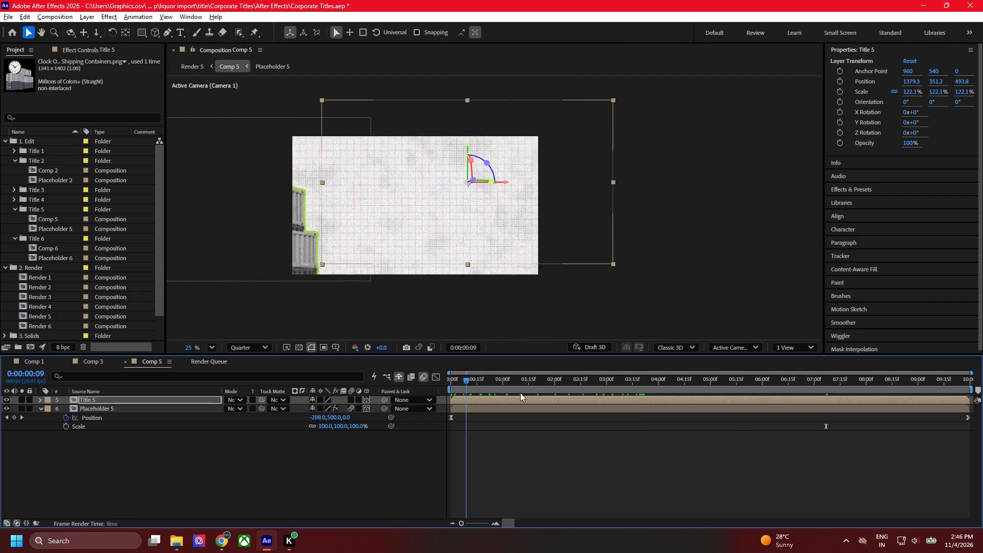
drag(520, 393, 917, 407)
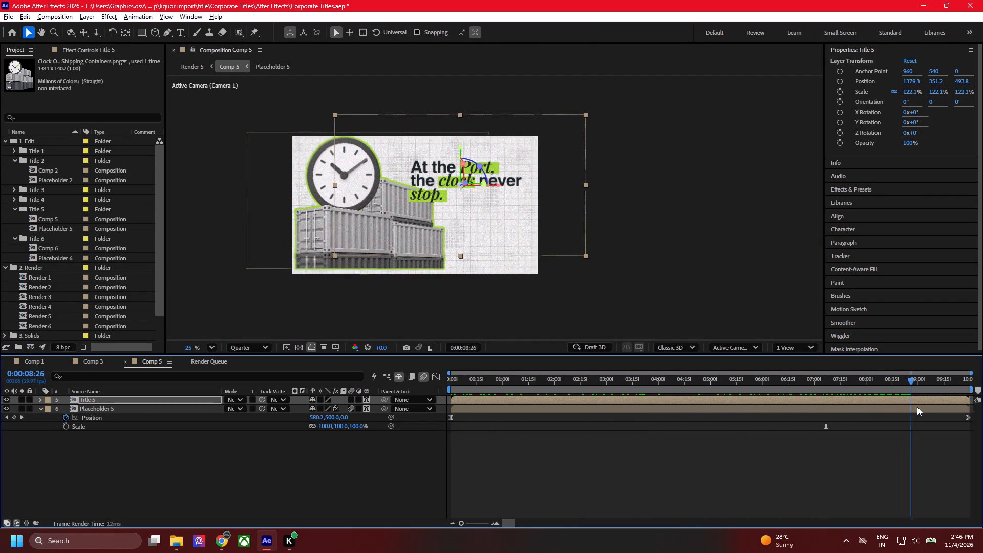
drag(917, 407, 982, 416)
click(340, 496)
key(ctrl+s)
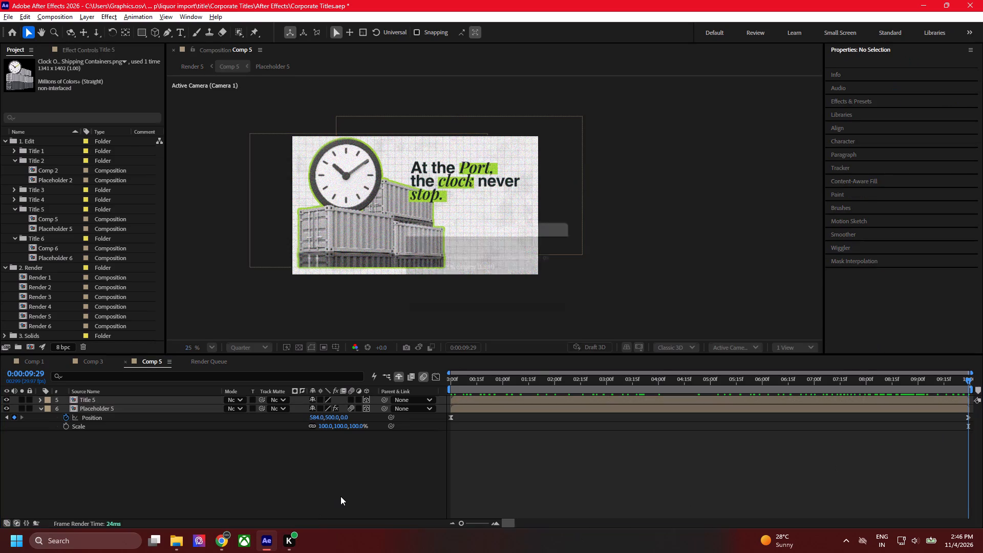
Scale Placeholder 5 up to about 106.3% from the first frame, check its motion, and save the project.
click(349, 223)
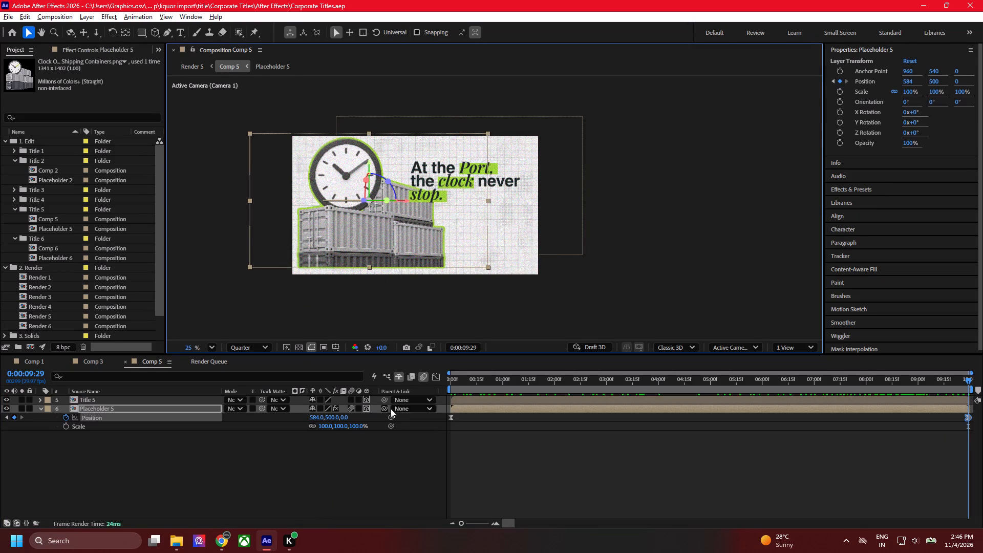
drag(467, 381, 434, 390)
click(94, 408)
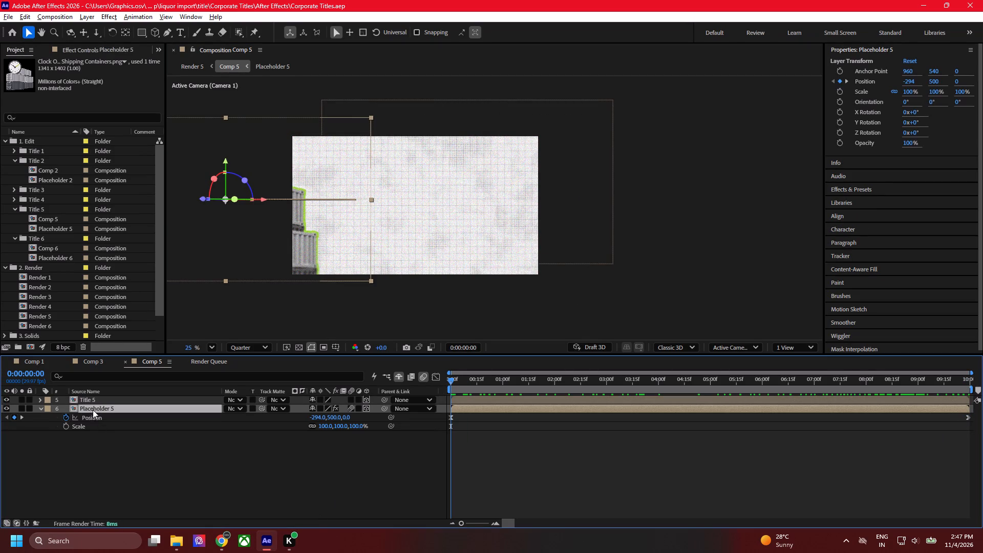
click(95, 416)
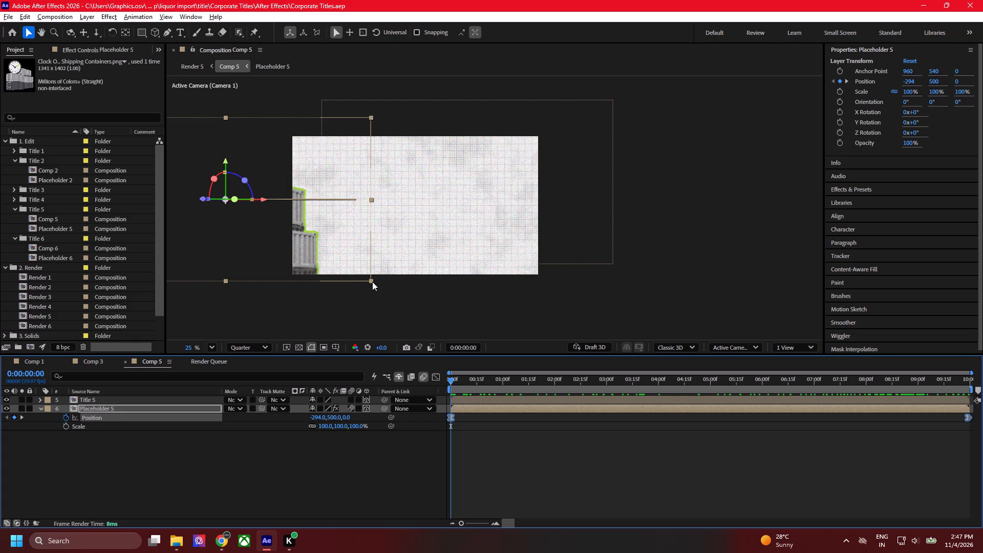
drag(372, 282, 381, 284)
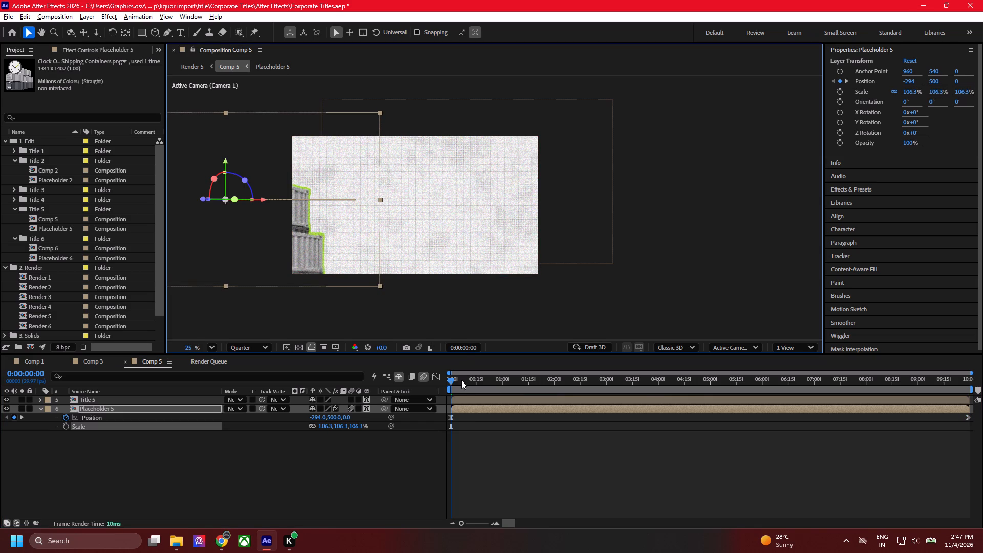
drag(461, 380, 727, 416)
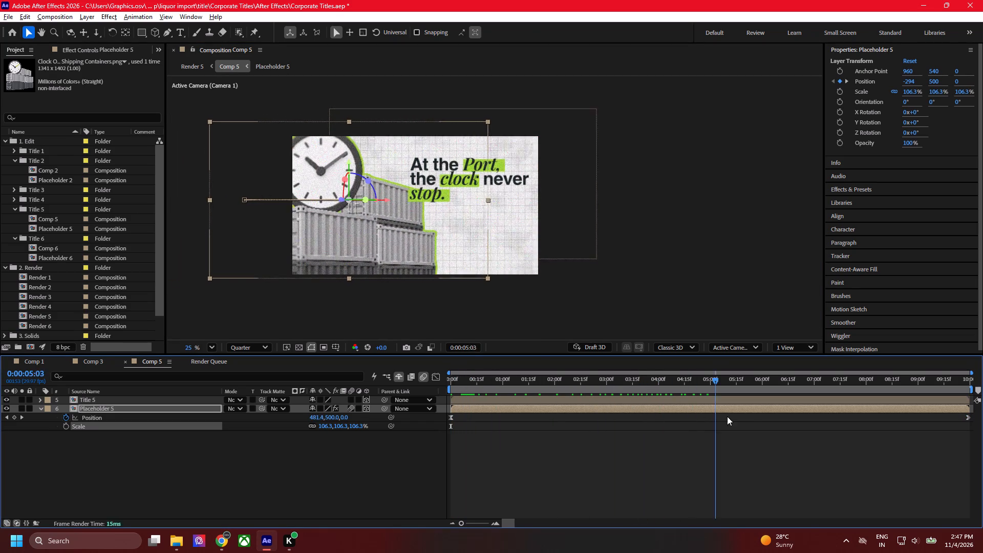
drag(727, 416, 833, 421)
key(ctrl+s)
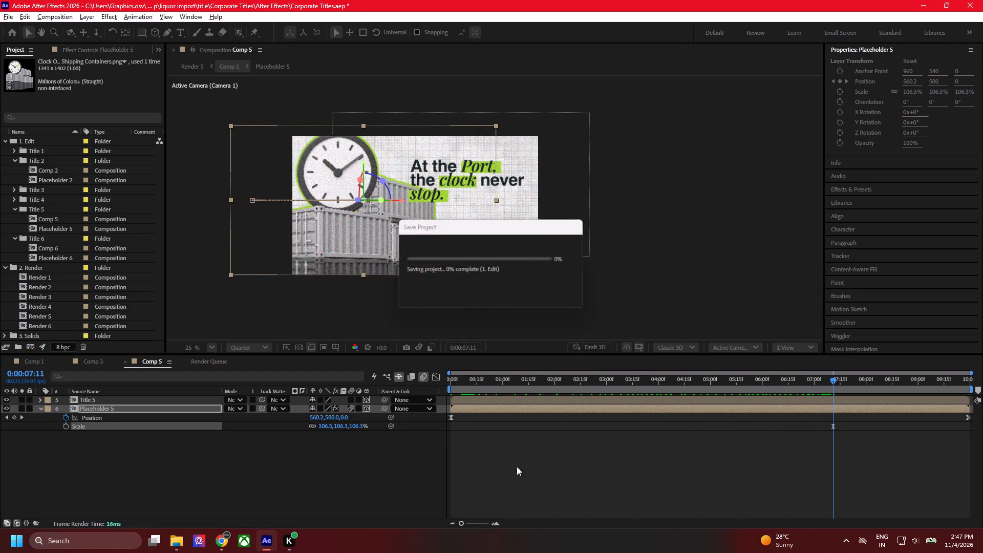
Render Comp 5 as an H.264 movie named 3 in the titles folder and save the project.
key(ctrl+m)
click(253, 480)
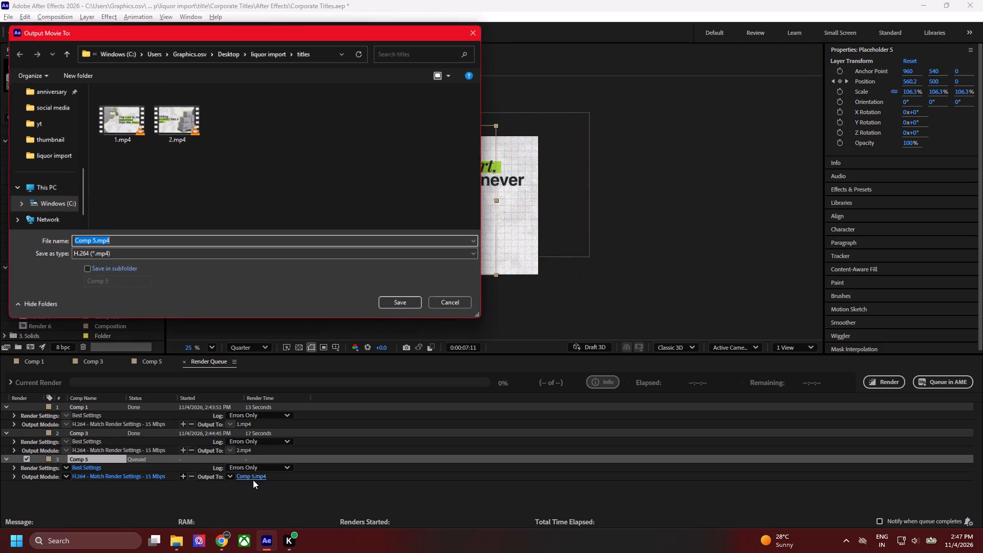
key(3)
key(Return)
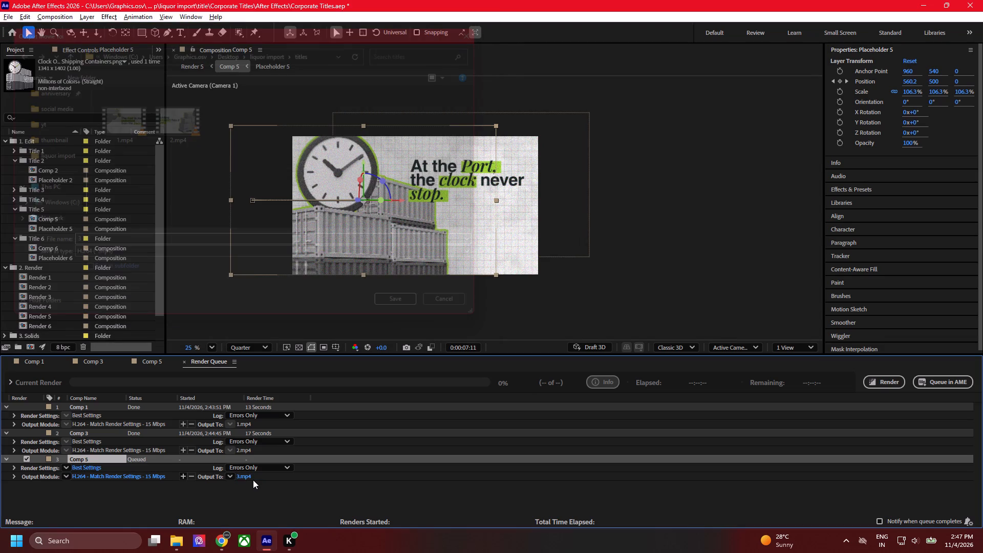
key(Return)
key(Return)
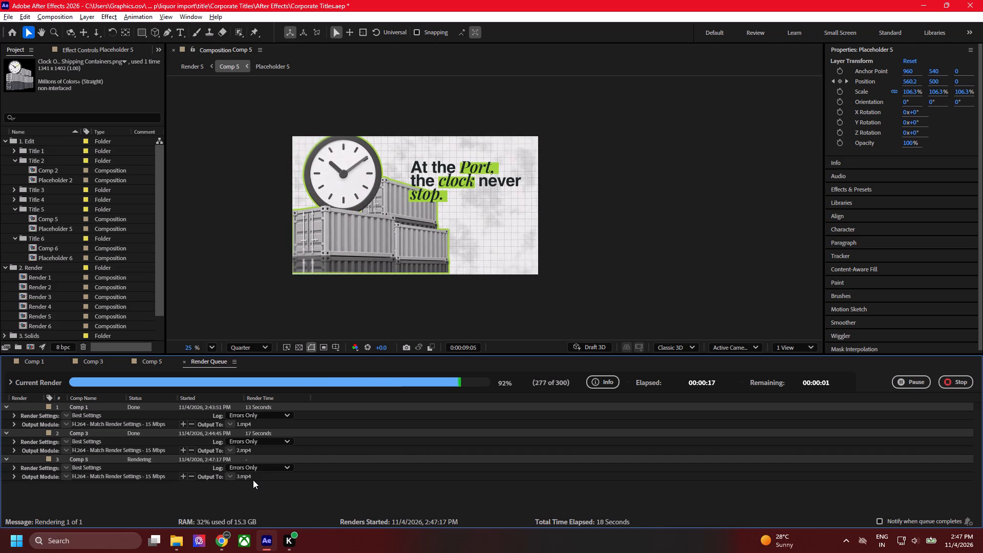
click(428, 501)
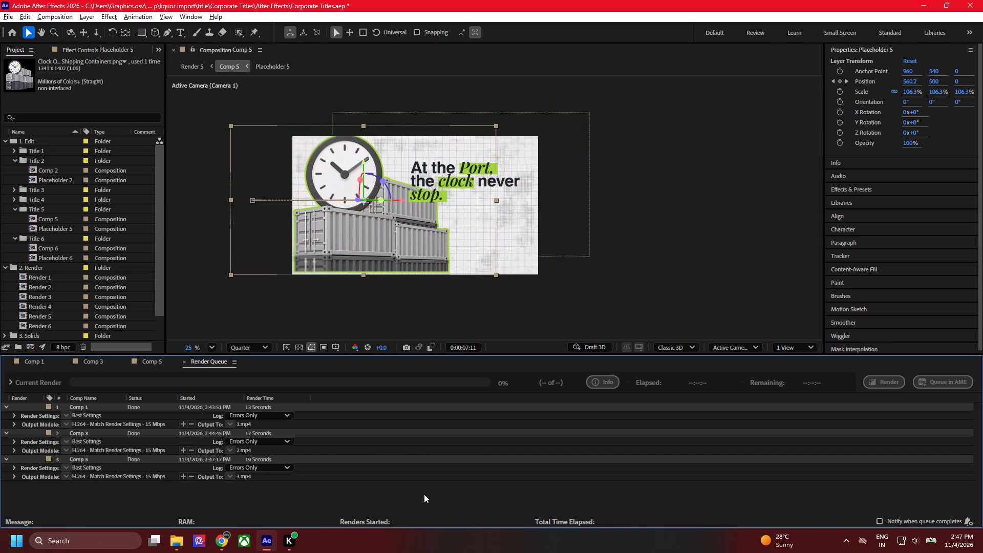
key(ctrl+s)
key(ctrl+s)
key(ctrl+s)
click(360, 460)
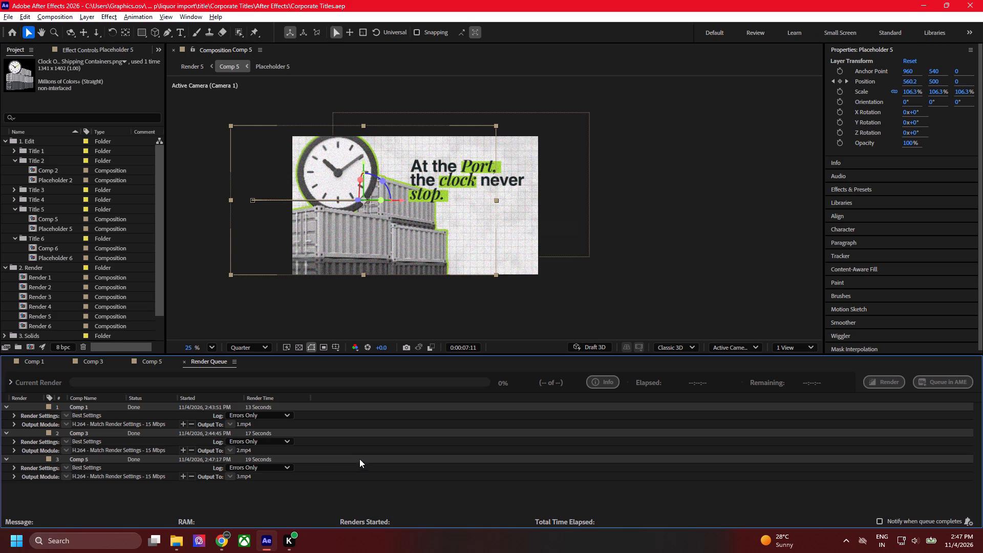
Close the render queue, return Comp 5 to 0:00:00:00, and save the project.
click(182, 363)
drag(522, 378, 422, 378)
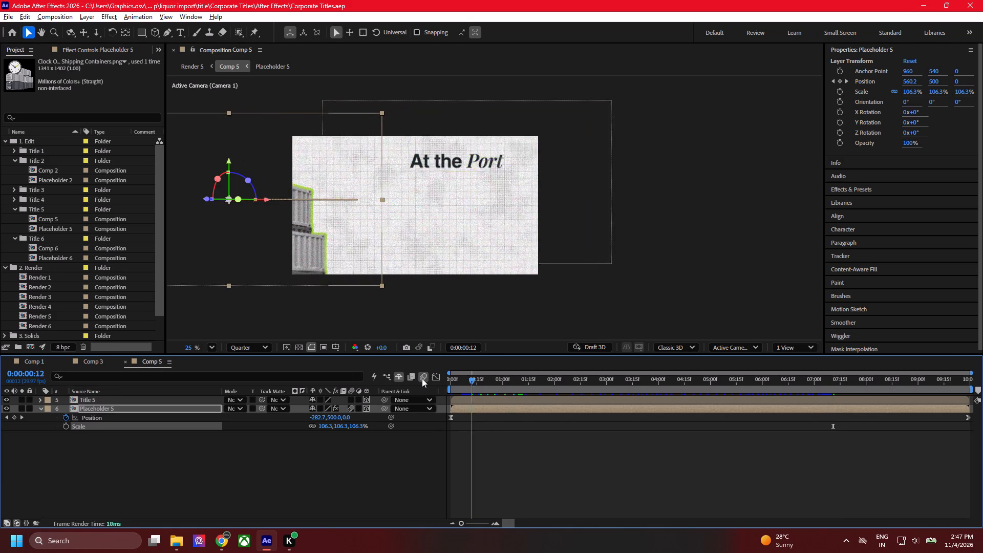
drag(422, 378, 377, 386)
key(ctrl+s)
click(301, 454)
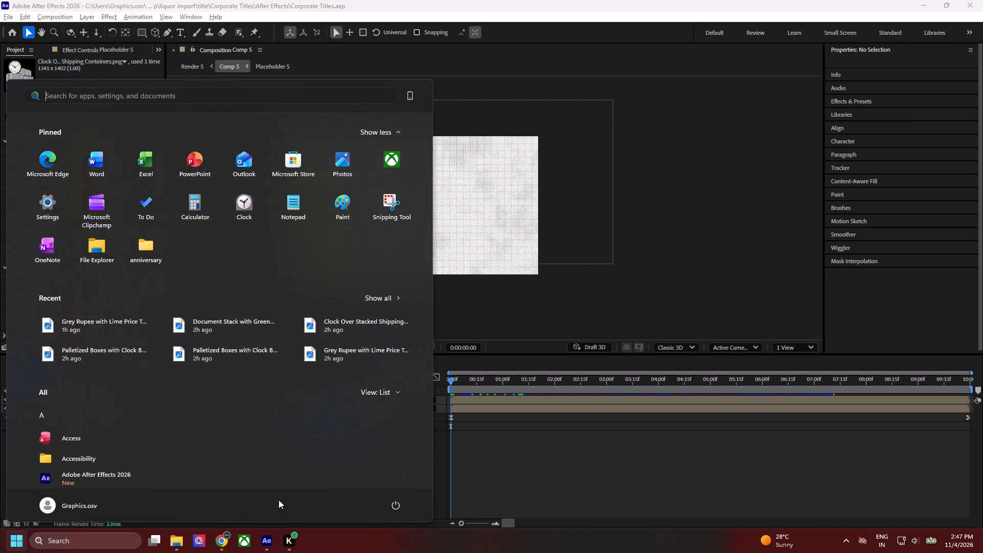
Launch Adobe Premiere and close After Effects.
text(pr)
key(Return)
click(279, 500)
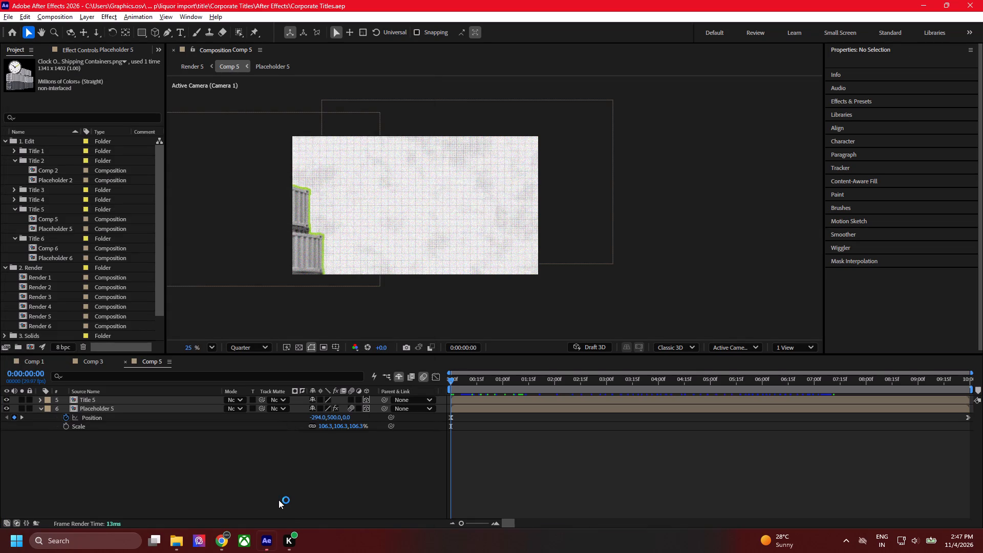
click(224, 546)
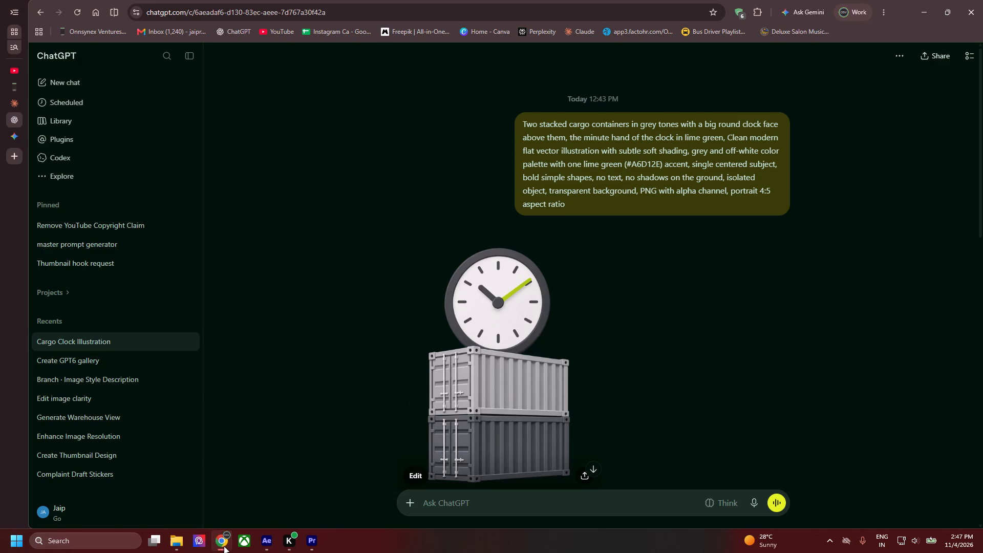
click(265, 543)
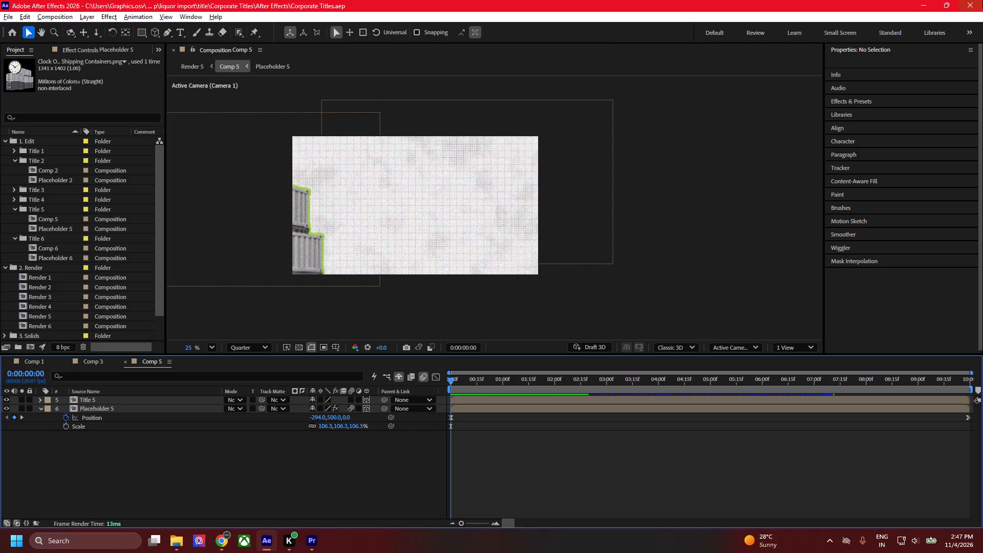
click(982, 0)
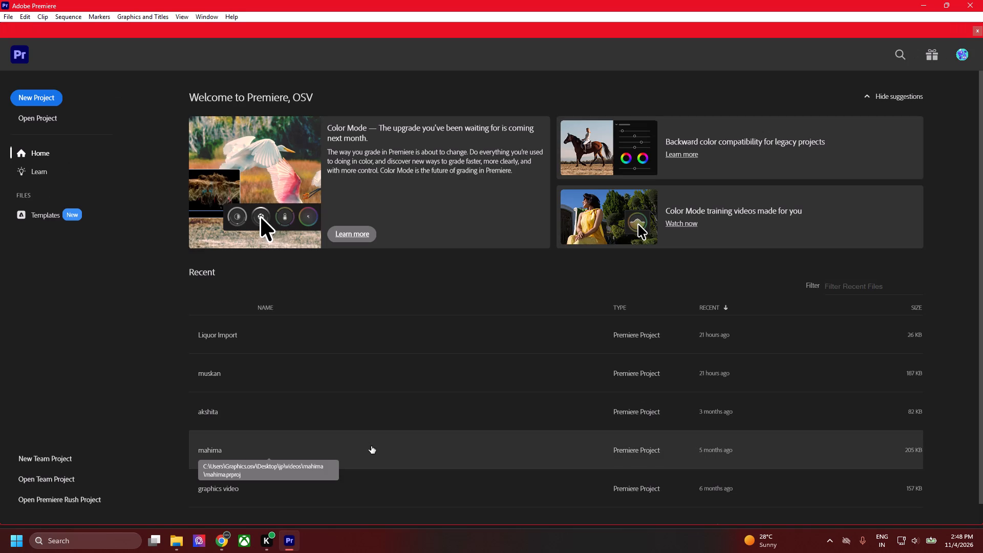
Open the recent Liquor Import project in Premiere.
click(43, 418)
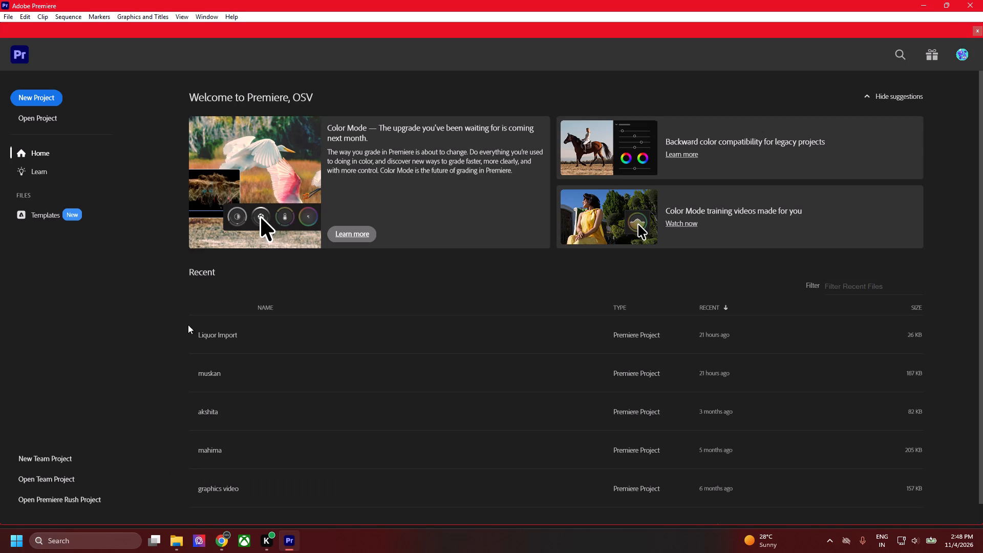
click(284, 326)
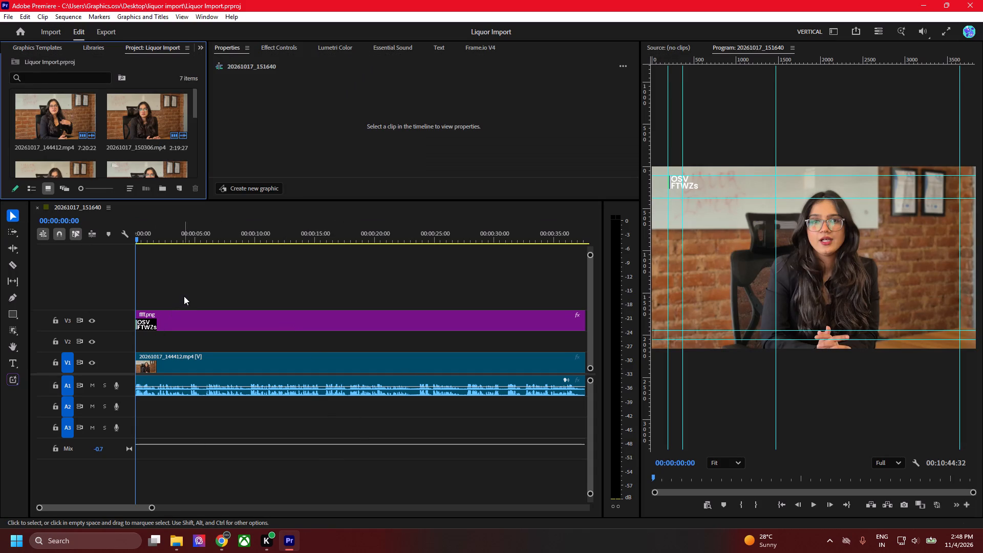
Enlarge the project media area vertically so more clip thumbnails fit above the timeline.
alt+scroll(189, 292, down, 6)
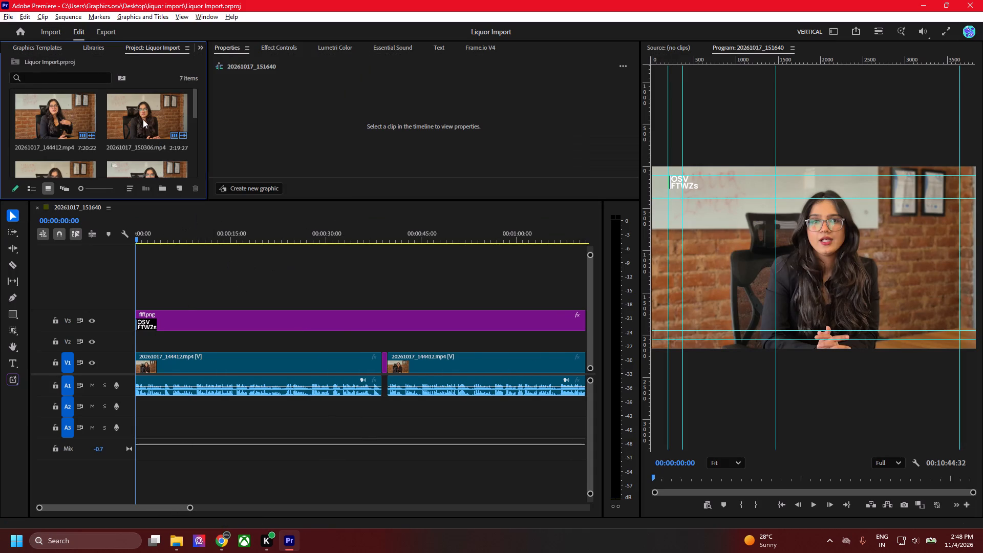
click(123, 200)
drag(123, 200, 117, 233)
drag(122, 199, 121, 223)
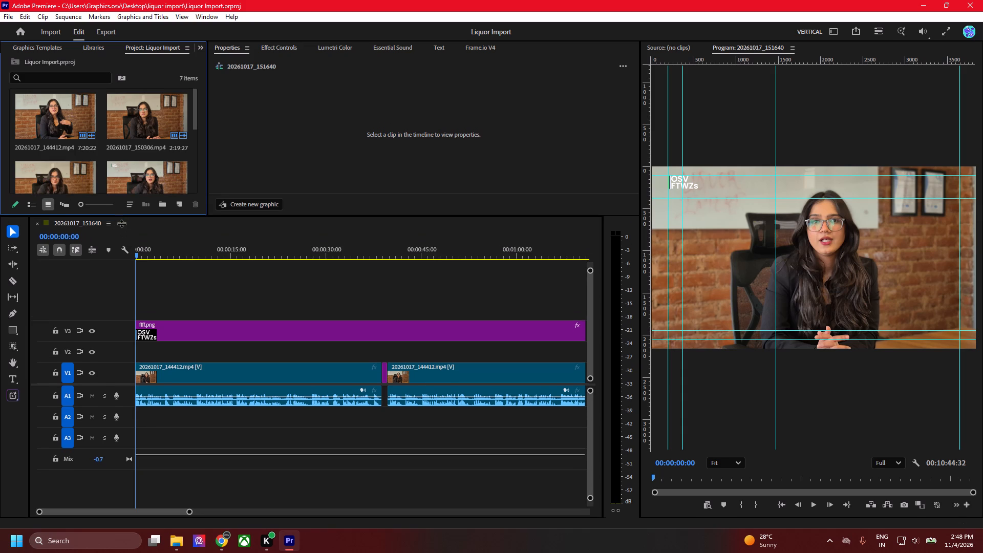
drag(121, 223, 105, 309)
Move the first OSV FTWZs logo clip from track V3 down to V2 and save the project.
click(148, 392)
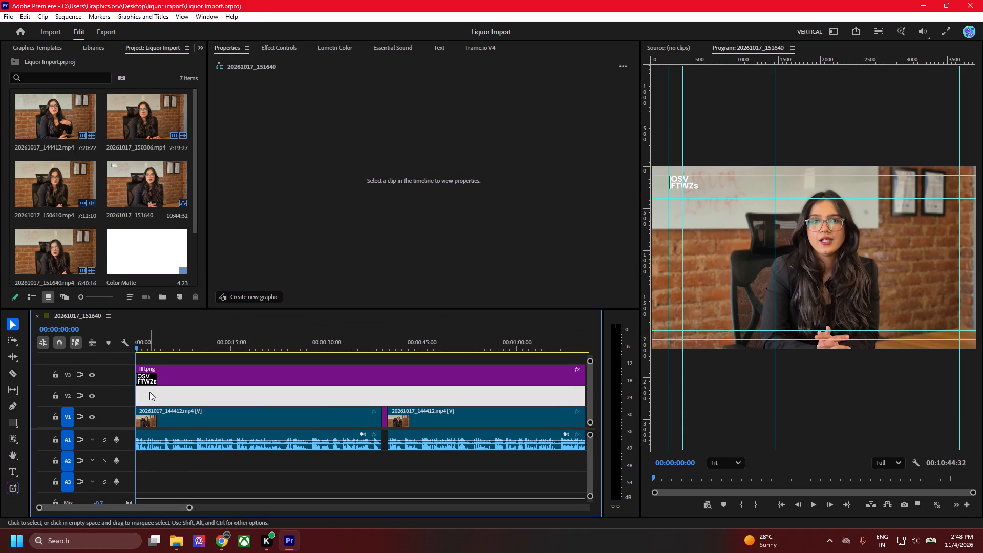
alt+scroll(149, 392, down, 20)
alt+scroll(149, 392, down, 3)
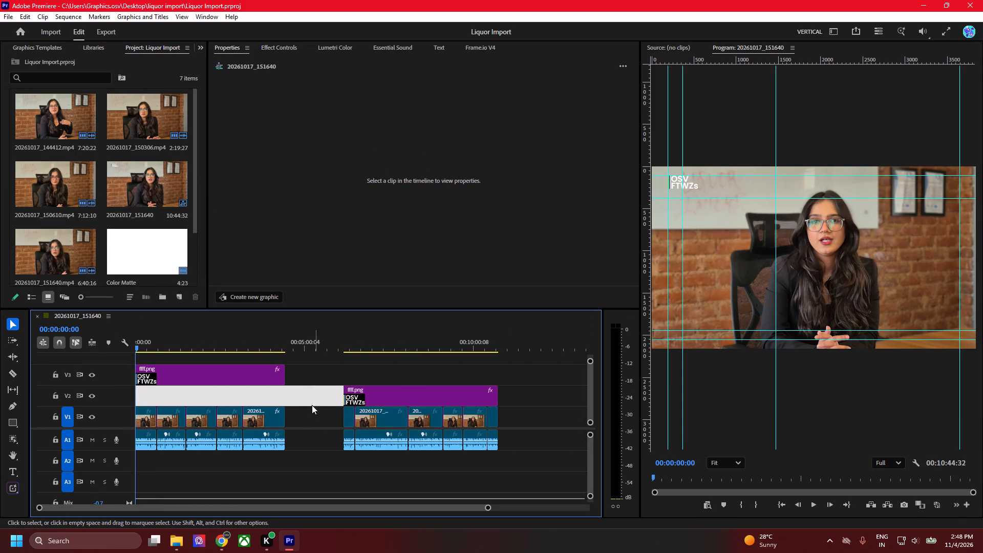
drag(258, 373, 258, 388)
click(295, 373)
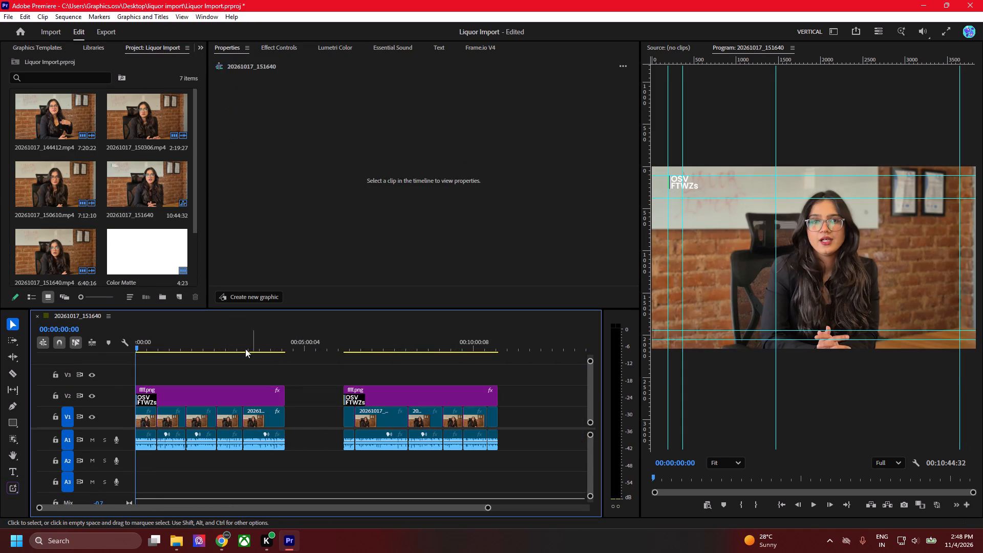
key(ctrl+s)
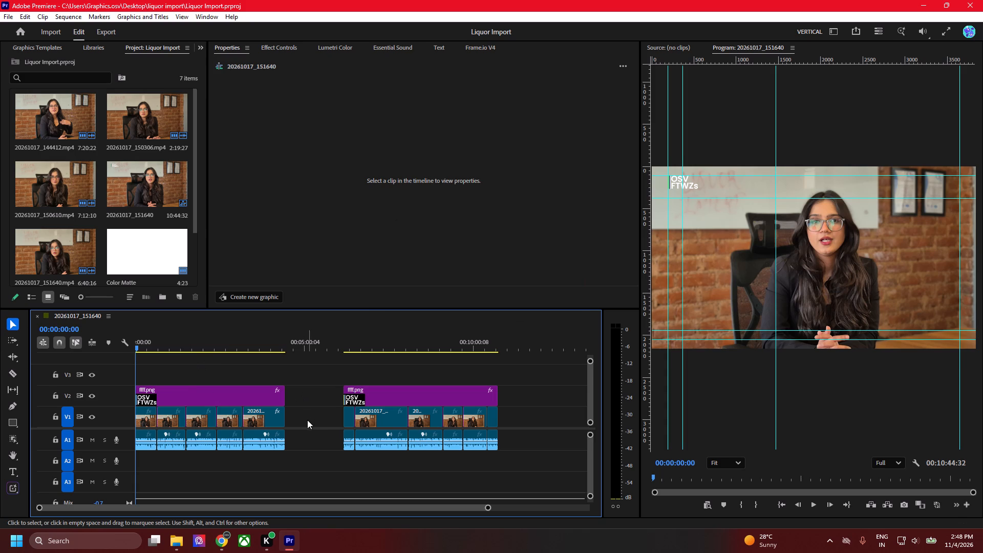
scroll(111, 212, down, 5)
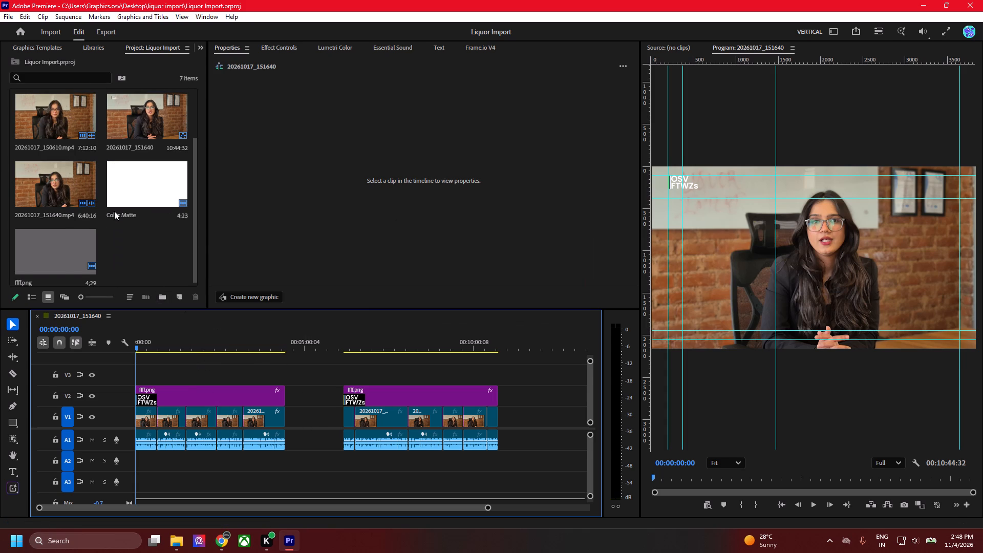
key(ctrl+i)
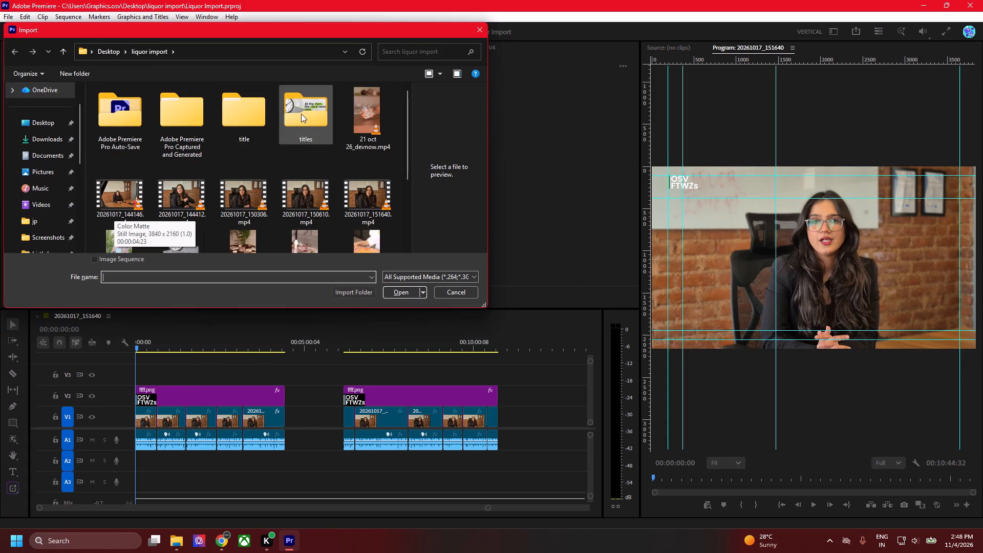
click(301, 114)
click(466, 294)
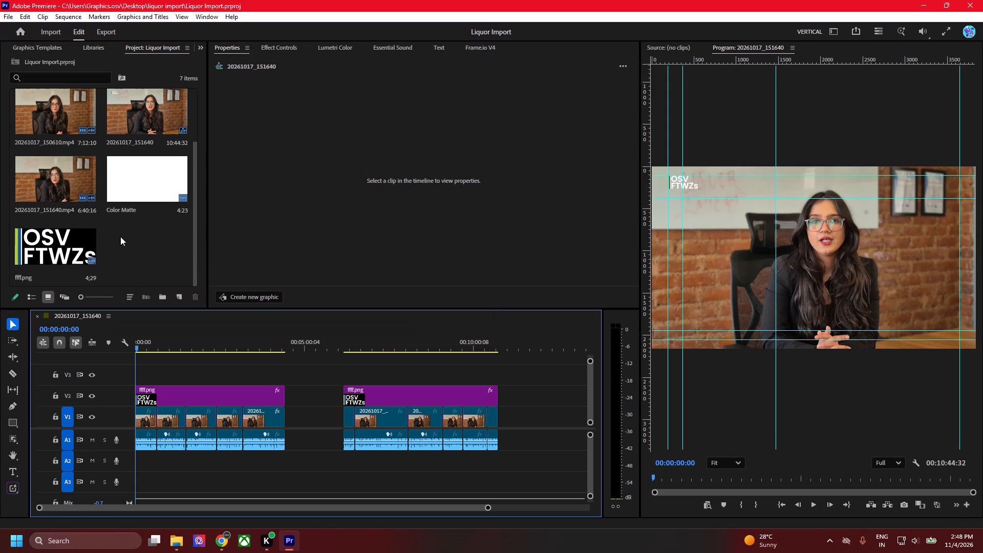
Import the titles folder from the liquor import folder into the project and open its bin.
right_click(147, 245)
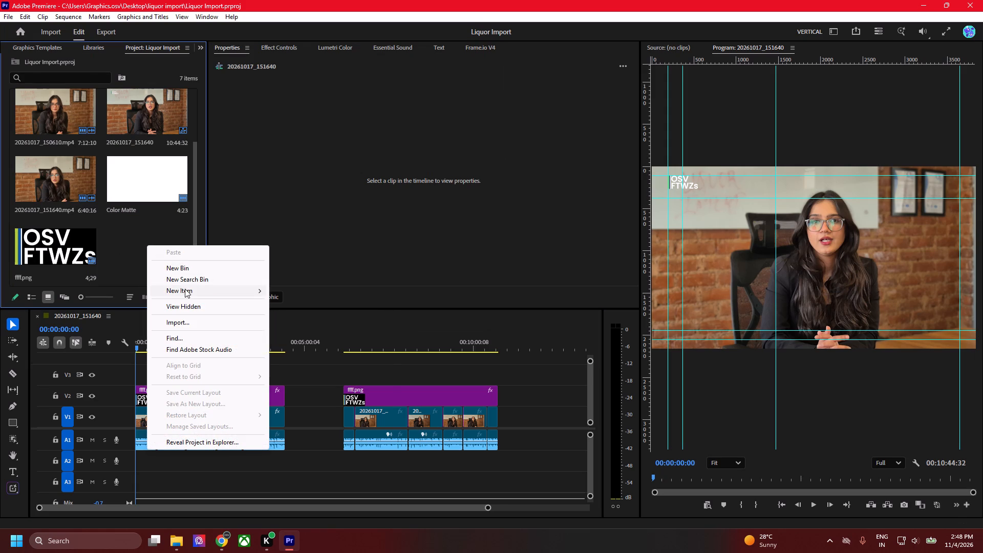
click(190, 320)
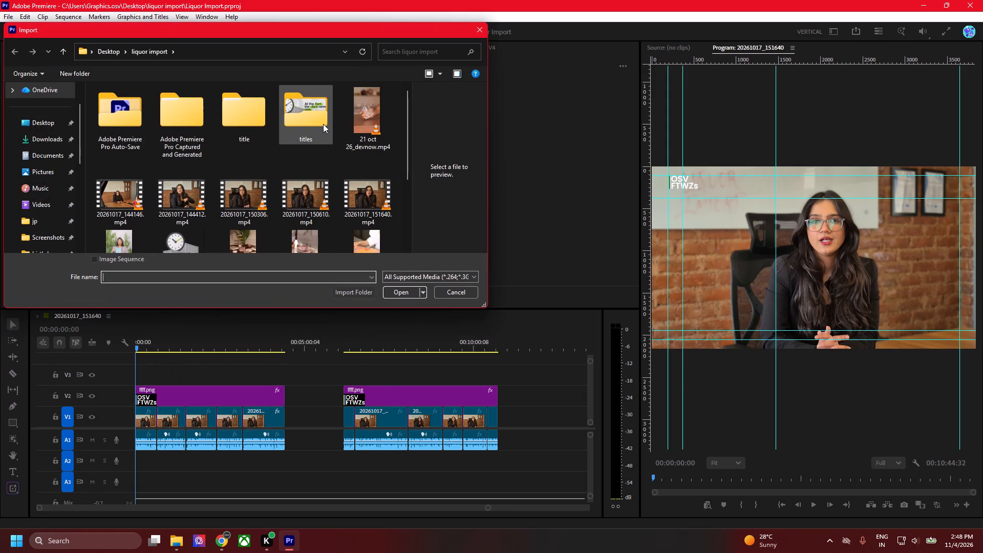
click(323, 124)
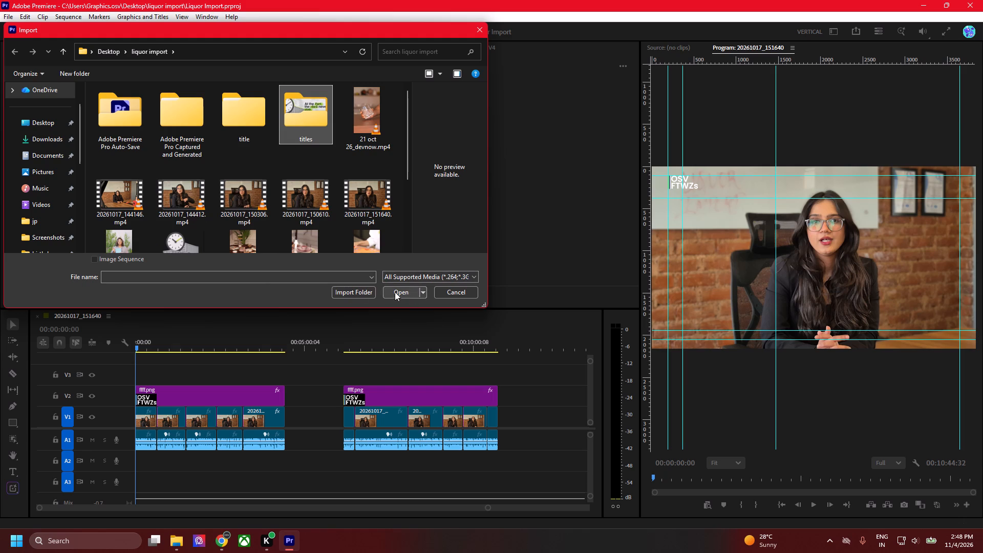
click(348, 292)
double_click(119, 264)
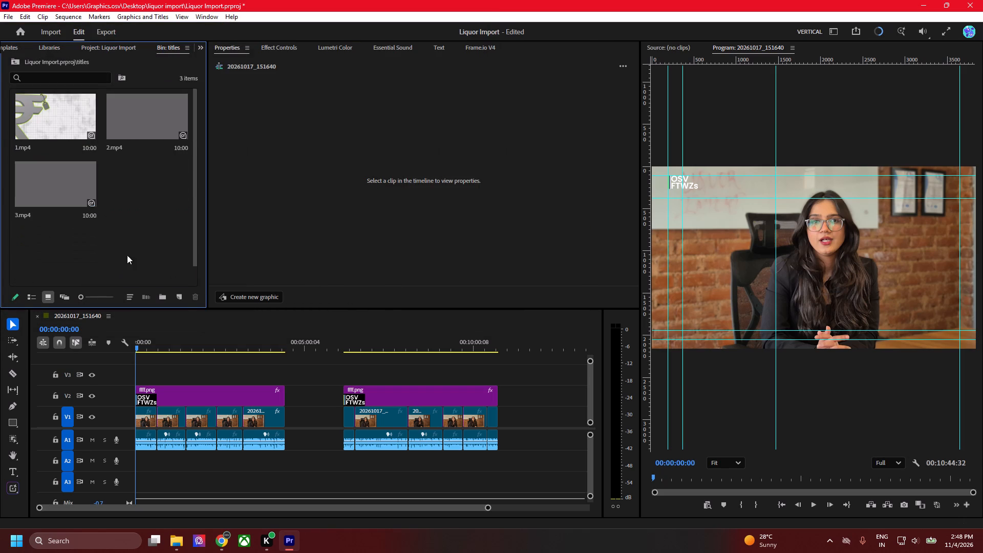
Place the three title clips 1.mp4, 2.mp4 and 3.mp4 on track V3 of the sequence.
click(67, 118)
shift+click(63, 178)
drag(46, 104, 76, 120)
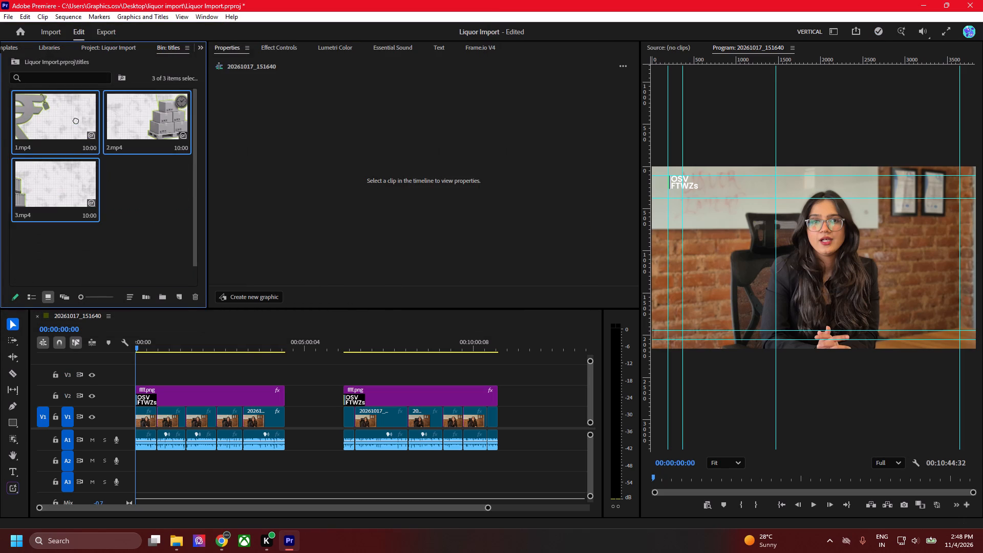
drag(76, 120, 244, 373)
click(292, 363)
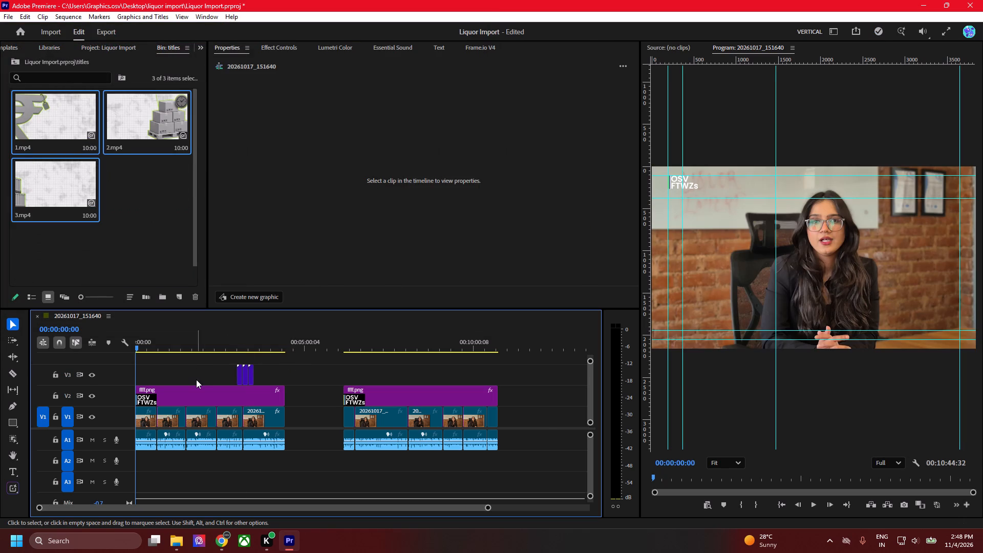
Play the opening footage and the white gap after the first interview clip to find where the first title belongs.
alt+scroll(152, 382, up, 13)
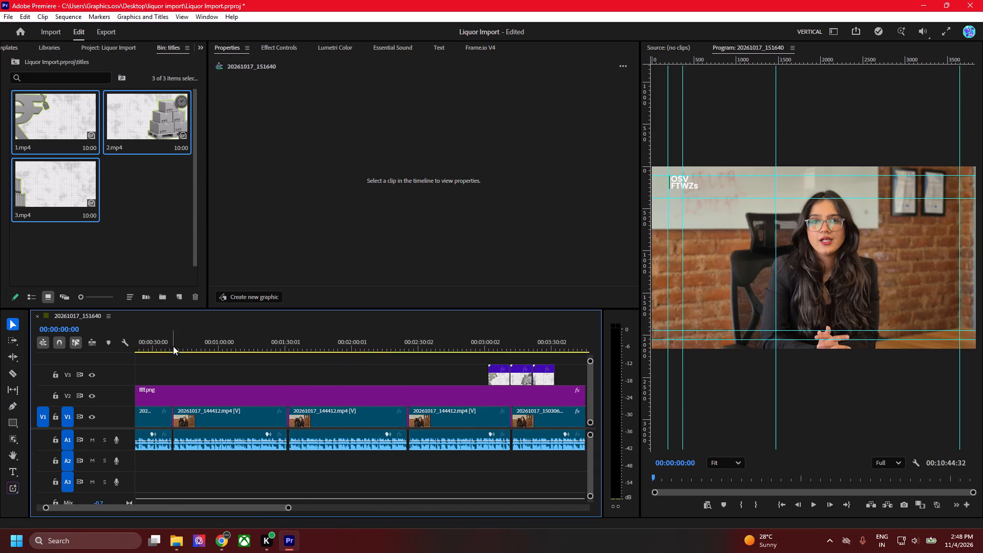
click(173, 346)
click(168, 346)
click(163, 346)
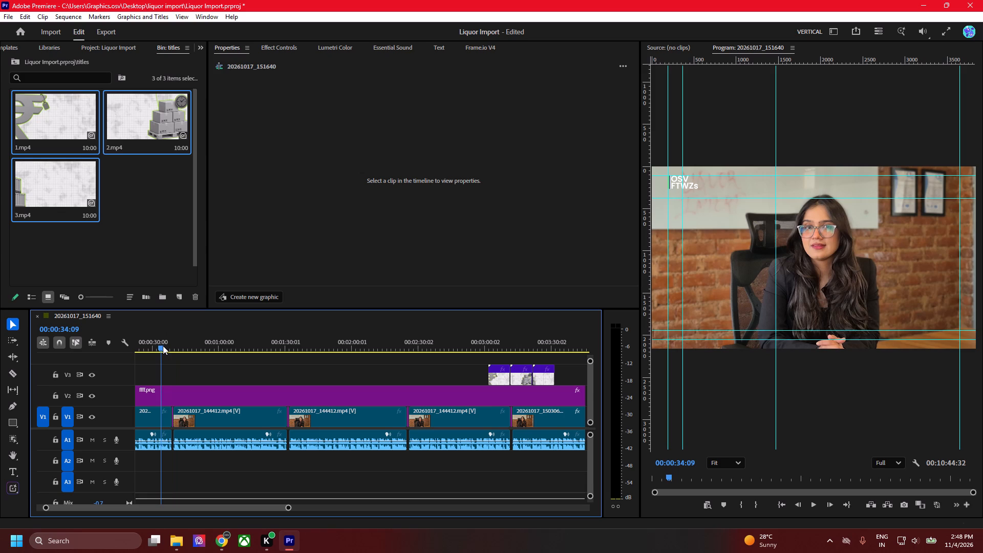
key(space)
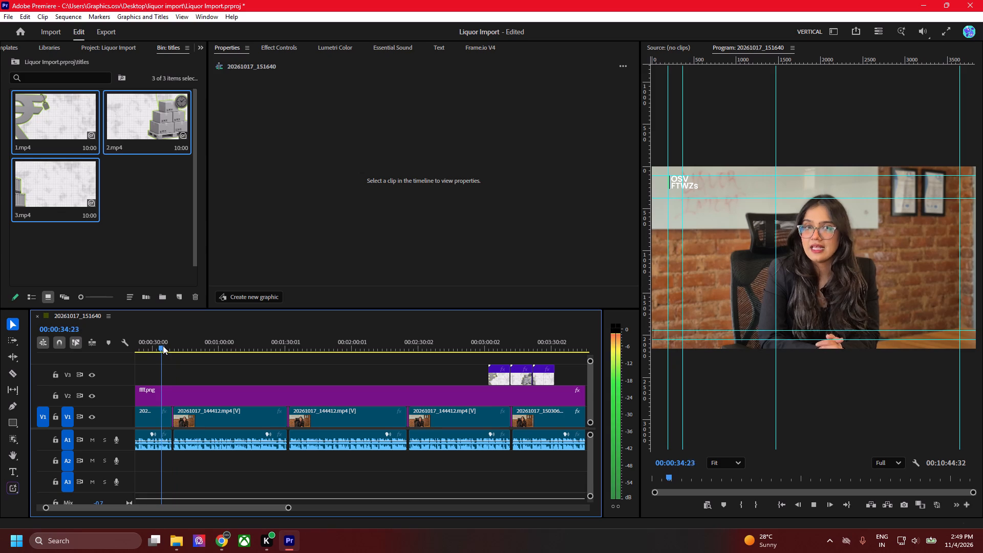
key(space)
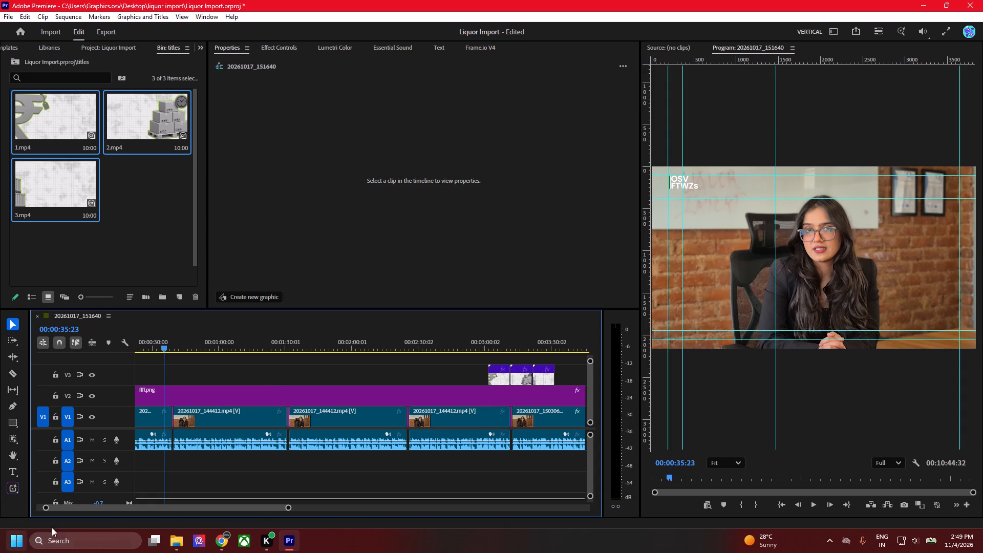
drag(159, 338, 134, 338)
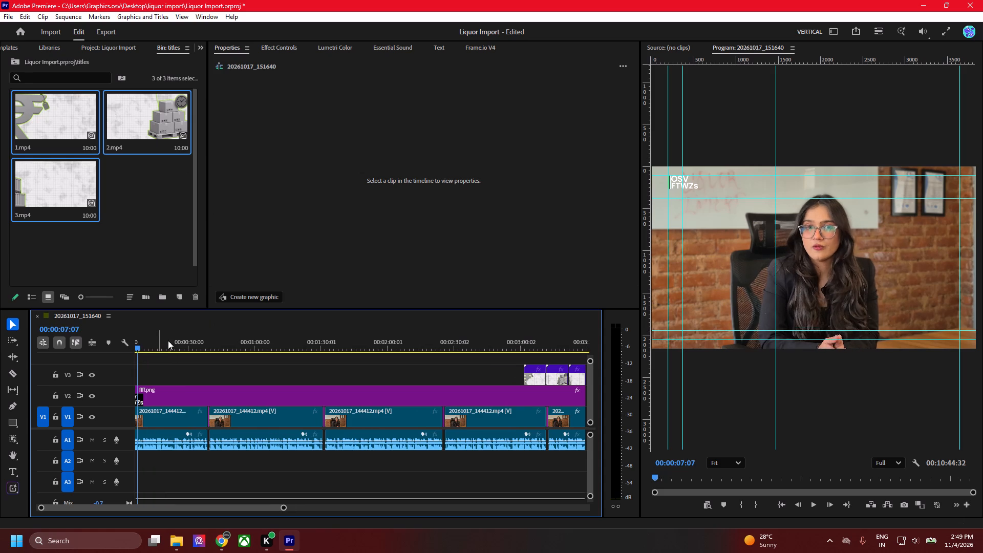
key(space)
alt+scroll(191, 368, up, 7)
alt+scroll(237, 372, up, 2)
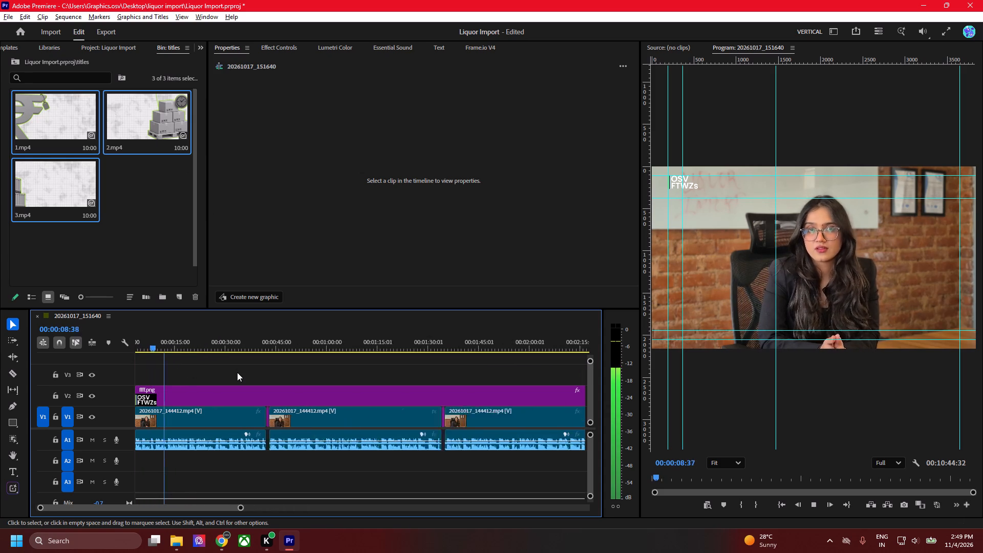
alt+scroll(237, 372, up, 6)
key(space)
drag(126, 508, 1, 482)
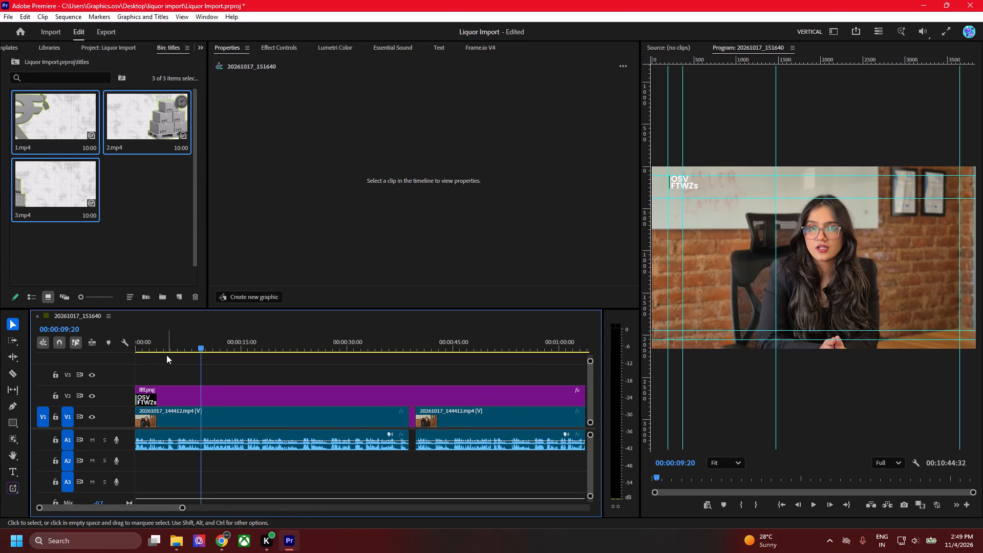
drag(160, 346, 78, 347)
key(space)
key(space)
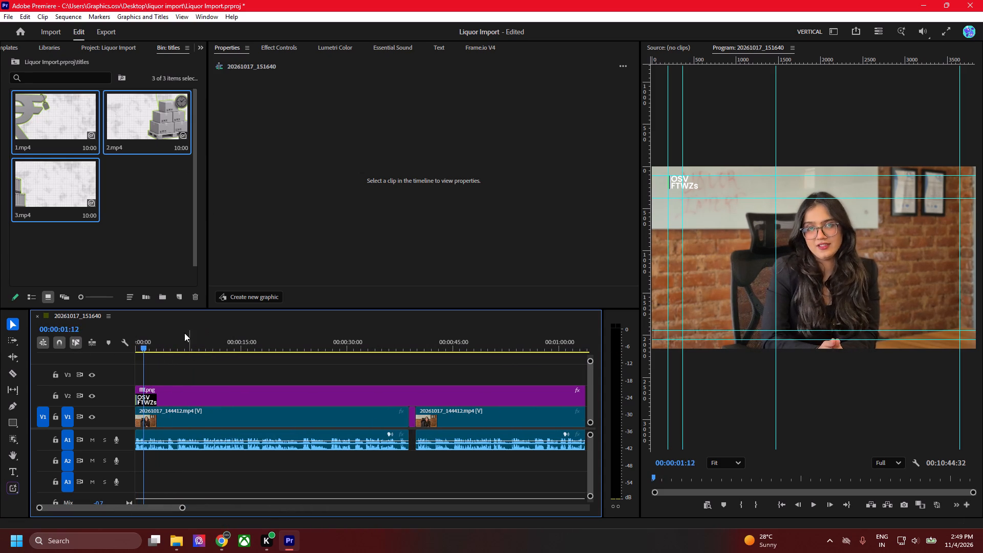
drag(167, 345, 36, 357)
key(space)
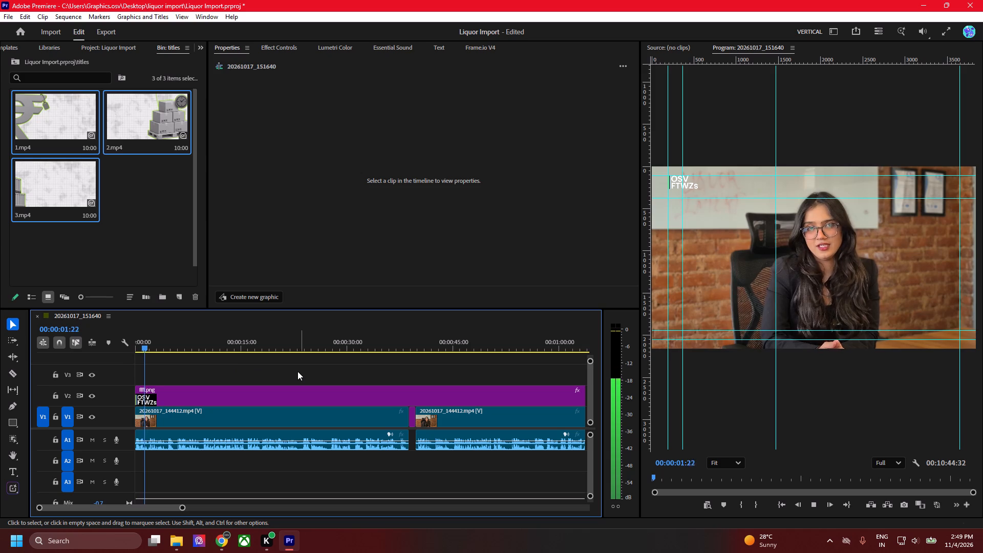
click(408, 341)
click(397, 342)
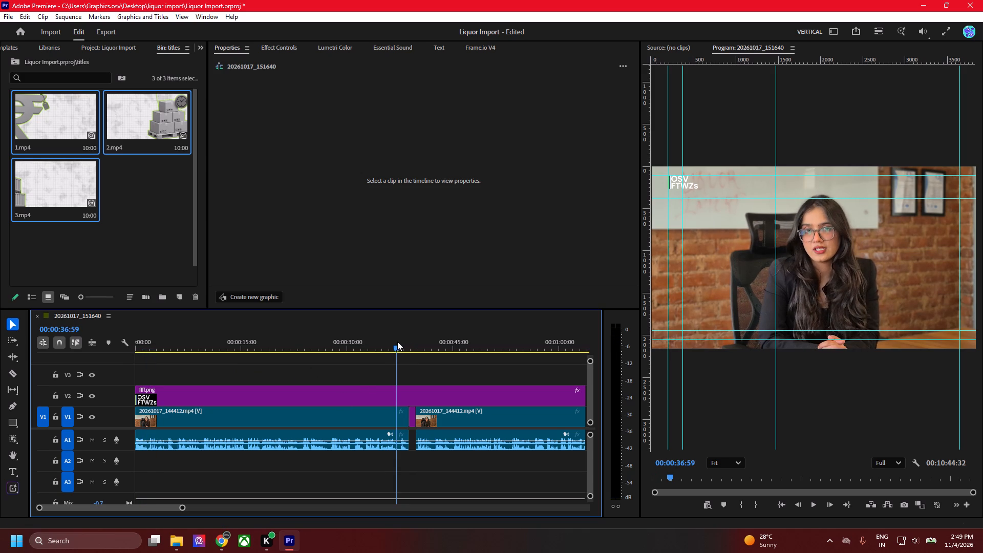
key(space)
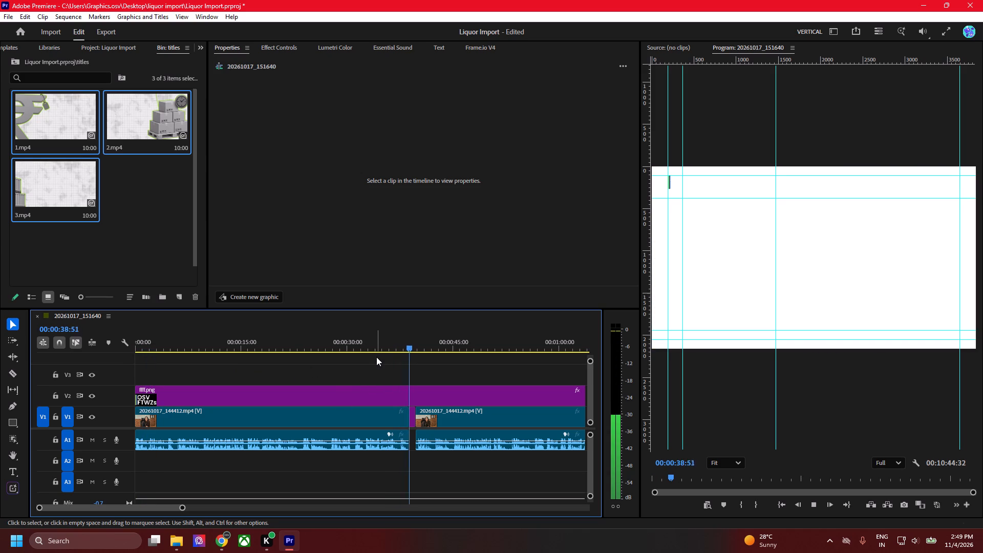
key(space)
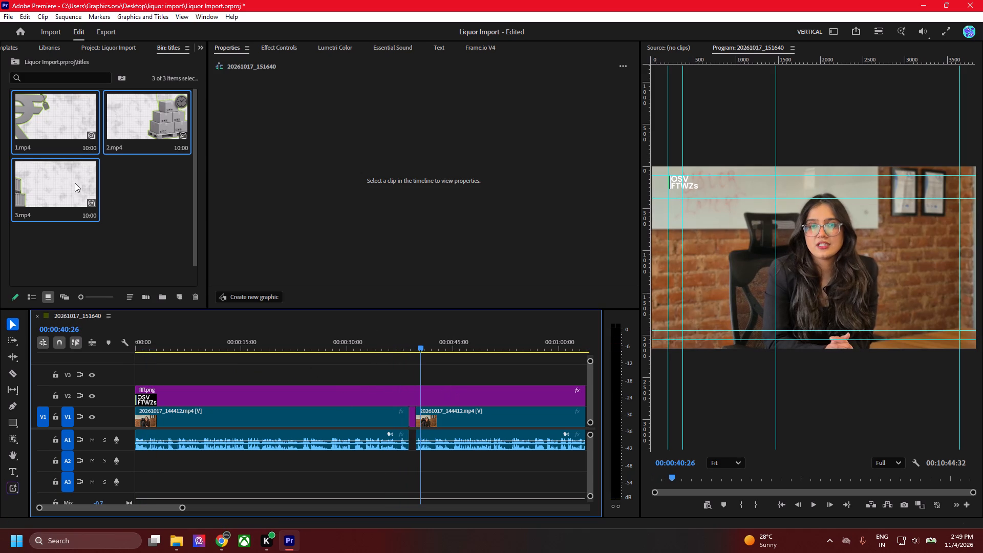
Move title clip 1.mp4 along V3 to the start of the white gap after the first interview clip.
alt+scroll(254, 363, down, 12)
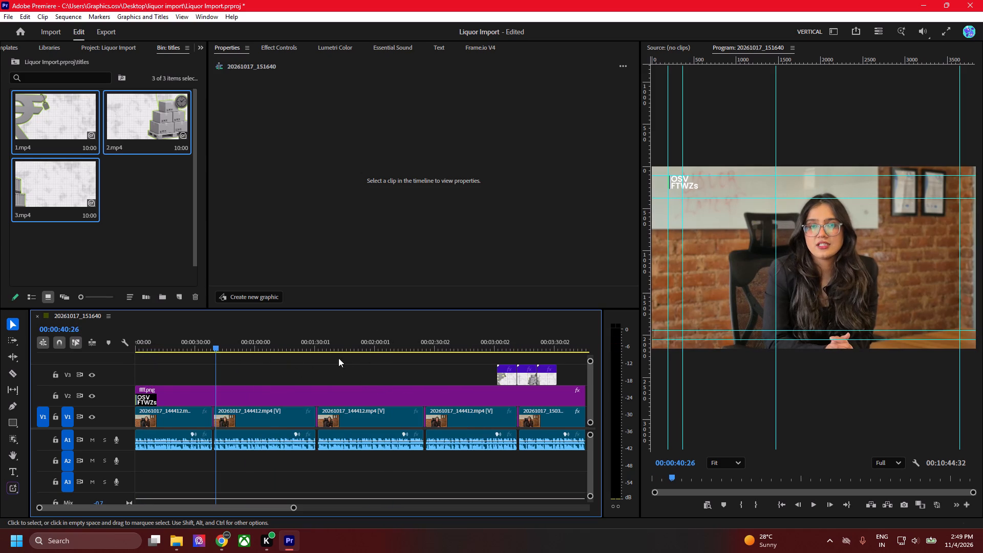
click(346, 358)
drag(504, 379, 216, 375)
alt+scroll(193, 366, up, 16)
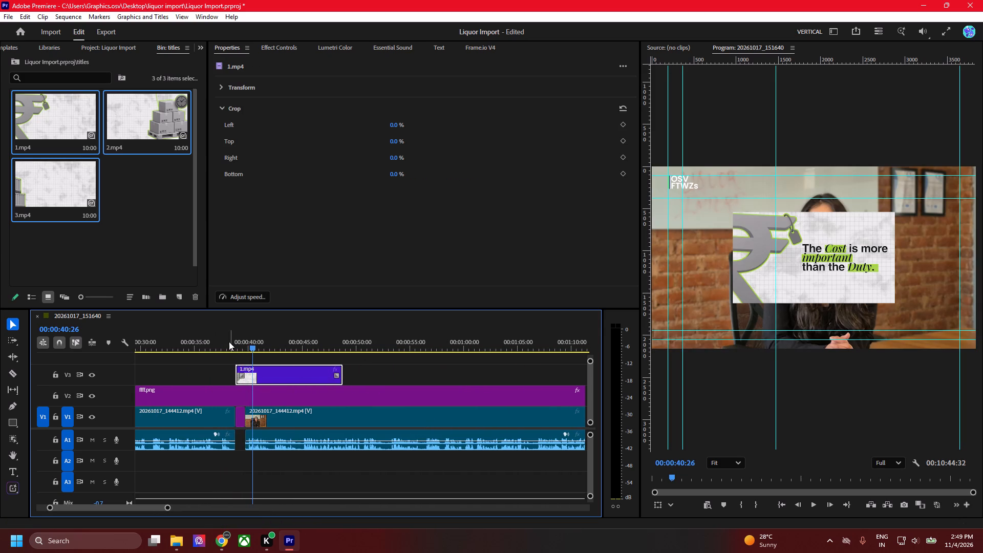
Play through title clip 1.mp4 on V3, split it at 00:00:42:21 and delete the remainder.
click(227, 342)
key(space)
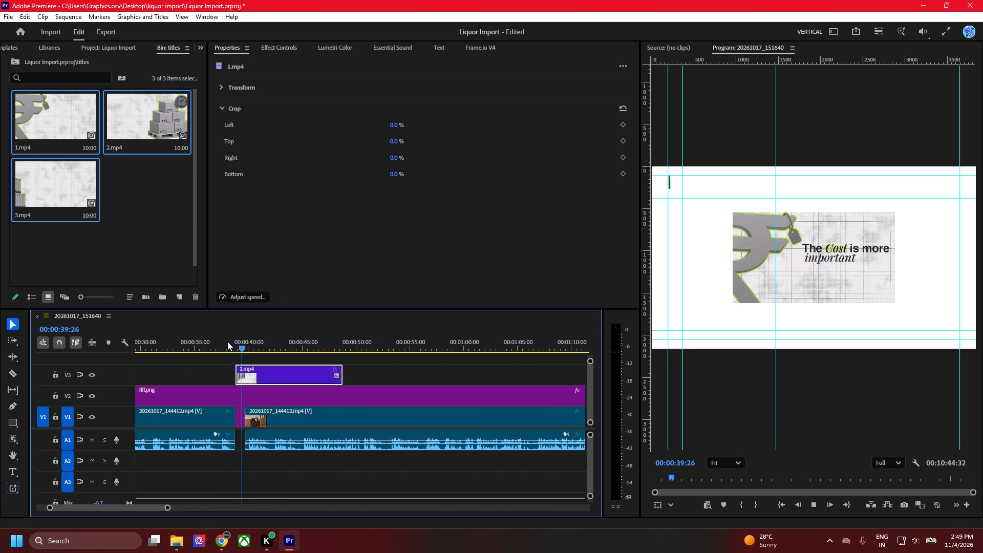
key(space)
key(space)
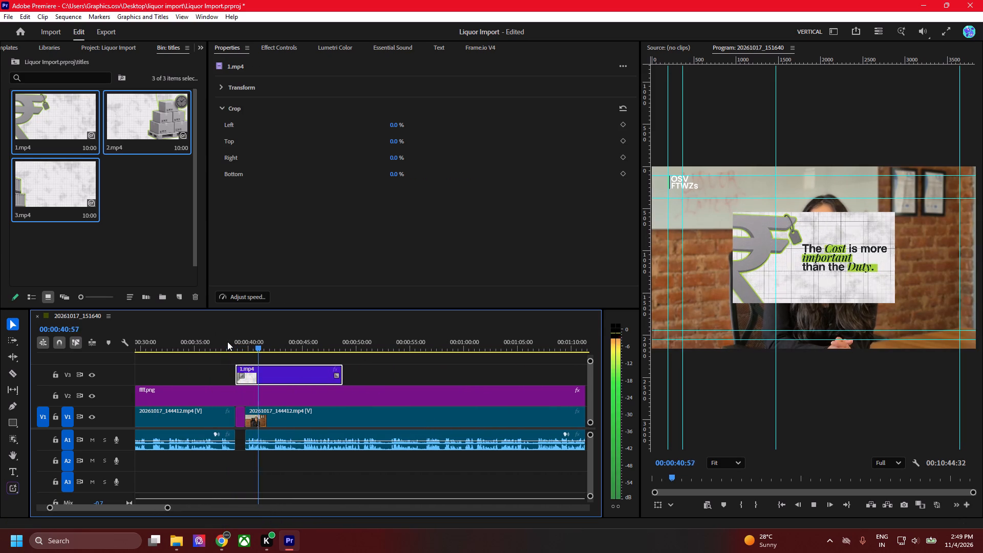
key(space)
key(space)
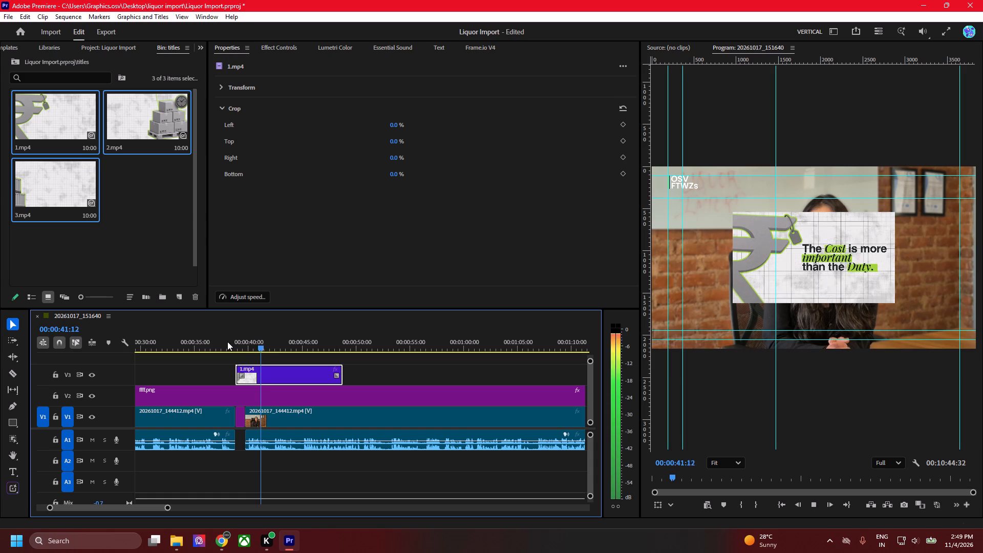
key(space)
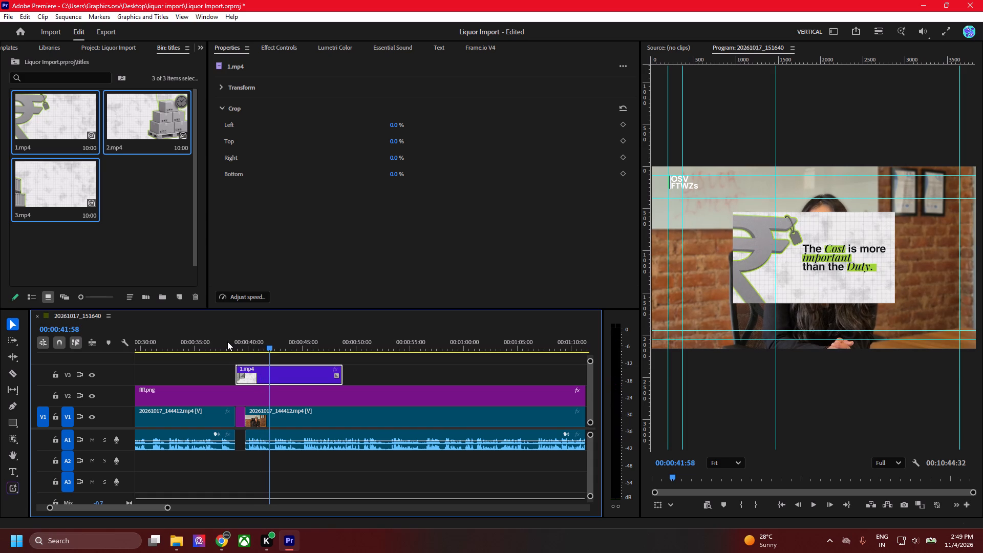
key(space)
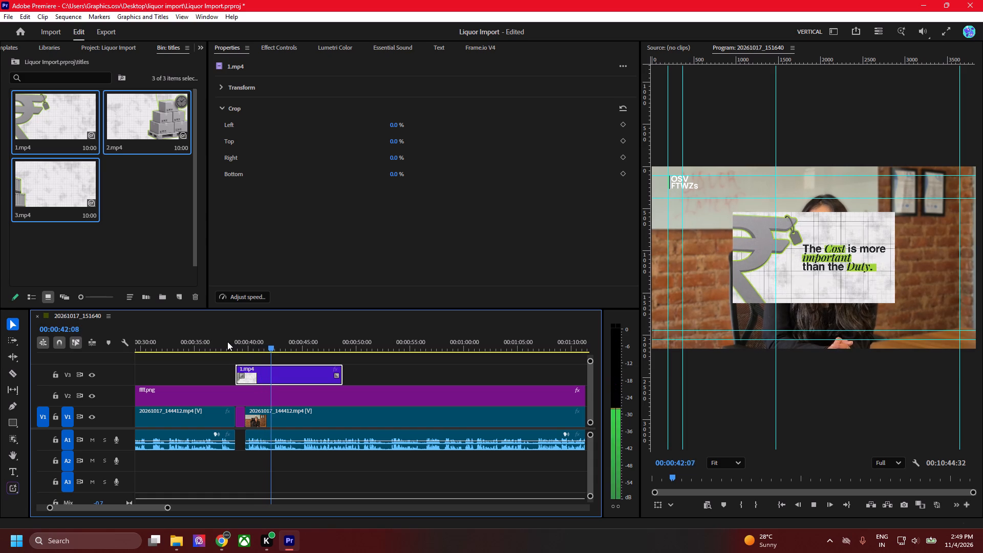
key(space)
key(space)
key(space)
key(c)
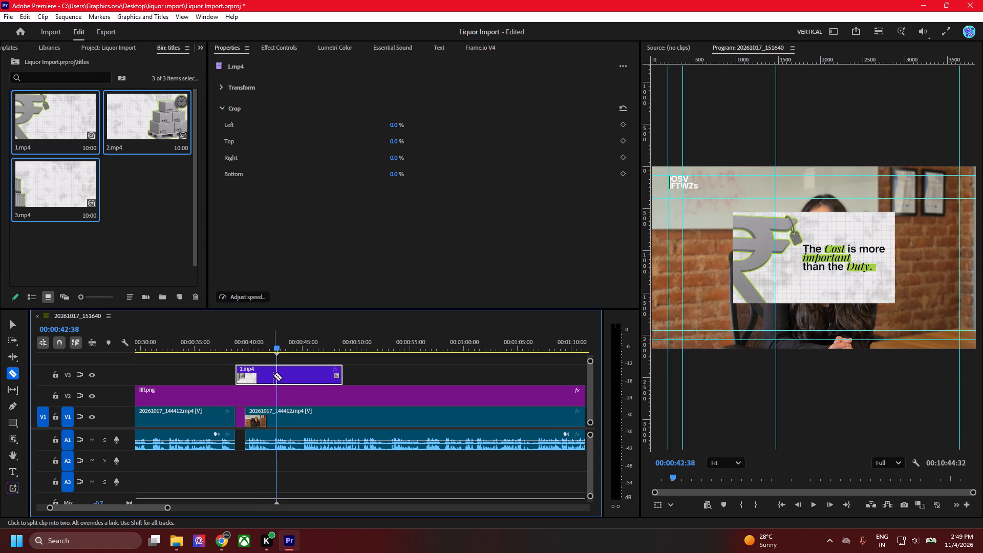
click(274, 343)
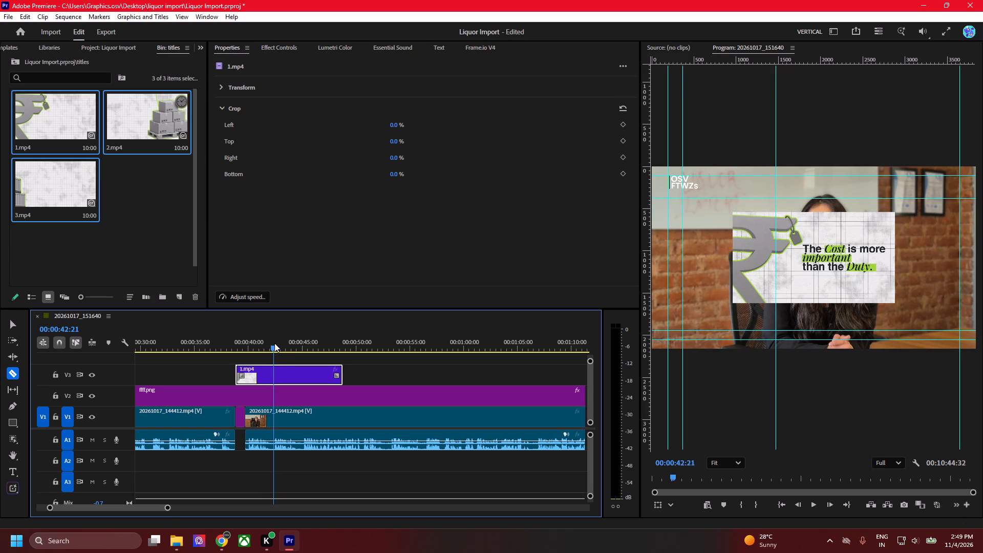
click(274, 371)
key(v)
click(298, 375)
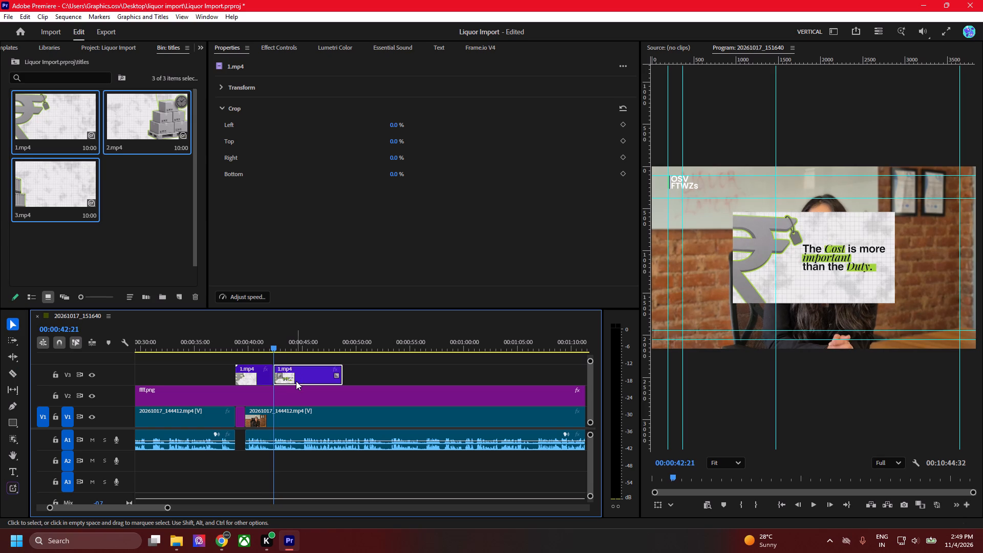
key(Delete)
Stack the title clips past the end of the first footage block: 1.mp4 on V1, 3.mp4 on V2, 2.mp4 on V3.
alt+scroll(258, 406, down, 12)
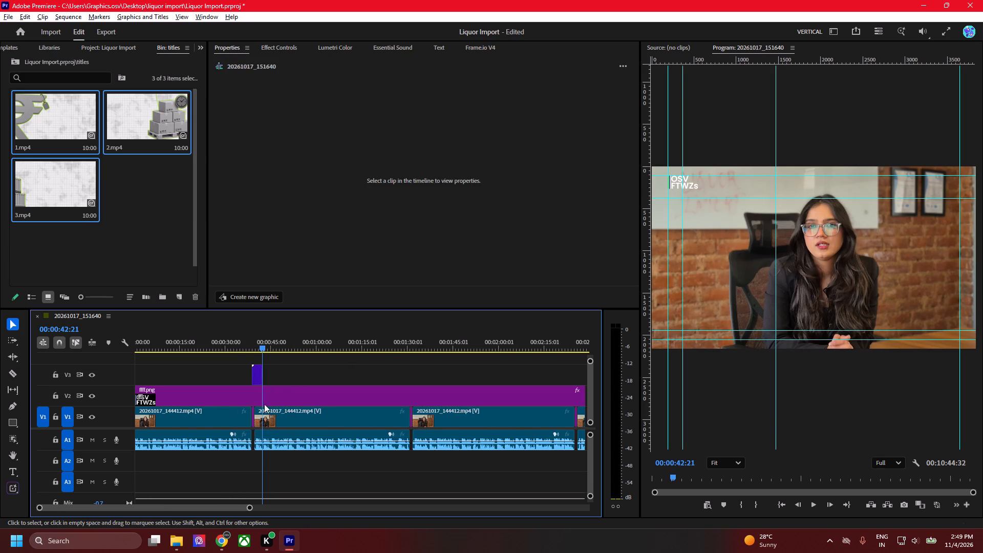
alt+scroll(276, 397, down, 8)
drag(189, 375, 442, 376)
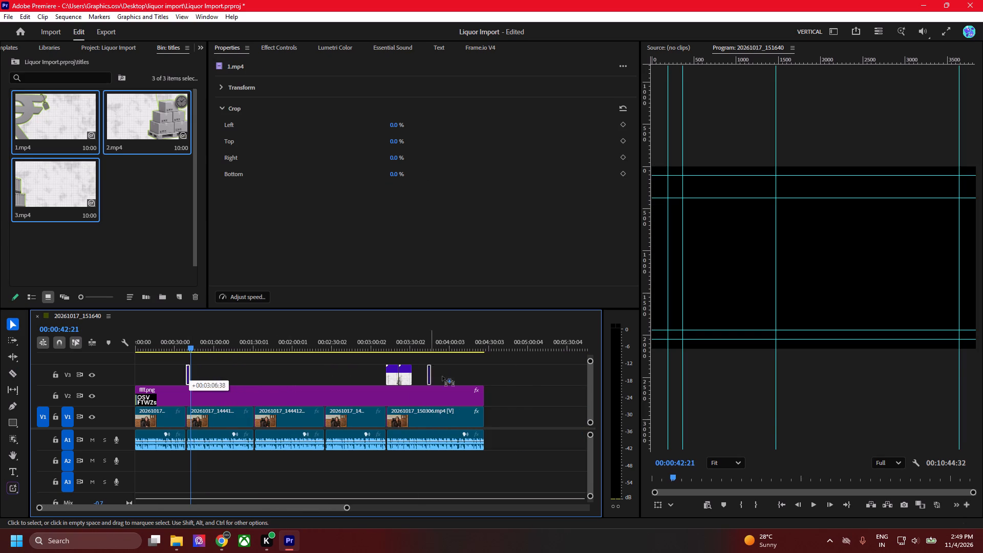
drag(442, 376, 506, 414)
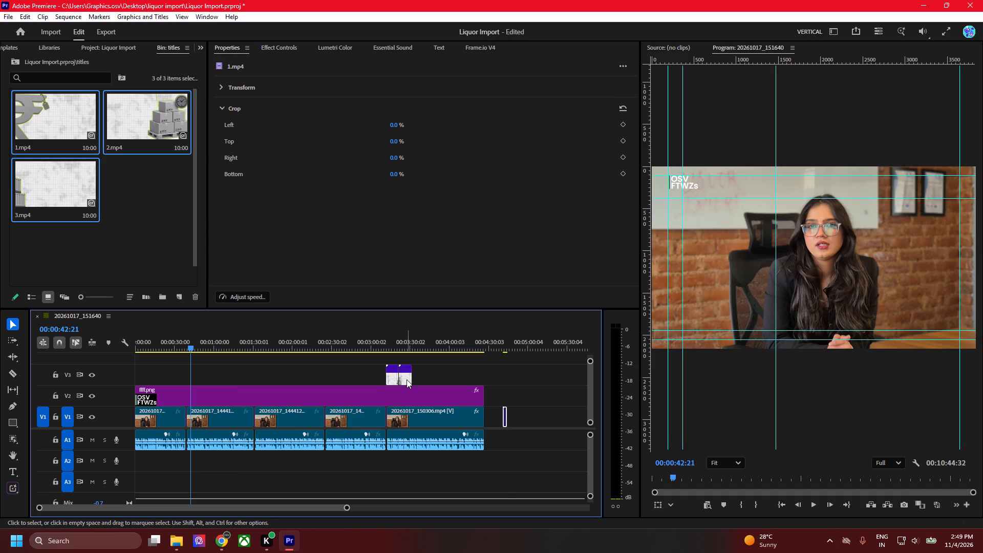
drag(407, 379, 509, 387)
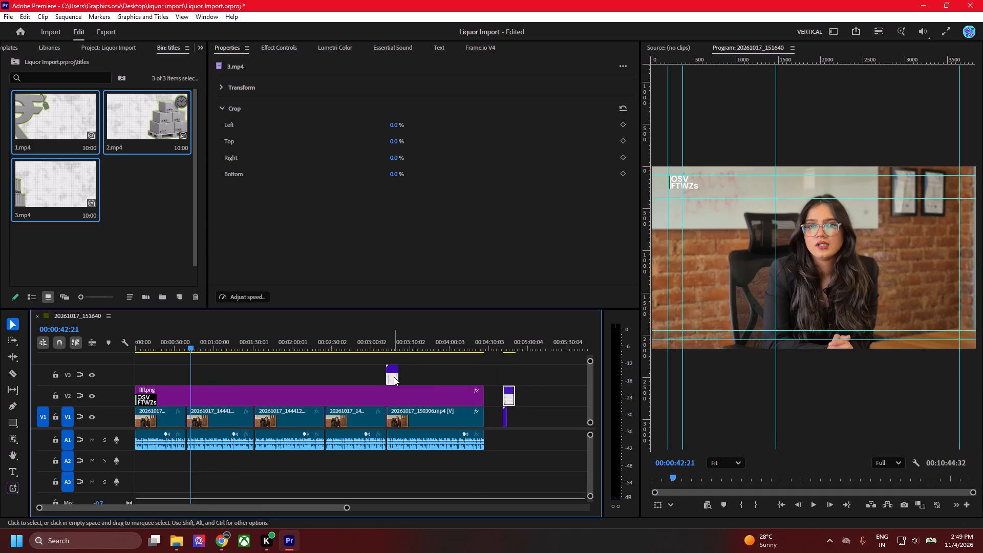
drag(392, 376, 510, 381)
Trim the ends of the stacked 2.mp4 and 3.mp4 together to match the length of 1.mp4.
drag(538, 403, 516, 370)
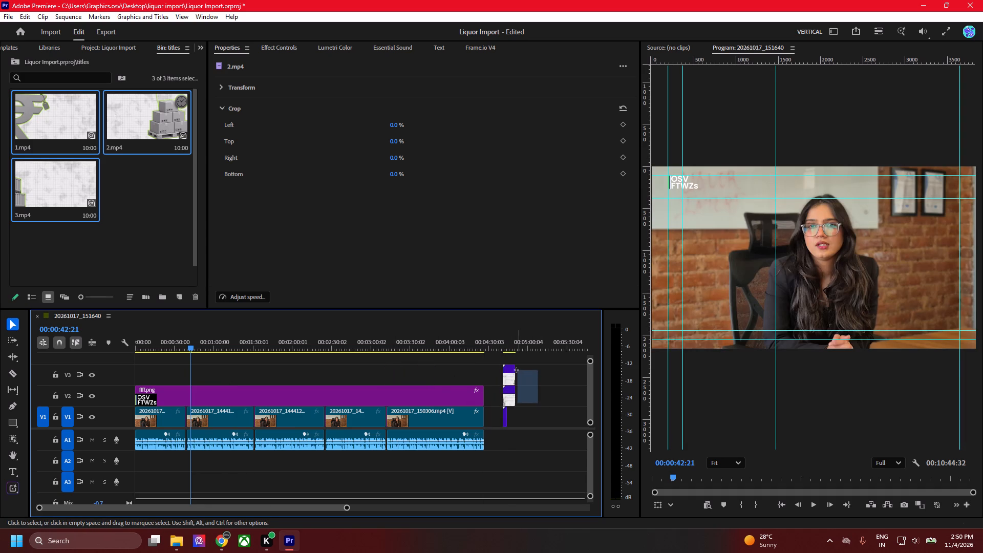
drag(516, 370, 515, 370)
drag(518, 372, 510, 374)
click(535, 388)
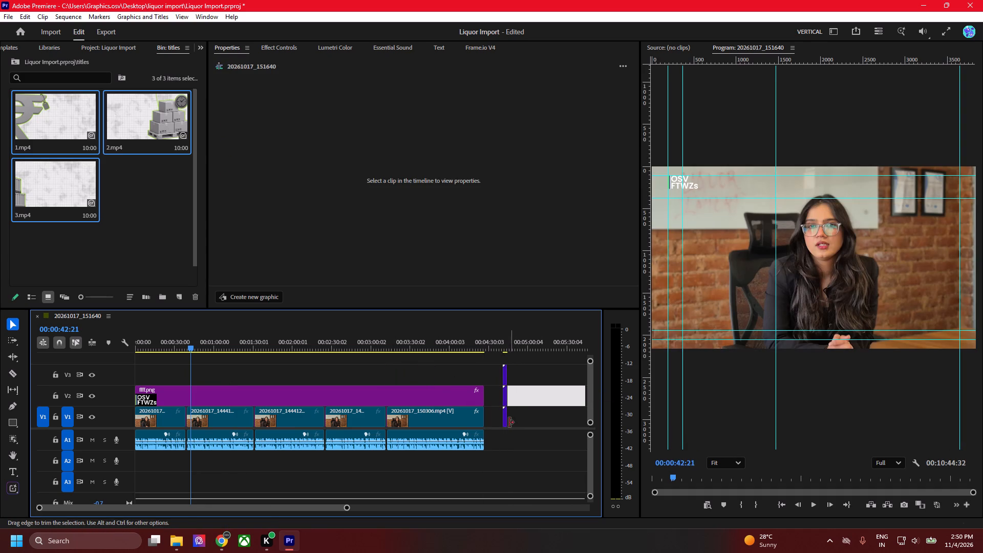
Move 1.mp4, 2.mp4 and 3.mp4 onto V3 above the first, second and third gaps between the interview clips, in that order.
drag(505, 422, 189, 367)
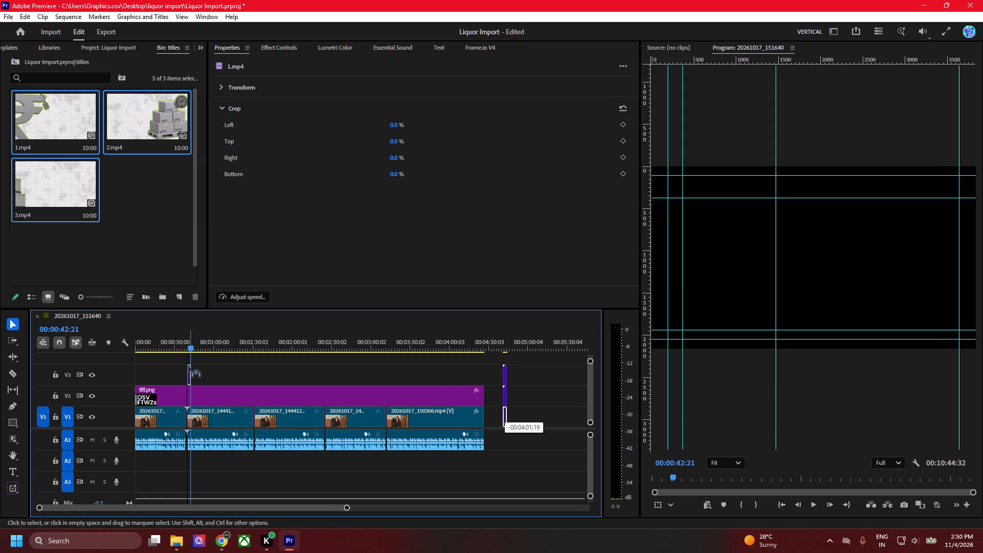
drag(189, 367, 186, 367)
alt+scroll(155, 390, up, 4)
alt+scroll(155, 390, down, 1)
alt+scroll(262, 381, down, 3)
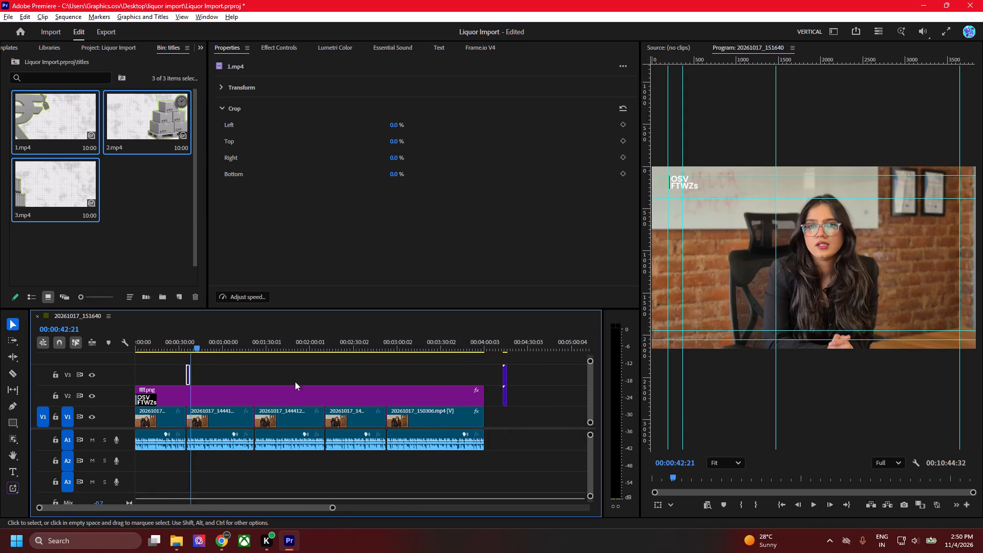
alt+scroll(295, 381, down, 4)
drag(379, 374, 399, 374)
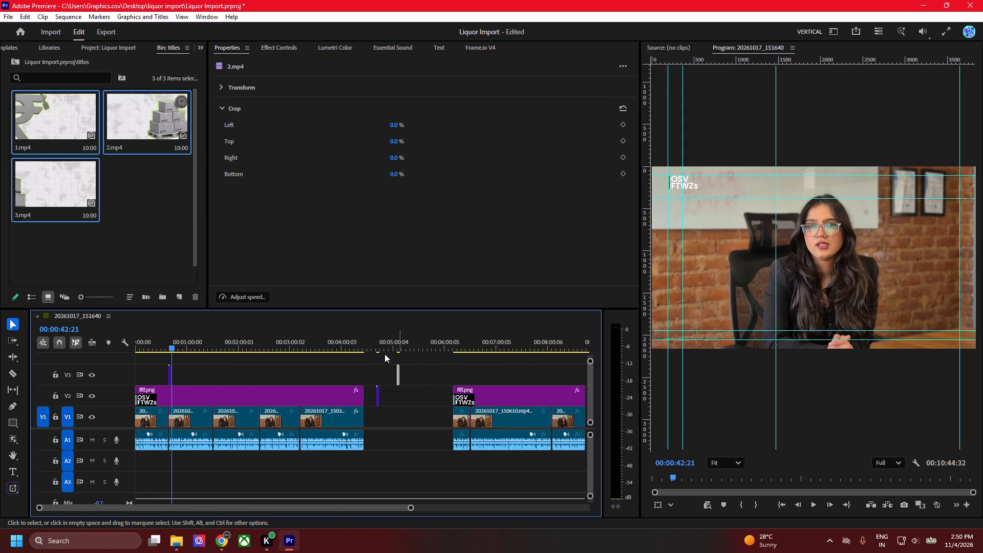
drag(376, 345, 386, 345)
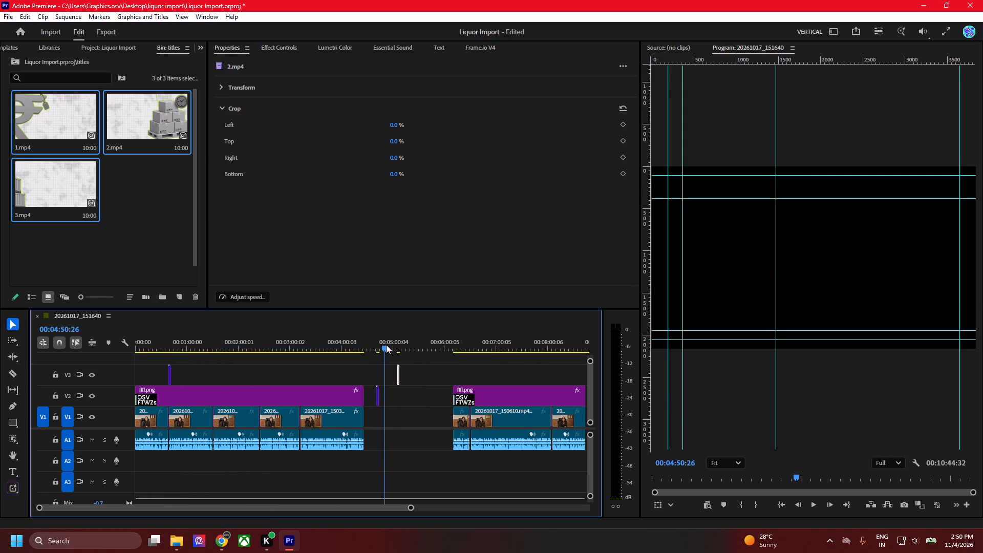
drag(386, 345, 399, 345)
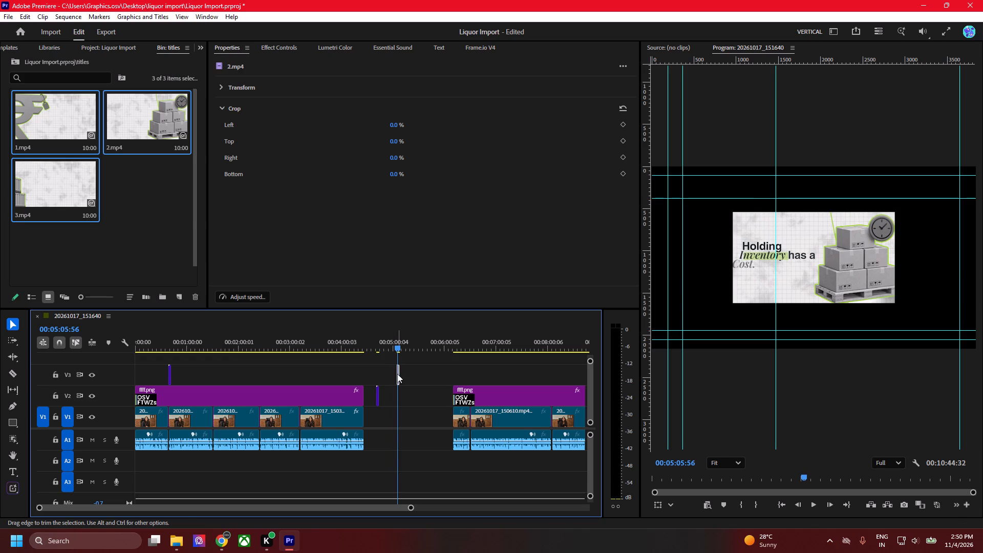
drag(397, 374, 213, 370)
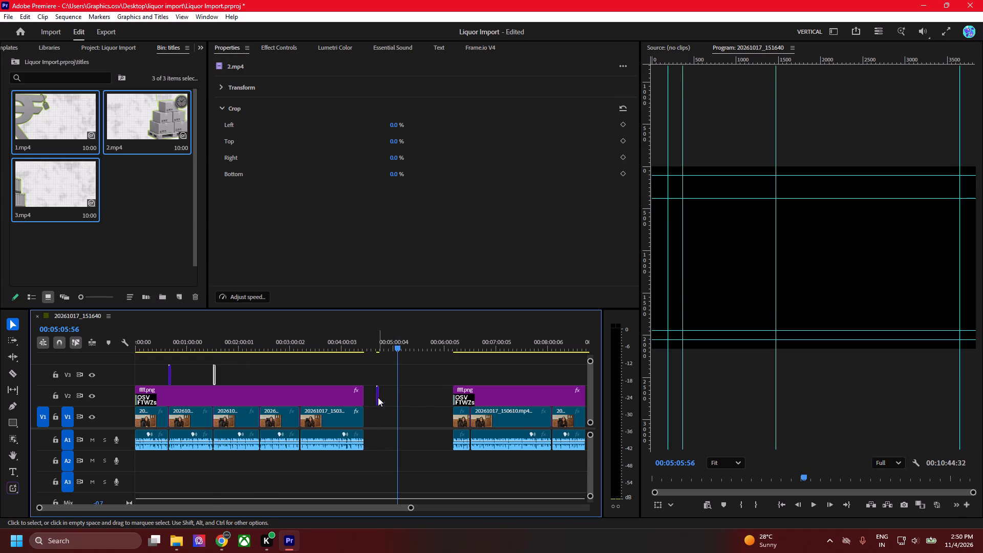
drag(378, 398, 260, 367)
Delete the three white Color Matte clips from V1 beneath the title clips.
alt+scroll(239, 385, up, 2)
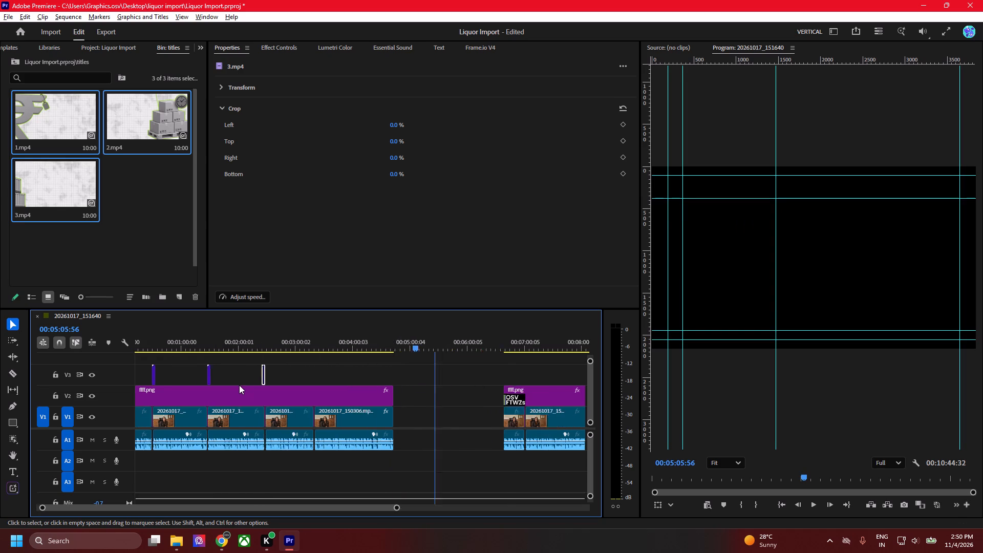
alt+scroll(239, 385, up, 20)
alt+scroll(239, 385, up, 7)
scroll(239, 385, up, 3)
scroll(239, 385, down, 1)
scroll(239, 385, up, 3)
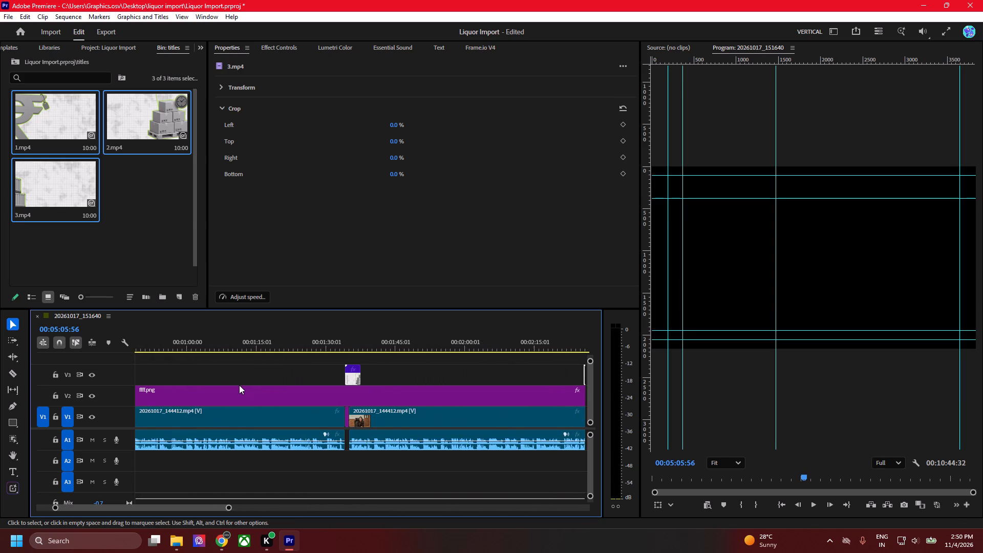
scroll(239, 385, up, 7)
alt+scroll(239, 386, up, 17)
alt+scroll(294, 419, down, 4)
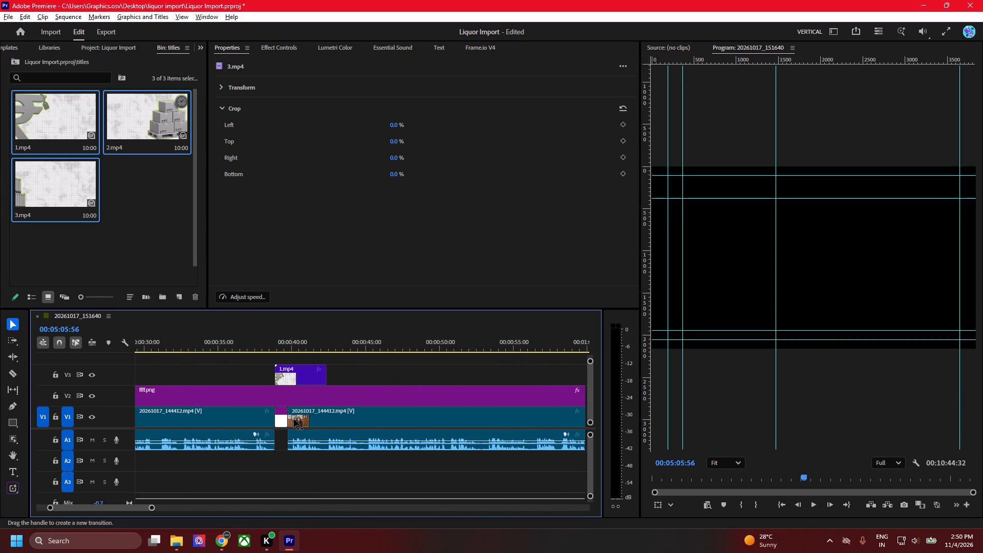
alt+scroll(294, 419, down, 7)
click(286, 415)
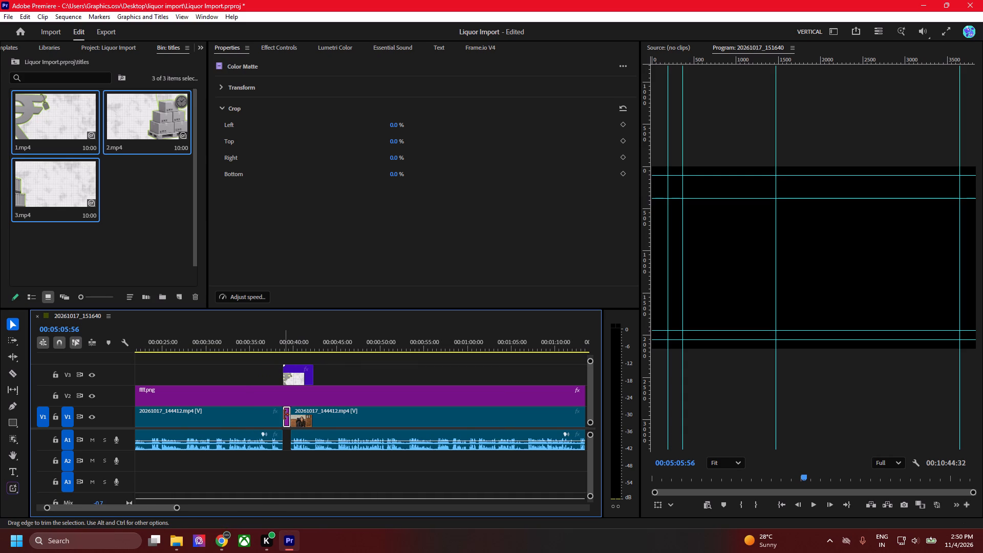
key(Delete)
scroll(343, 364, down, 17)
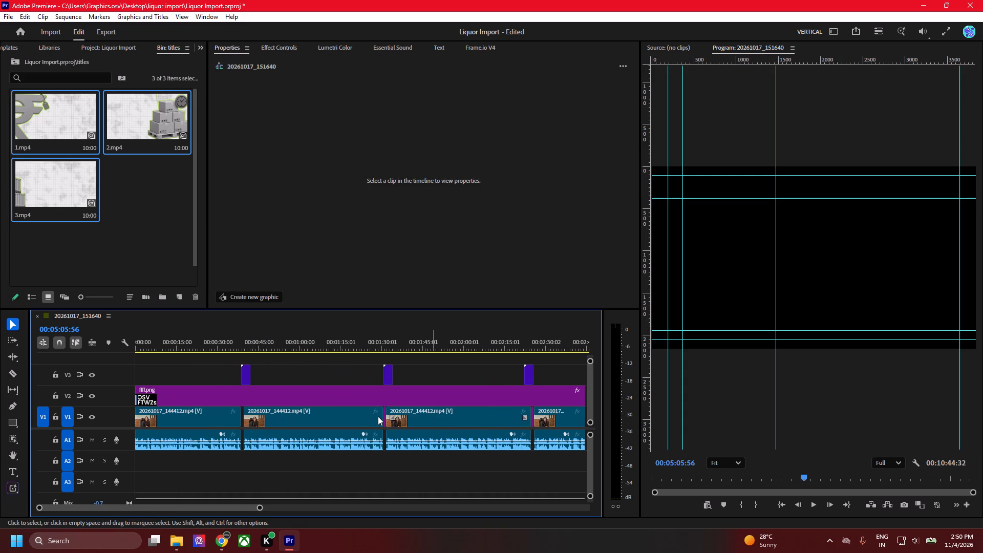
click(384, 417)
key(Delete)
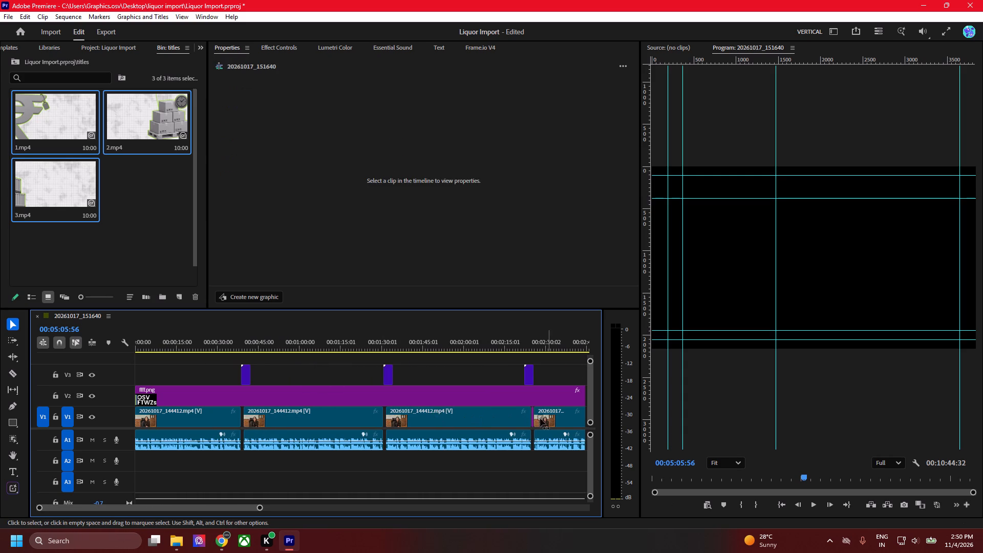
click(532, 422)
key(Delete)
Widen the first V1 gap to the length of the title and move 1.mp4 down from V3 into it.
alt+scroll(480, 400, down, 7)
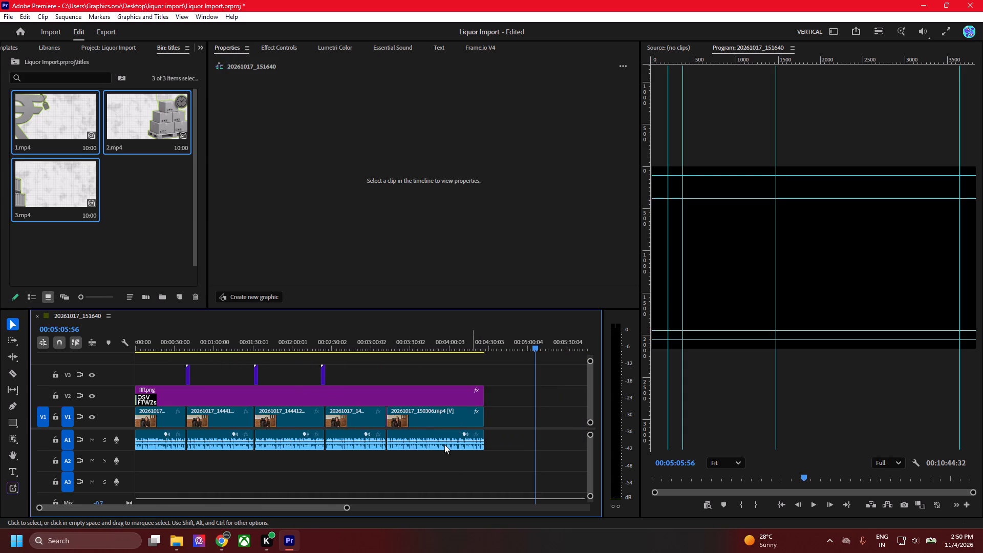
drag(453, 467, 228, 419)
drag(208, 423, 217, 427)
click(227, 450)
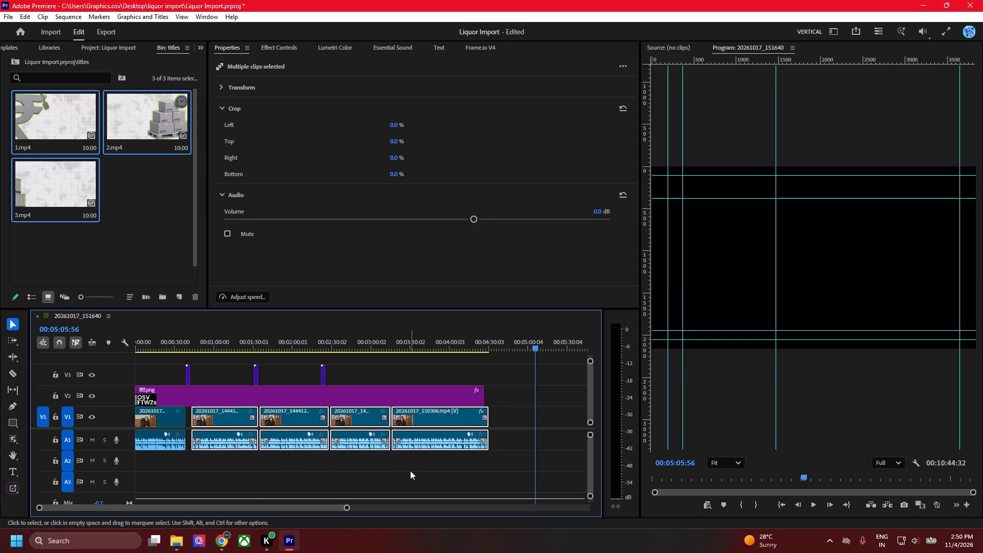
click(410, 471)
drag(220, 469, 213, 422)
click(230, 422)
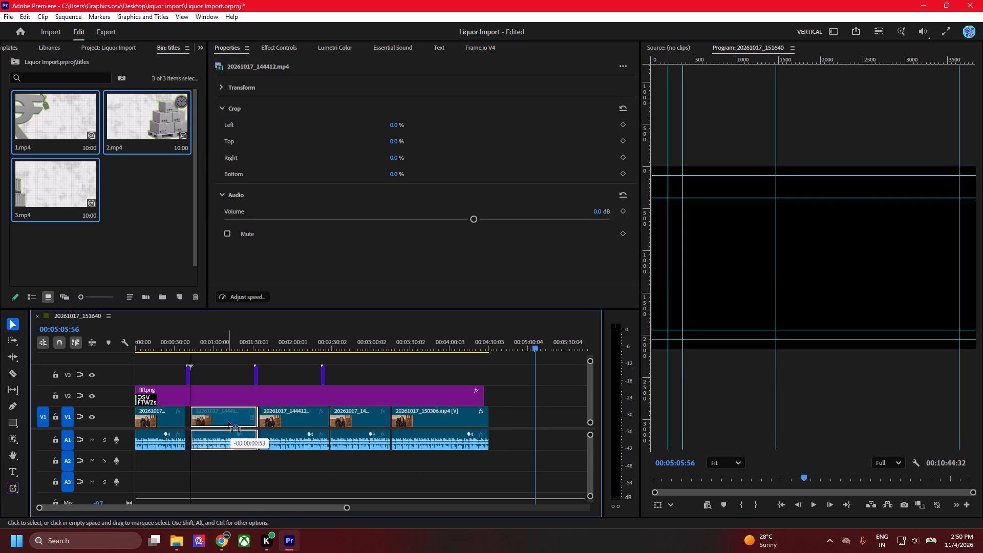
click(224, 375)
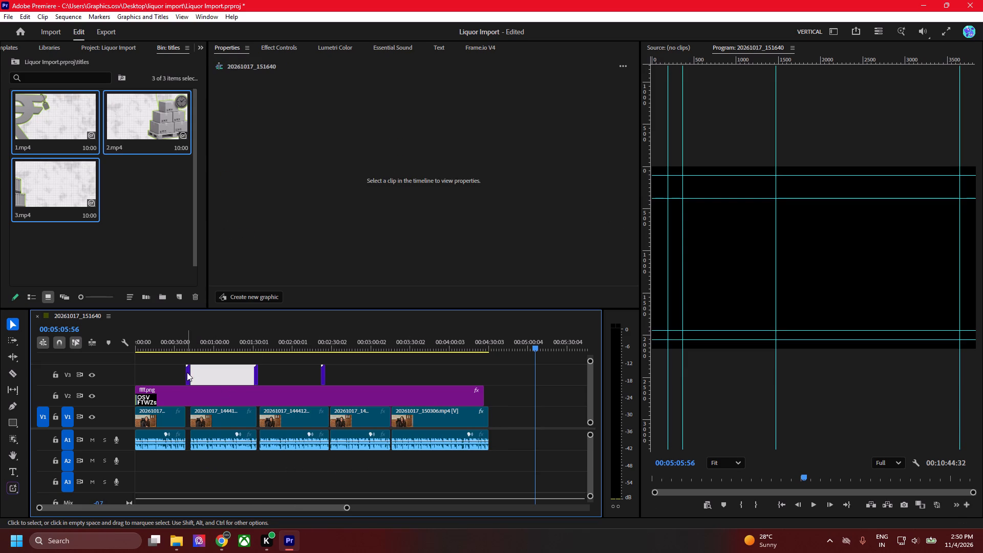
drag(187, 372, 189, 418)
click(215, 374)
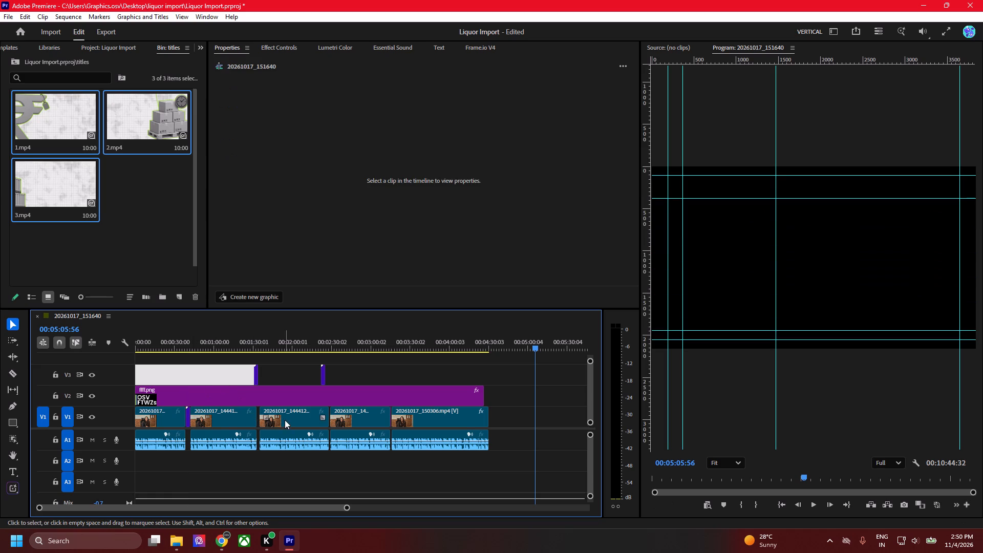
Shift the following interview clips later, place 2.mp4 in the second V1 gap, and butt the third interview clip against its end.
drag(428, 469, 360, 422)
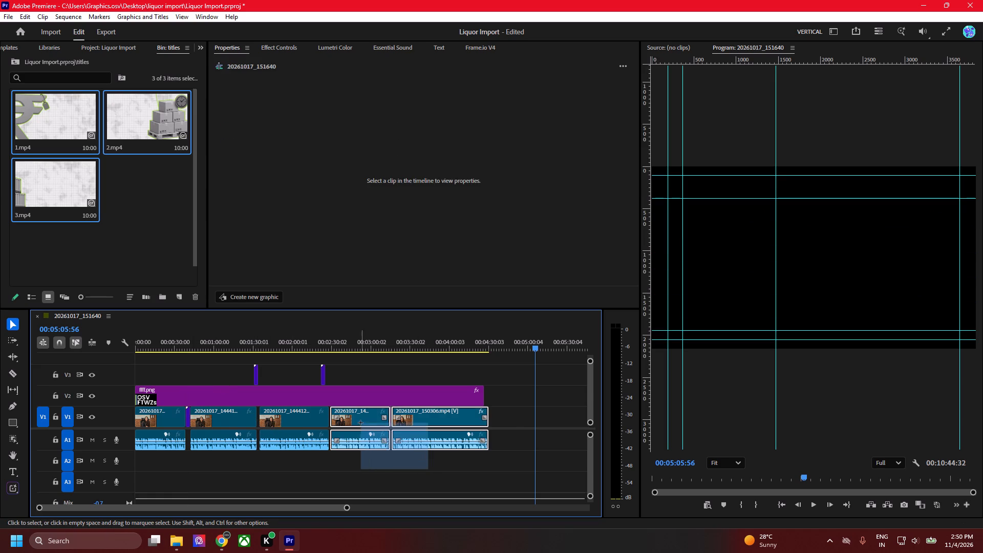
drag(360, 422, 359, 422)
drag(364, 421, 400, 422)
click(370, 474)
drag(290, 426, 298, 427)
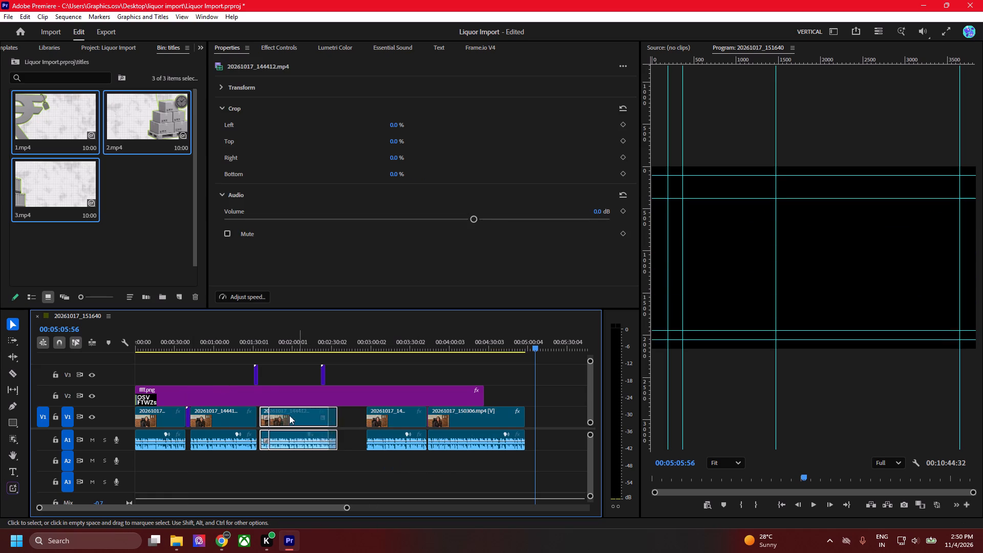
drag(256, 378, 265, 418)
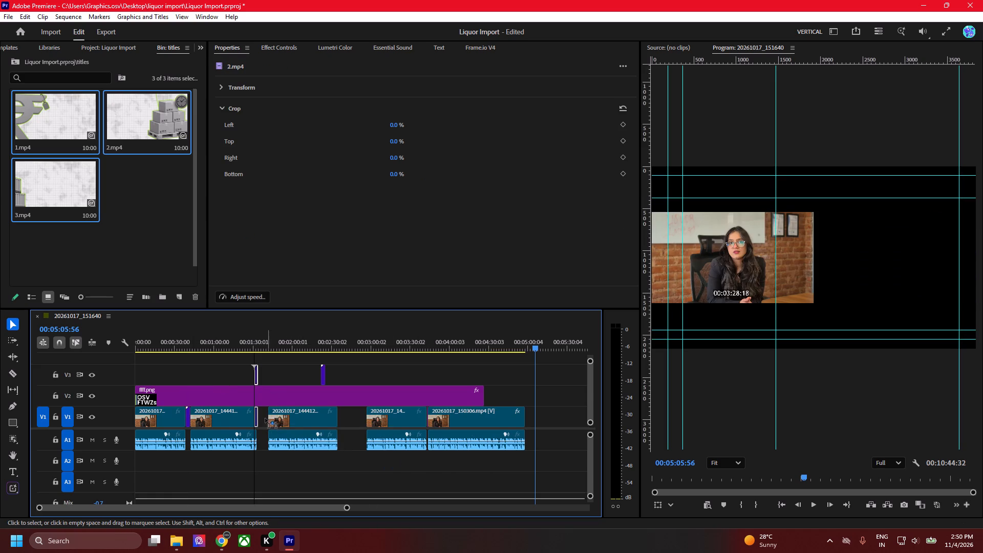
drag(265, 418, 353, 421)
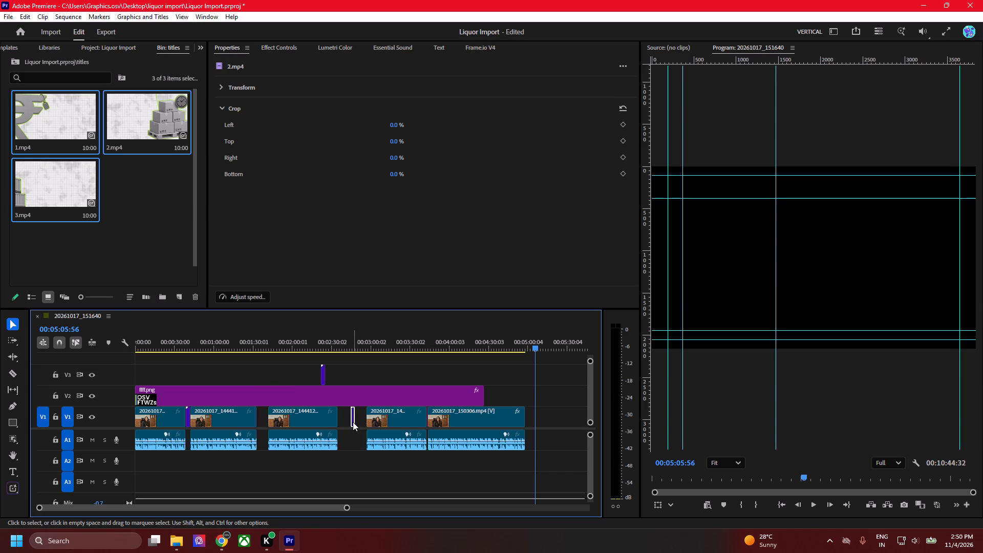
drag(353, 422, 258, 414)
drag(297, 419, 289, 420)
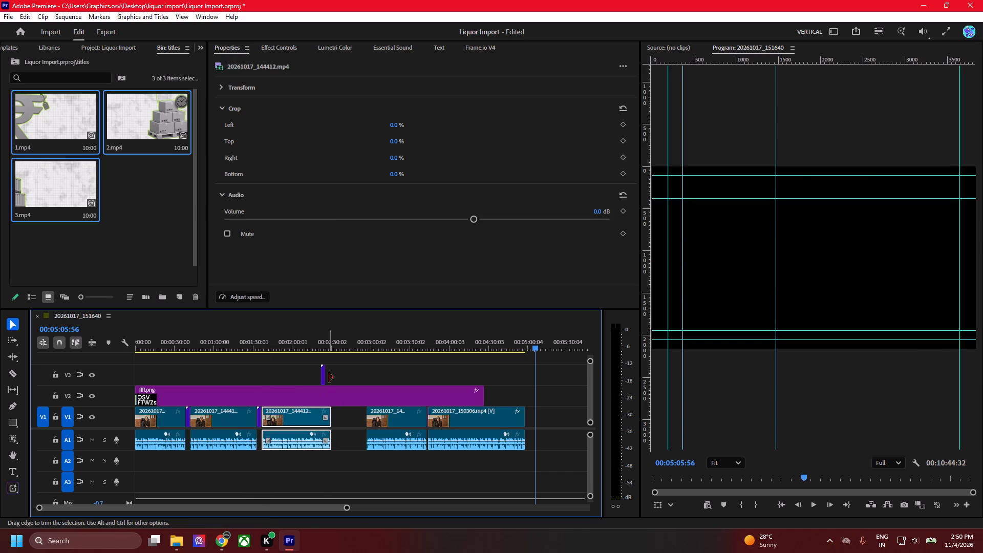
Place 3.mp4 on V1 directly after the third interview clip and butt the last two interview clips against its end.
drag(323, 374, 354, 411)
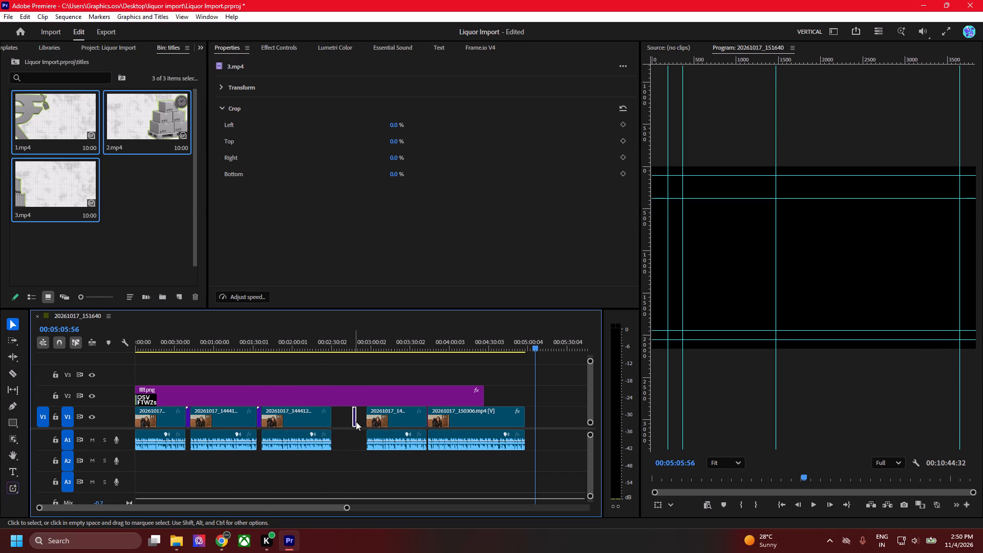
drag(354, 421, 336, 421)
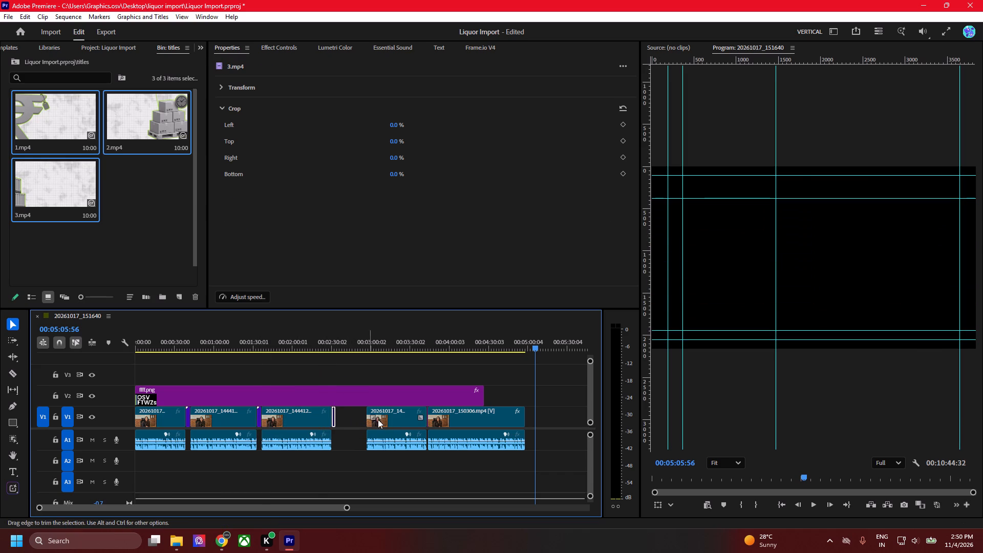
drag(464, 466, 404, 429)
drag(464, 425, 438, 425)
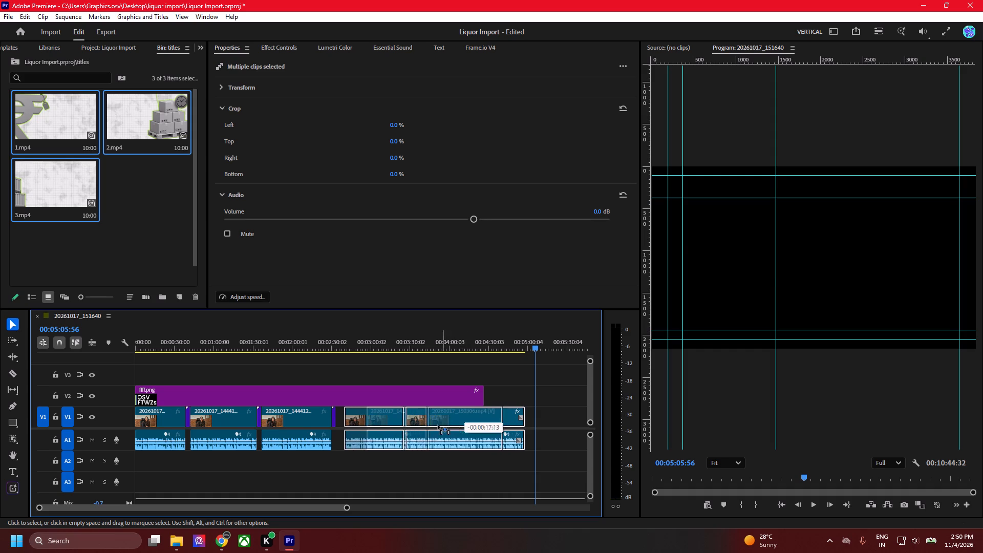
drag(438, 425, 436, 425)
click(377, 371)
Select the three title clips on V1 together and set their Scale to 200%, checking the frame at 00:00:41:05.
drag(211, 336, 190, 336)
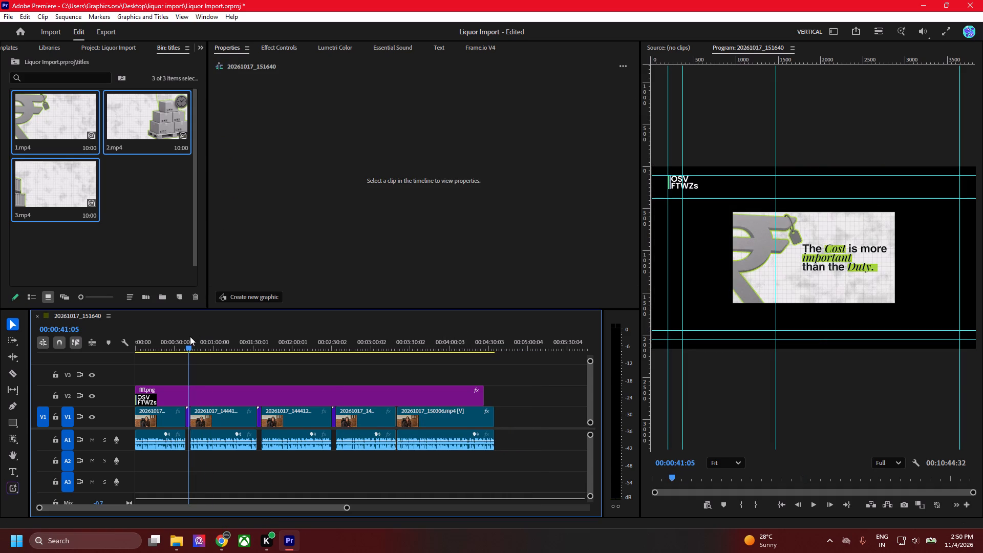
click(187, 417)
shift+click(259, 421)
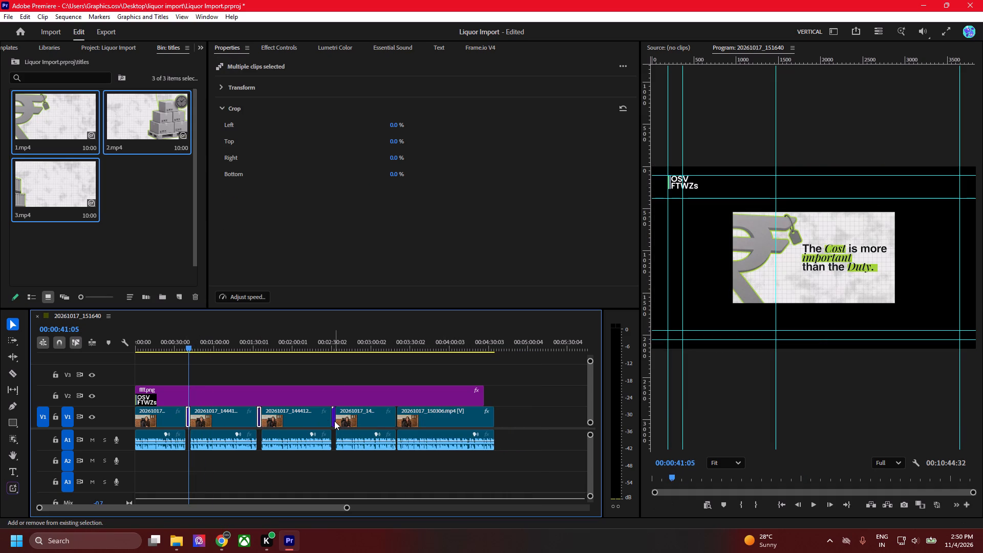
shift+click(334, 421)
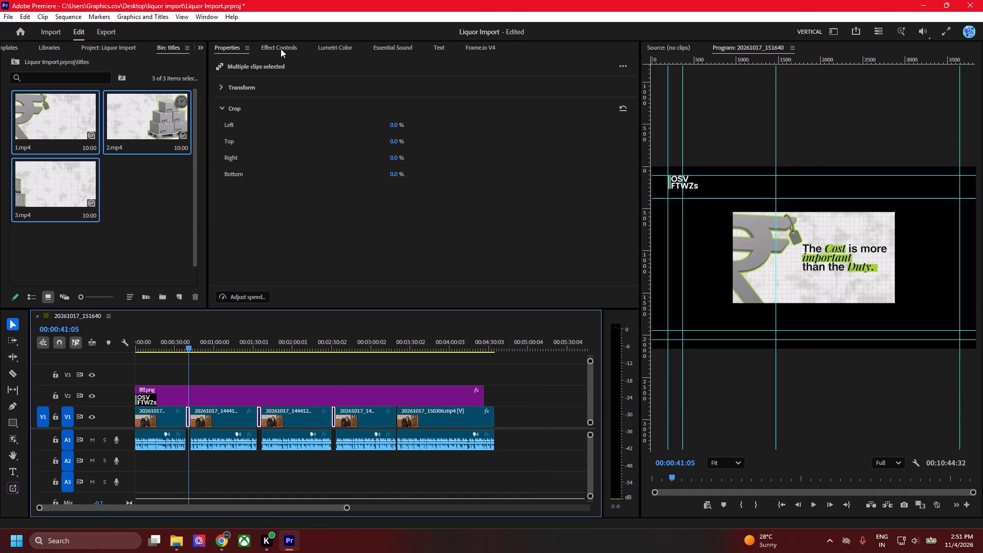
click(281, 49)
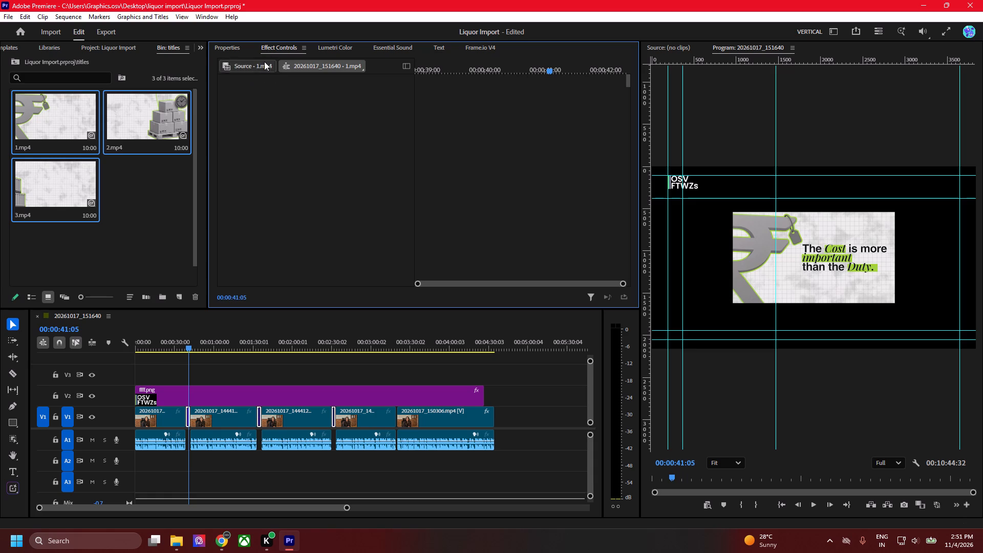
click(233, 46)
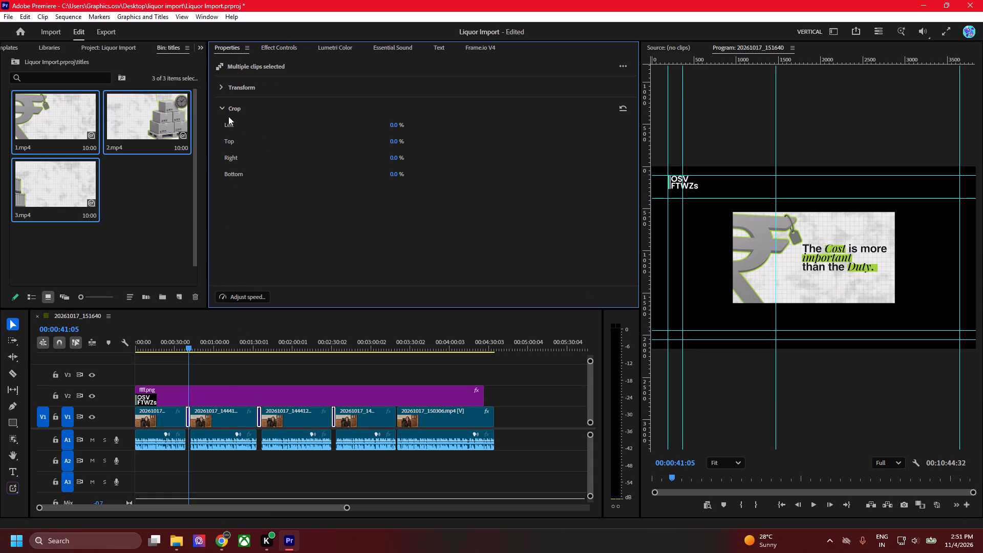
click(221, 89)
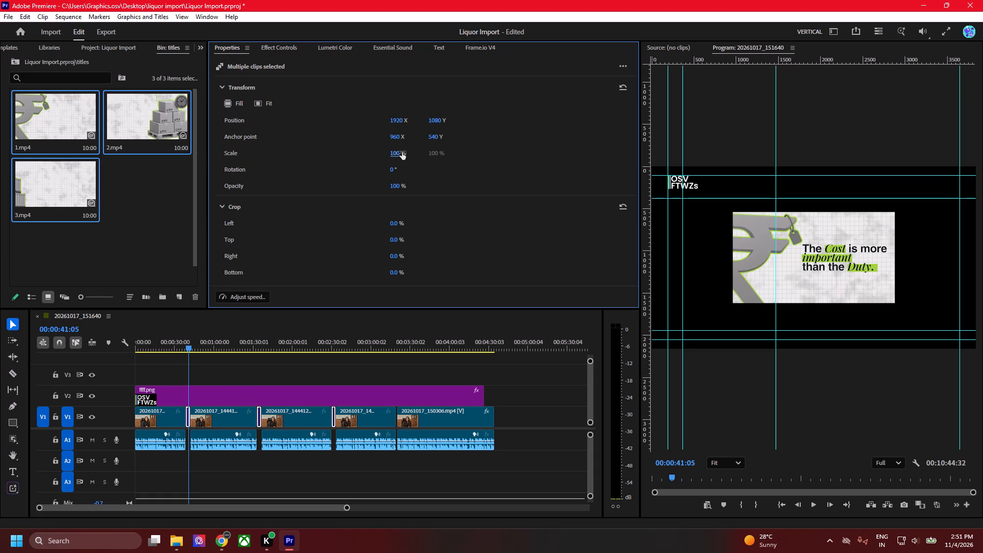
click(402, 152)
text(200)
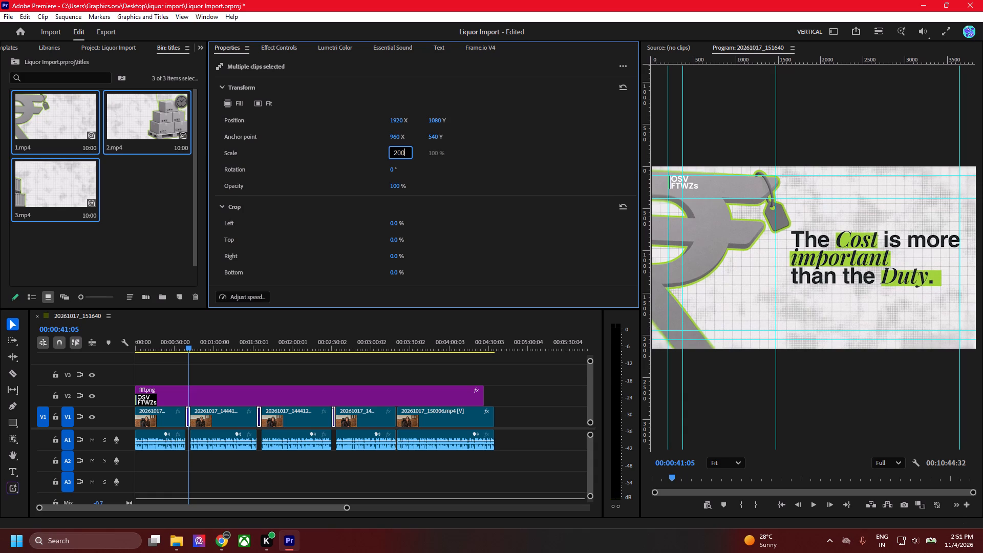
key(BackSpace)
key(BackSpace)
key(BackSpace)
text(150)
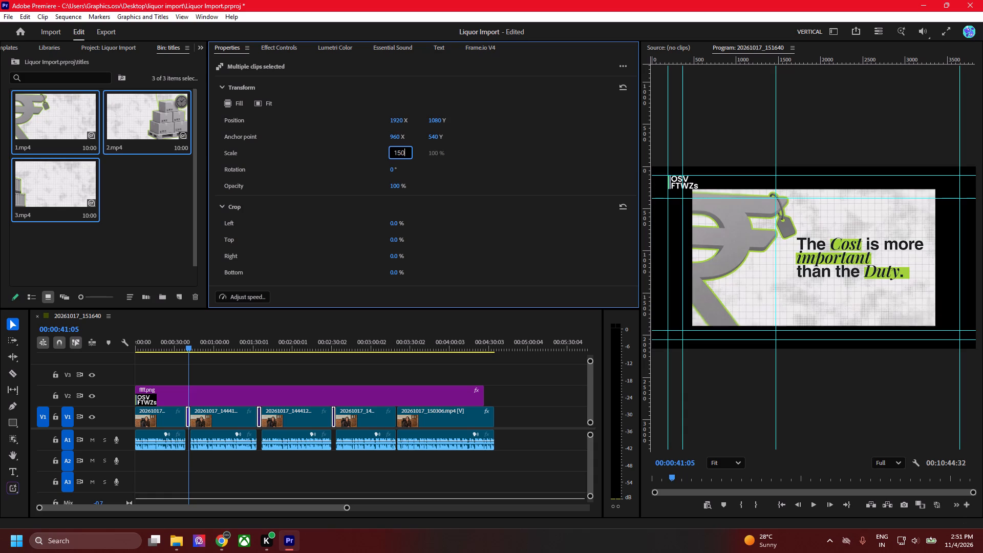
key(BackSpace)
key(BackSpace)
key(BackSpace)
key(BackSpace)
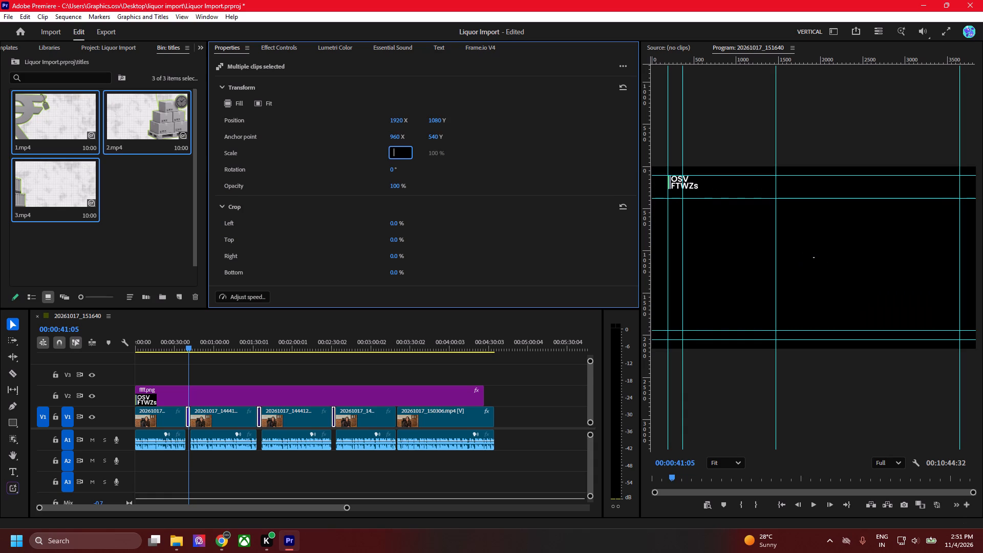
text(200)
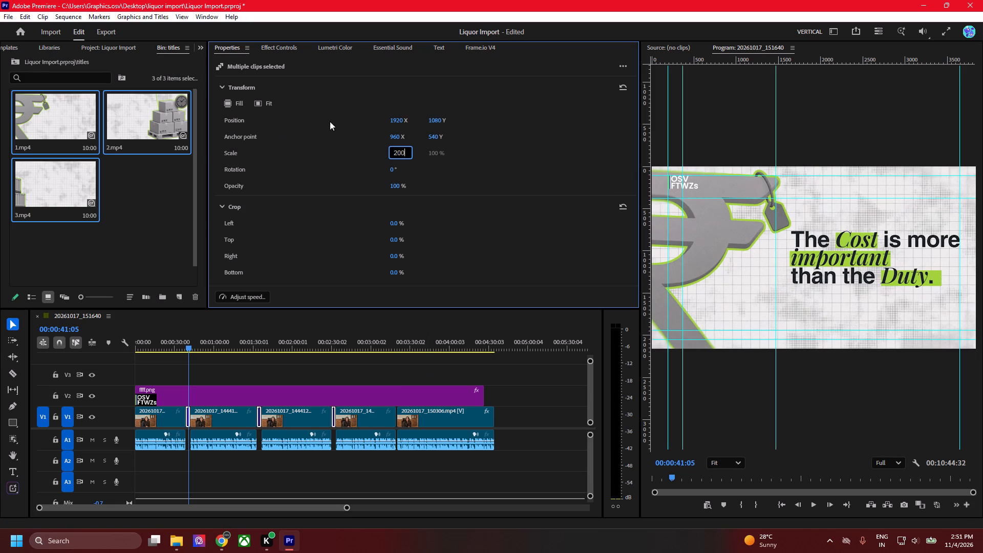
Apply the 200% Scale to the three selected title clips, undoing the stray scale change.
click(362, 151)
click(396, 153)
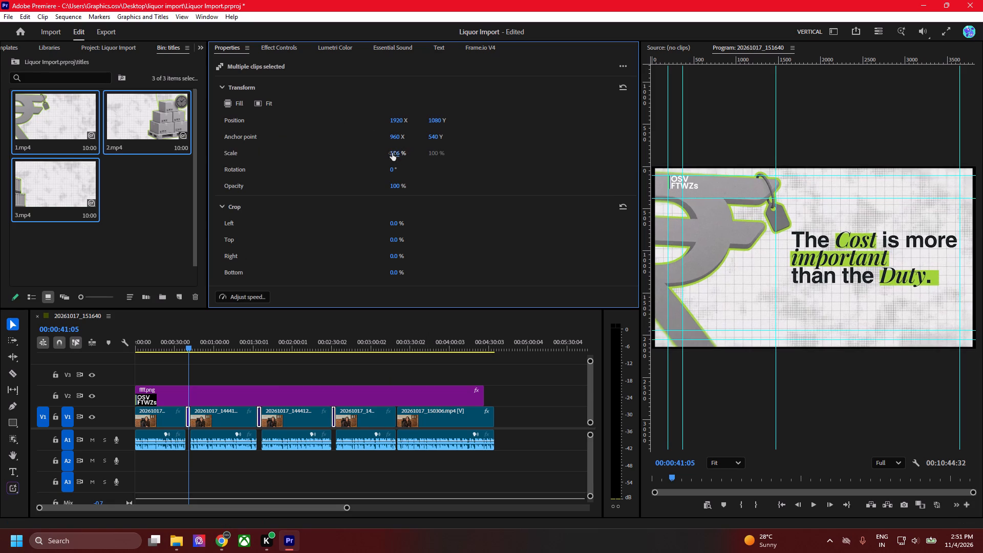
key(ctrl+z)
Play back the end of 1.mp4 and the cut into the second interview clip to check the timing.
key(space)
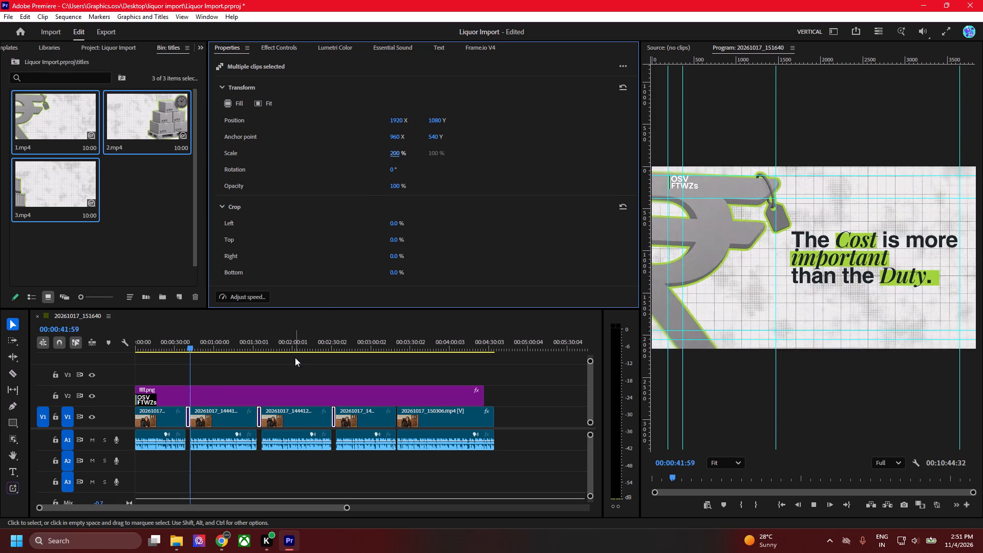
key(space)
alt+scroll(171, 378, up, 6)
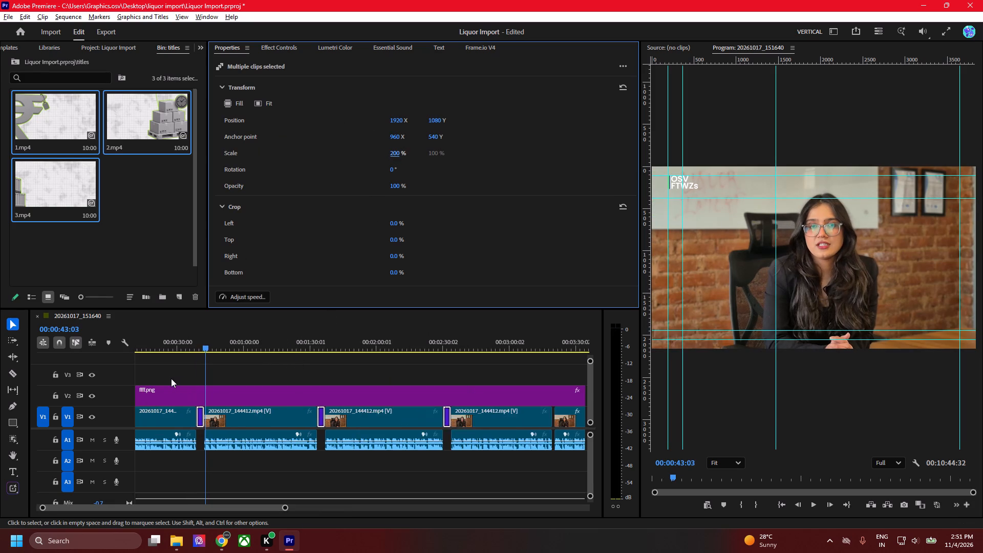
alt+scroll(171, 378, up, 18)
alt+scroll(220, 390, up, 7)
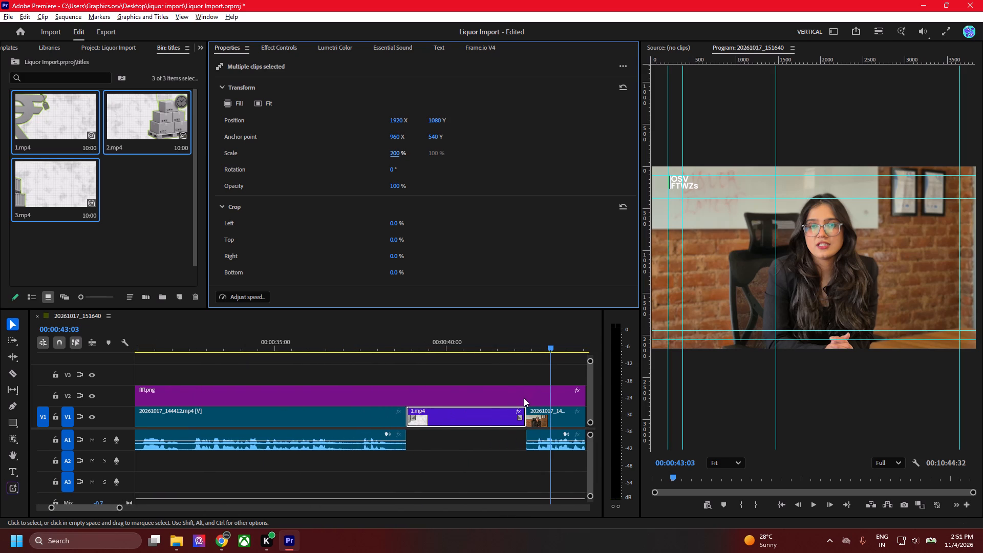
scroll(526, 382, down, 6)
click(417, 342)
key(space)
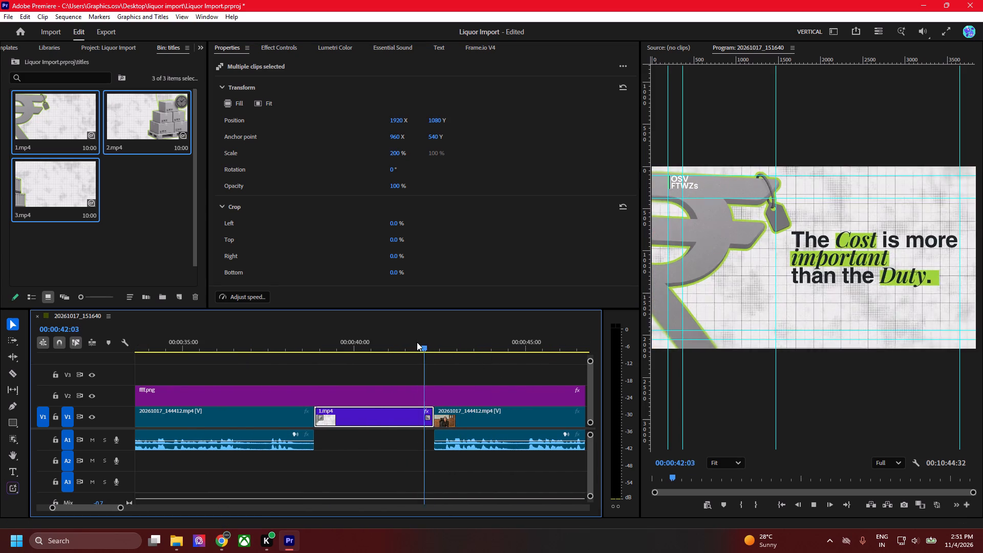
key(space)
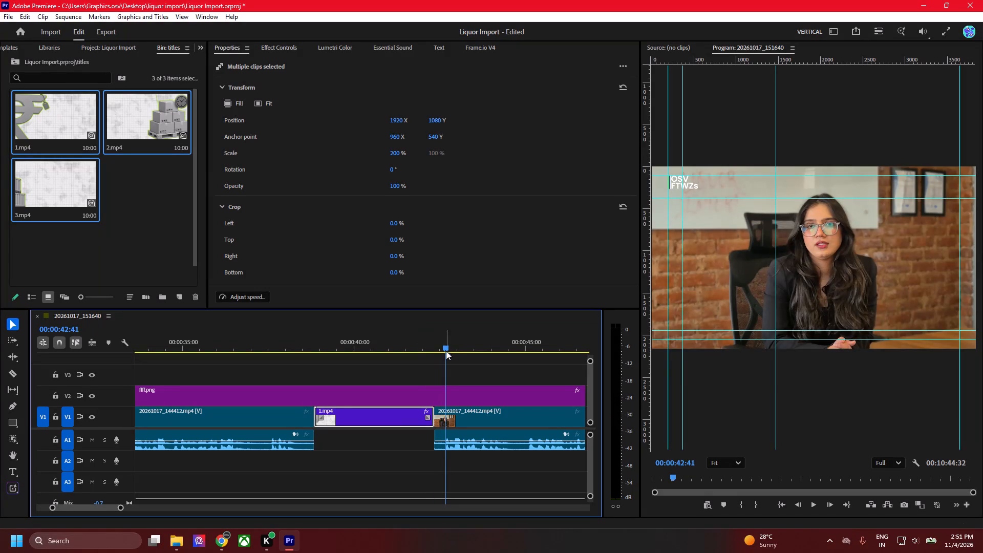
drag(437, 345, 443, 347)
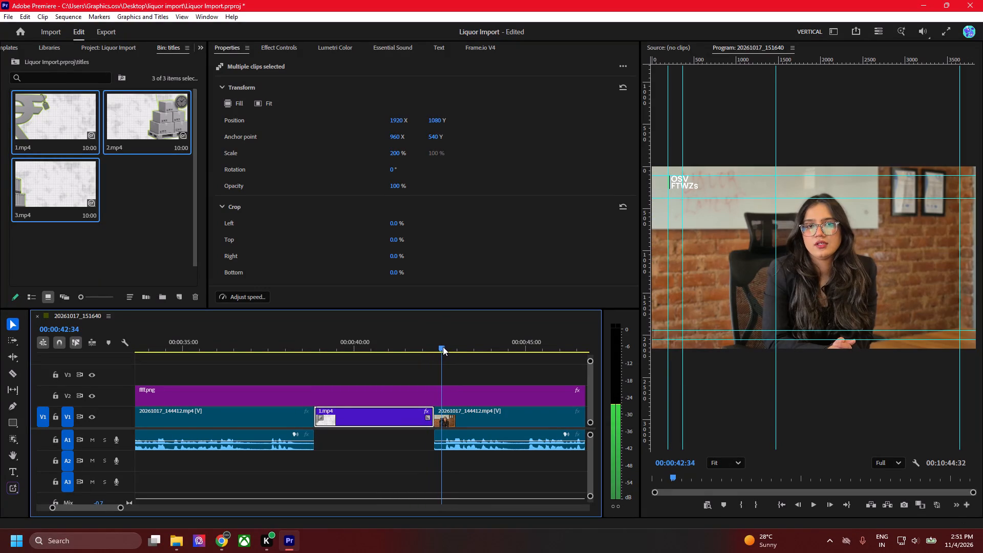
drag(443, 347, 424, 340)
key(space)
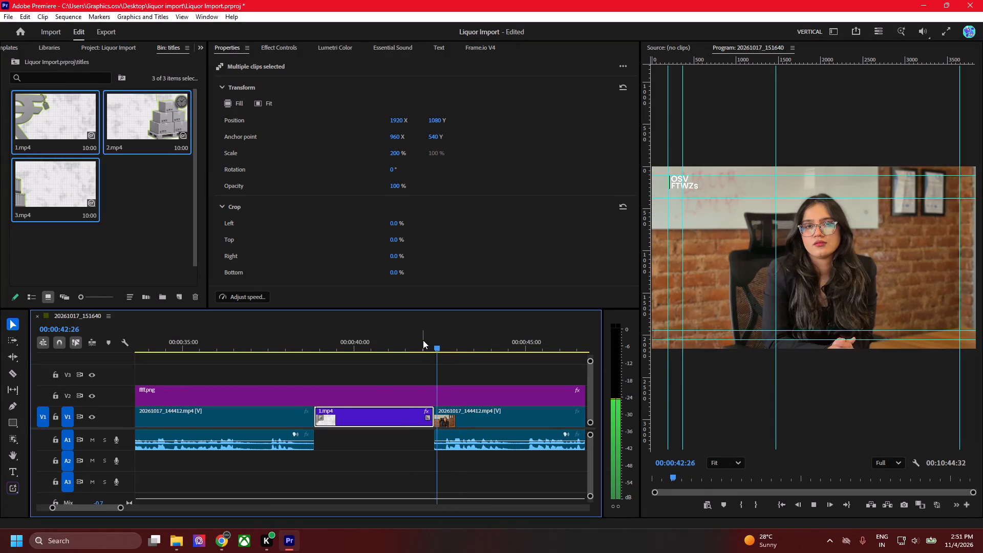
key(space)
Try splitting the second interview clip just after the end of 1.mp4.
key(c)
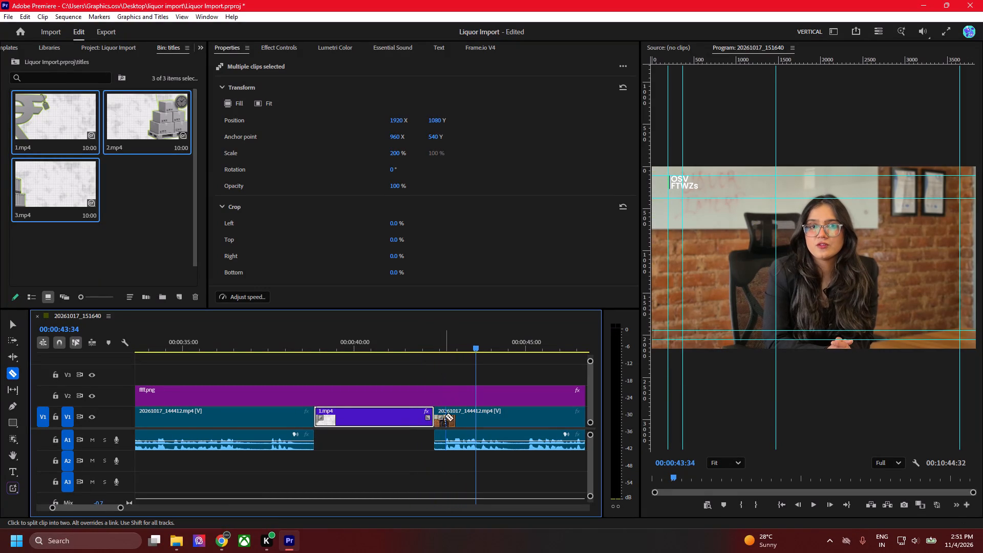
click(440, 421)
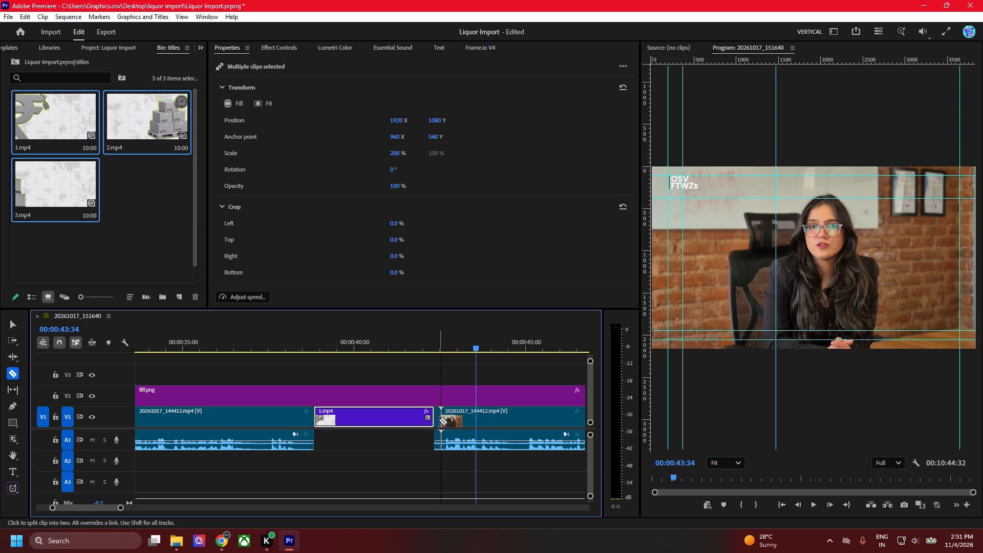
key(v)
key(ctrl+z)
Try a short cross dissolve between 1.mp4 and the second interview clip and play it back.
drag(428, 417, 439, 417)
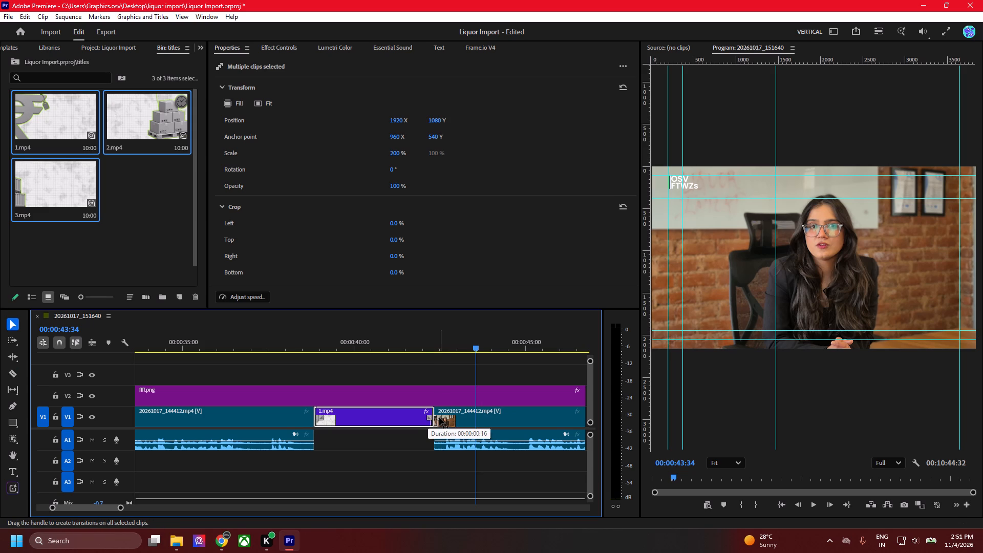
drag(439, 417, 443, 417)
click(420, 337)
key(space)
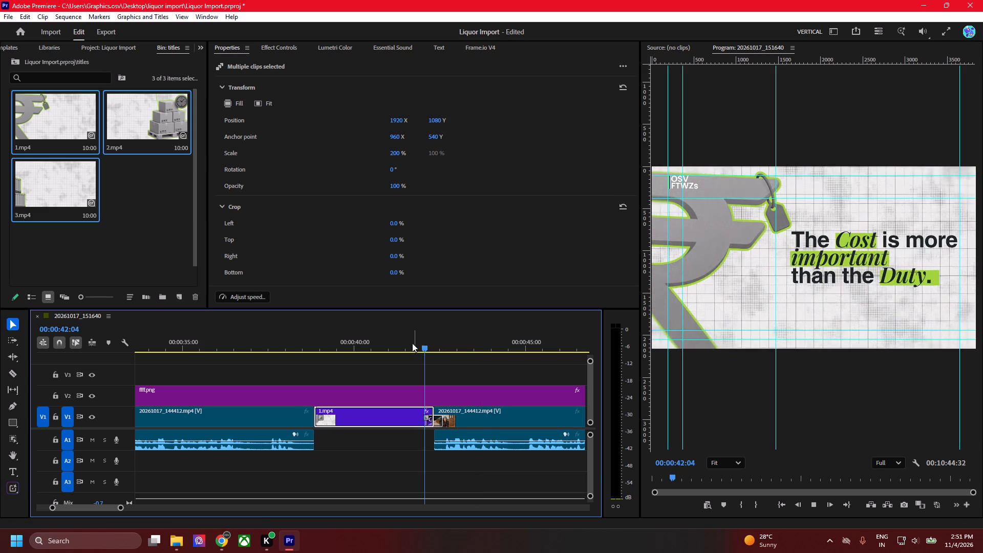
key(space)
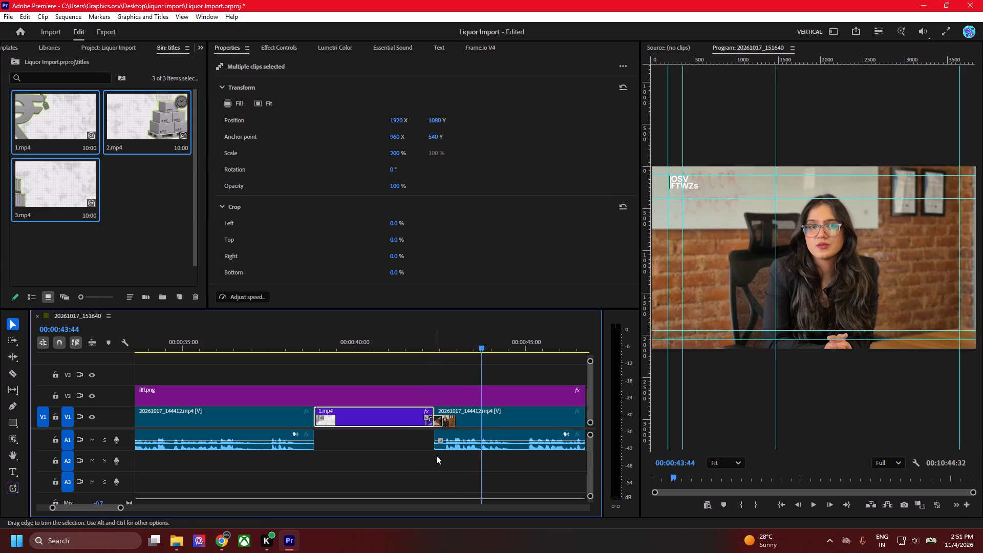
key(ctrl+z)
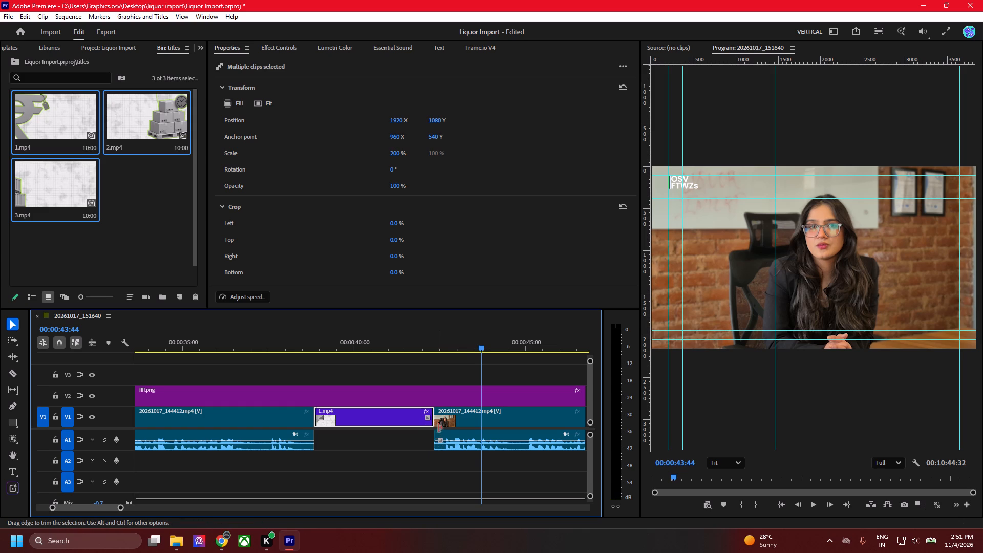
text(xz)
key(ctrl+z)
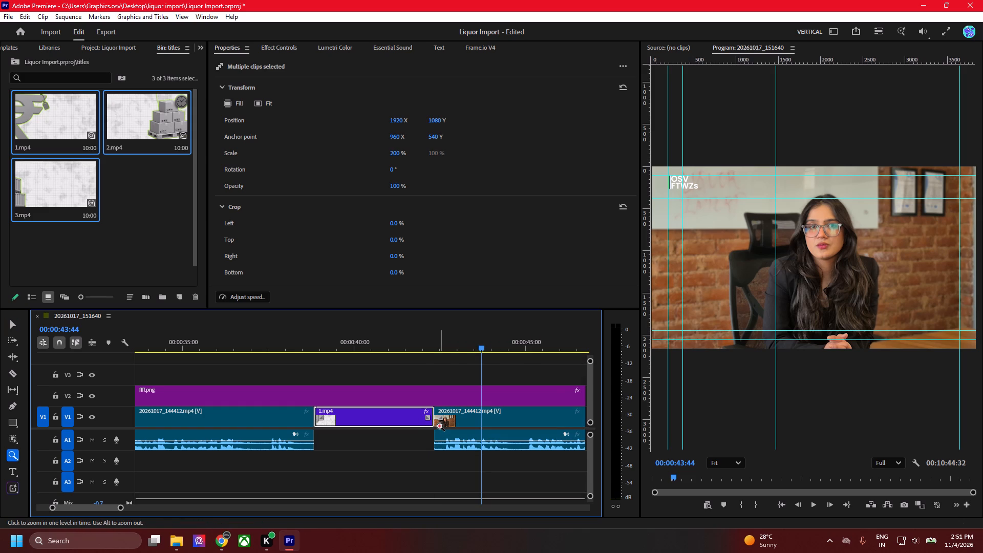
Cut about 9 frames off the start of the second interview clip and close the gap after 1.mp4.
key(c)
click(439, 422)
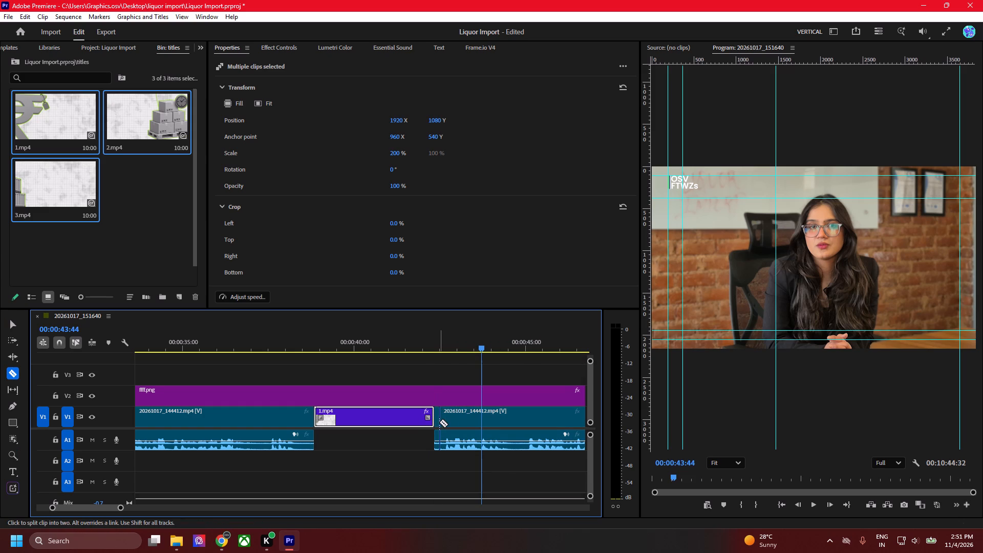
key(v)
click(436, 420)
key(Delete)
click(436, 420)
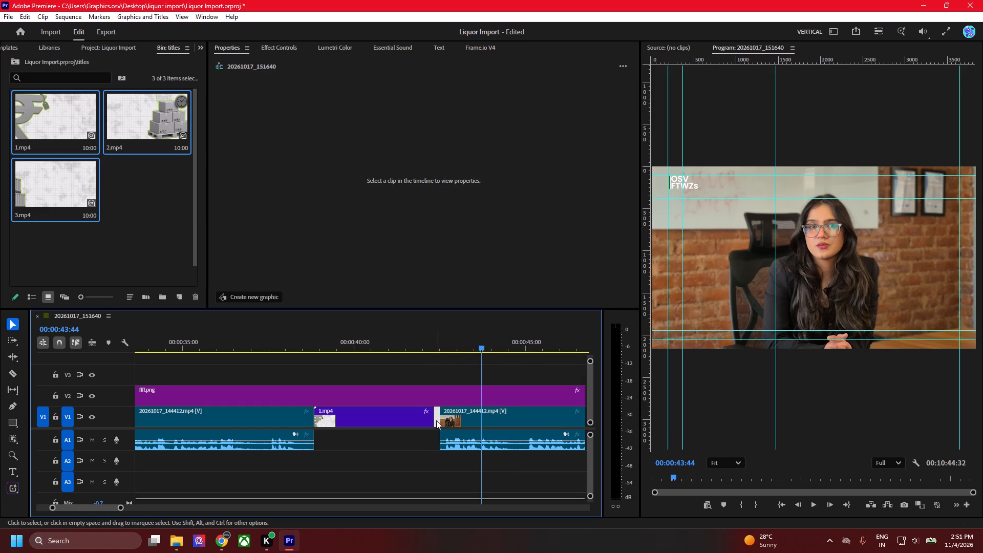
key(Delete)
Add a short Cross Dissolve between 1.mp4 and the second interview clip and play through it.
drag(428, 417, 443, 417)
click(420, 340)
key(space)
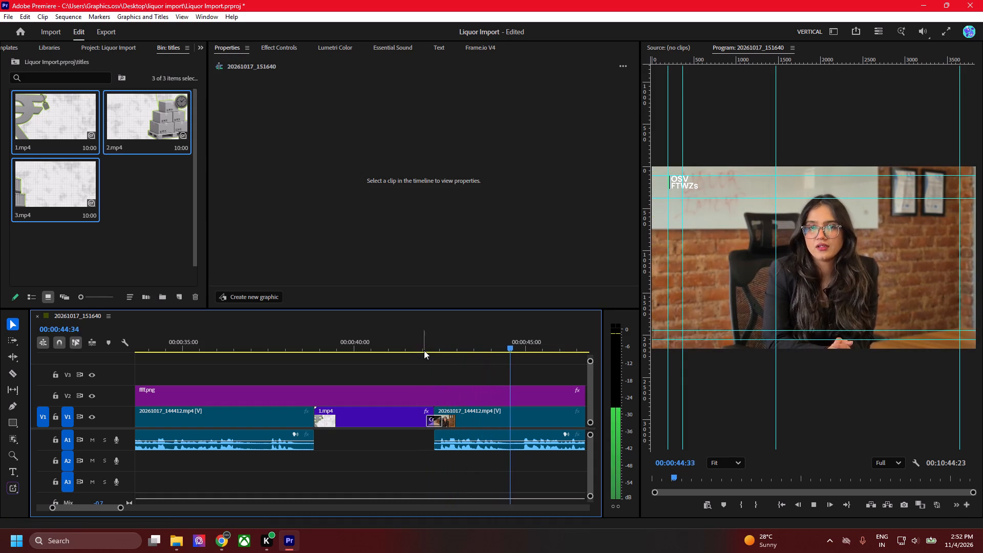
key(space)
Add a short transition between the first interview clip and 1.mp4, and play back both ends of the title.
click(309, 418)
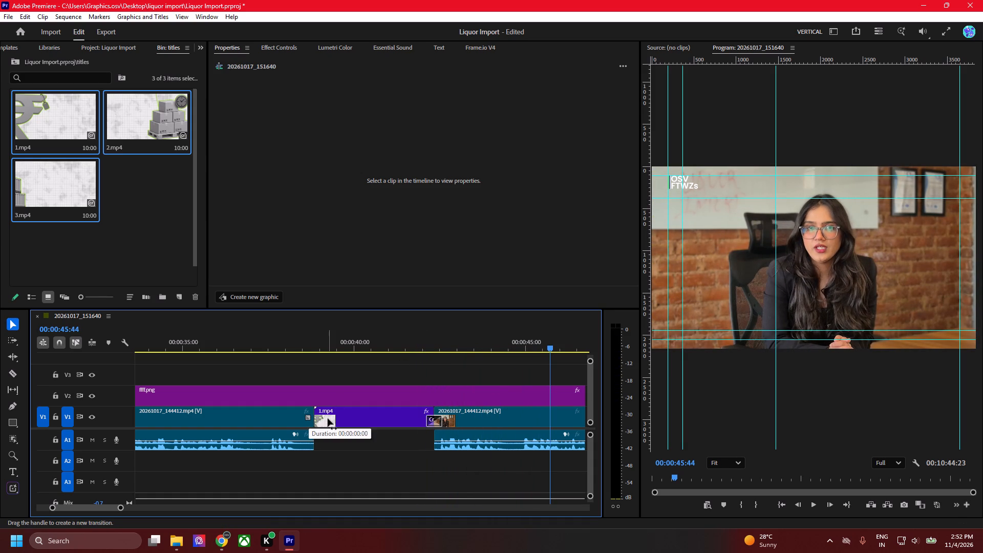
click(306, 333)
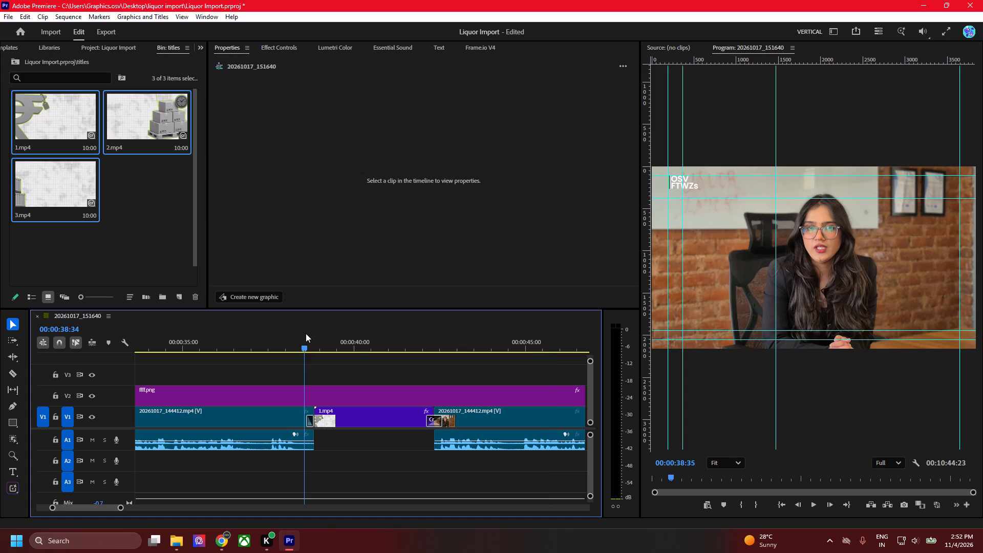
key(space)
key(space)
click(243, 338)
key(space)
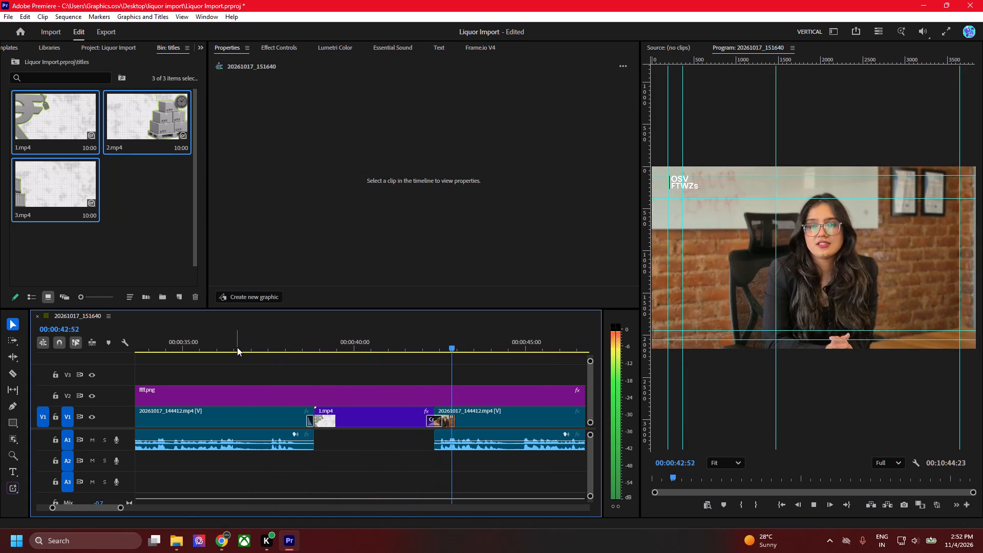
Save the project.
alt+scroll(345, 373, down, 13)
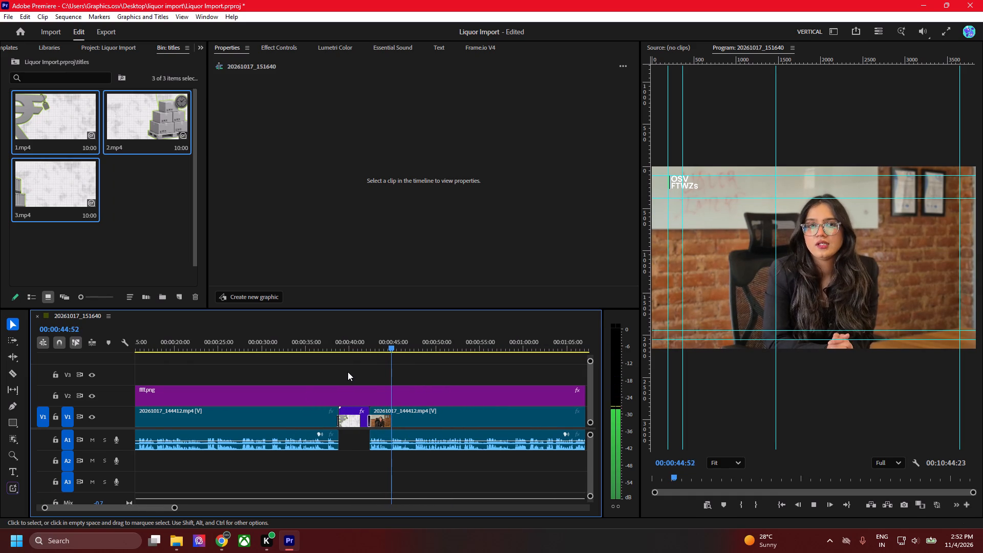
key(ctrl+s)
key(space)
Review the cut after 2.mp4, cut about 22 frames off the start of the third interview clip, and close the gap.
alt+scroll(348, 372, down, 8)
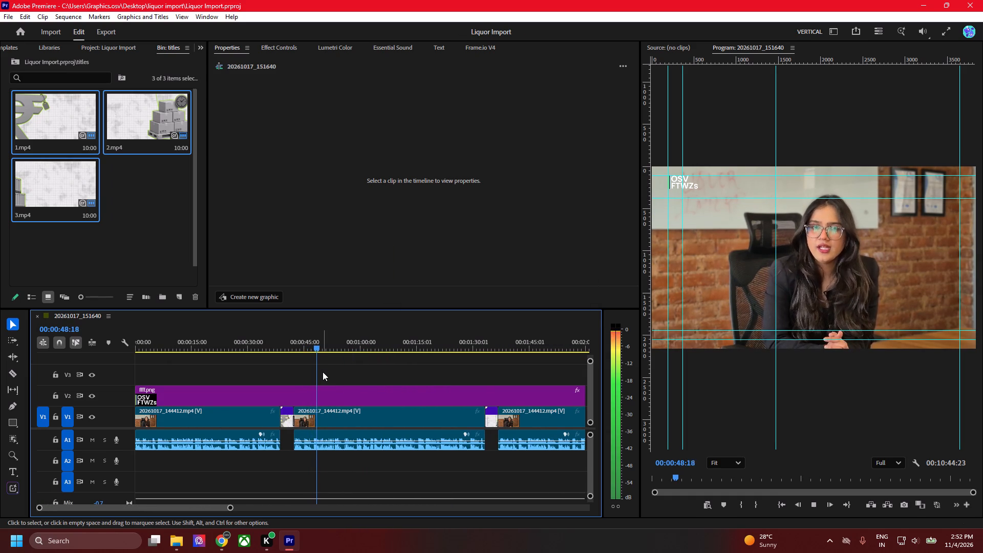
key(space)
alt+scroll(513, 413, up, 6)
alt+scroll(496, 409, down, 1)
alt+scroll(495, 409, up, 12)
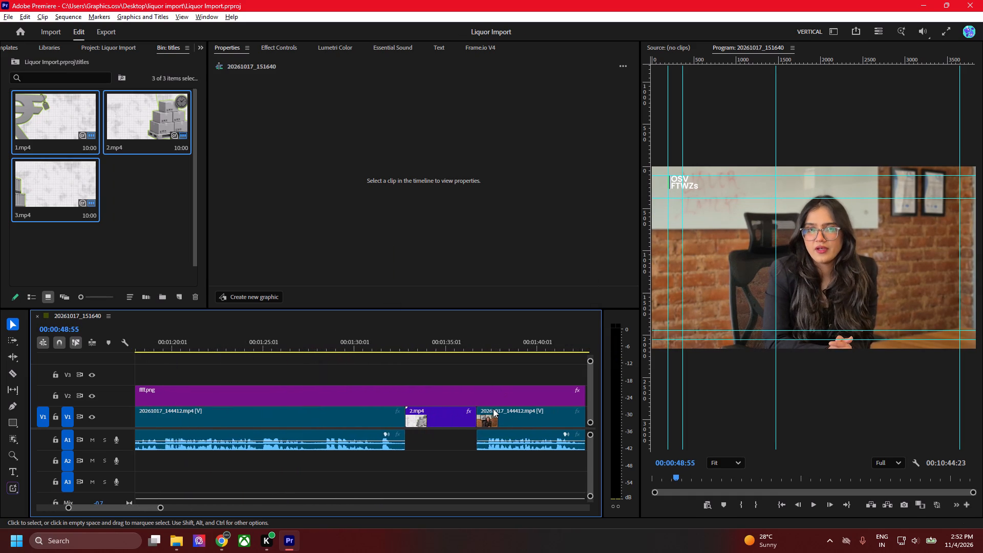
click(463, 337)
key(space)
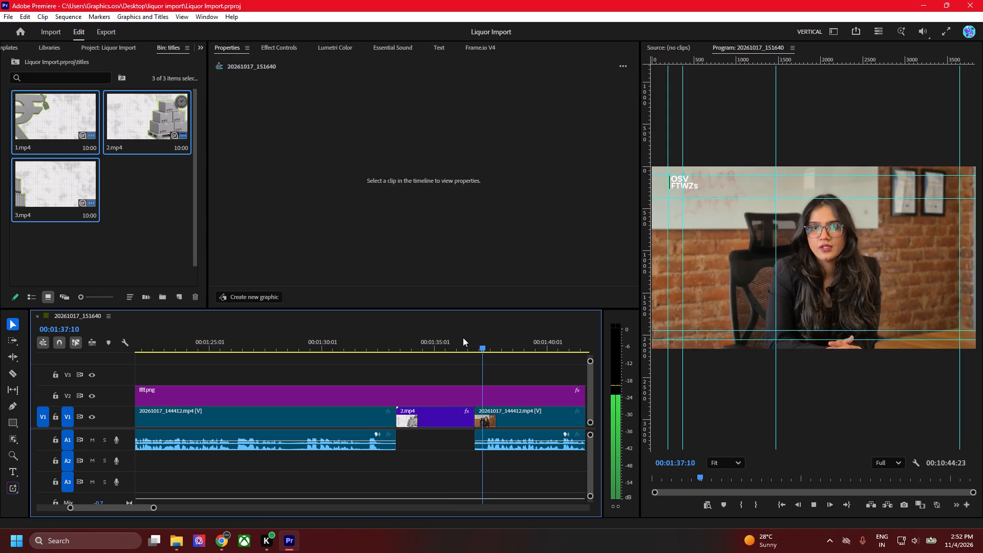
key(space)
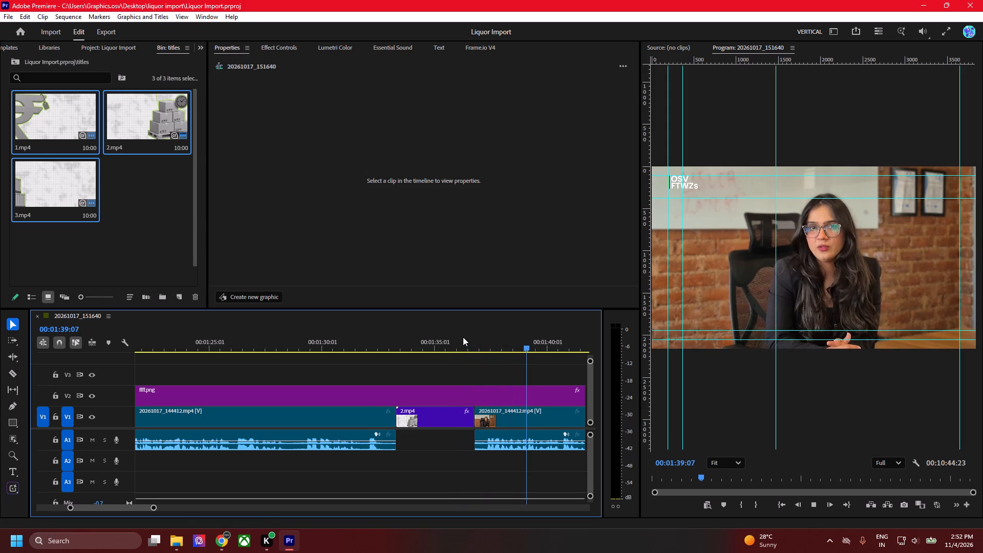
key(c)
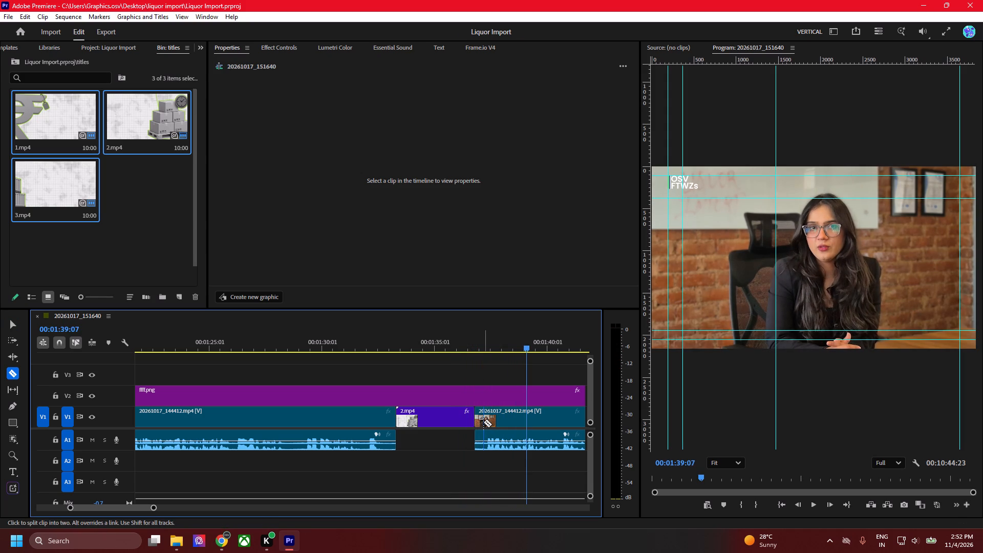
click(483, 422)
key(v)
click(479, 422)
key(Delete)
click(477, 422)
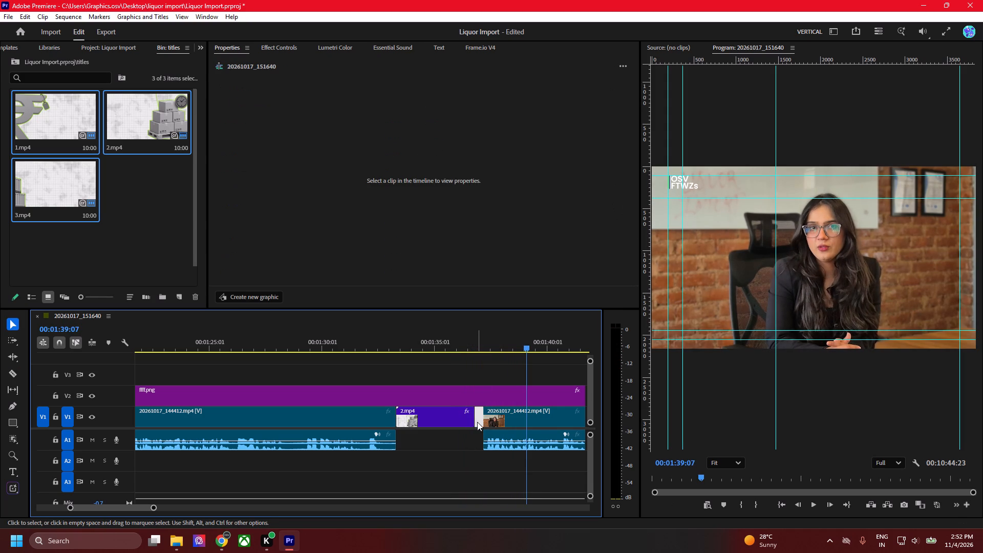
key(Delete)
Add a Cross Dissolve of about 40 frames between 2.mp4 and the third interview clip and play it back.
drag(473, 333, 480, 334)
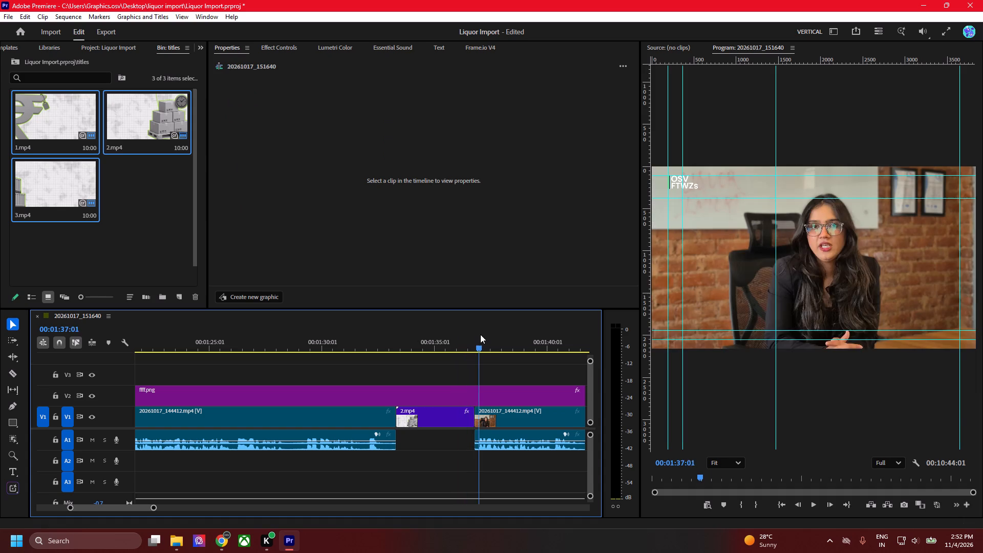
drag(480, 334, 482, 334)
key(space)
drag(470, 419, 473, 418)
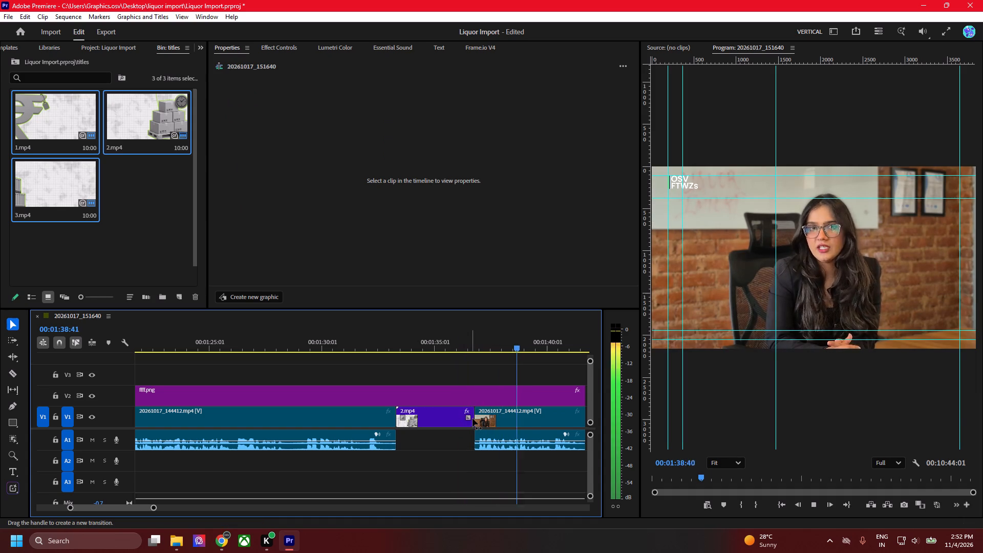
drag(473, 418, 484, 419)
click(481, 416)
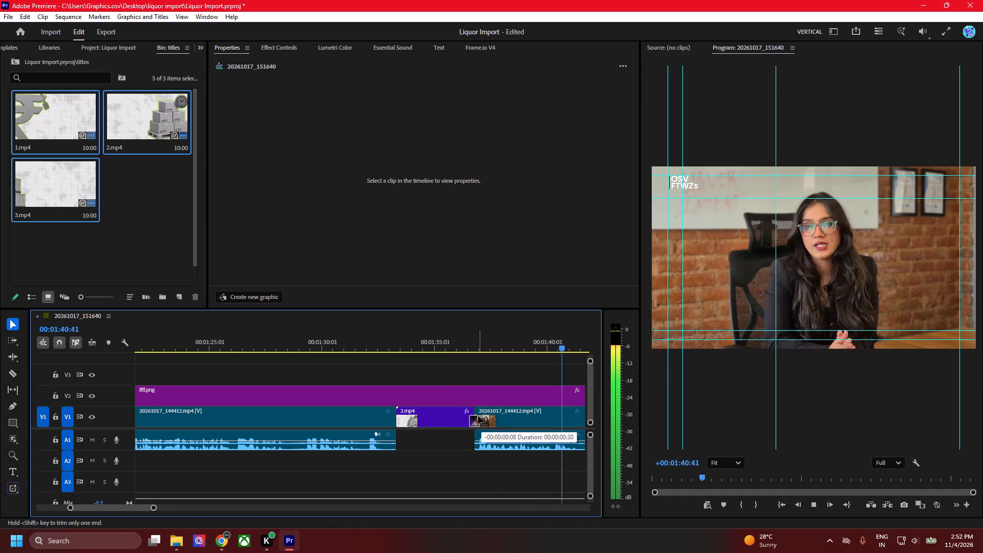
scroll(265, 463, up, 14)
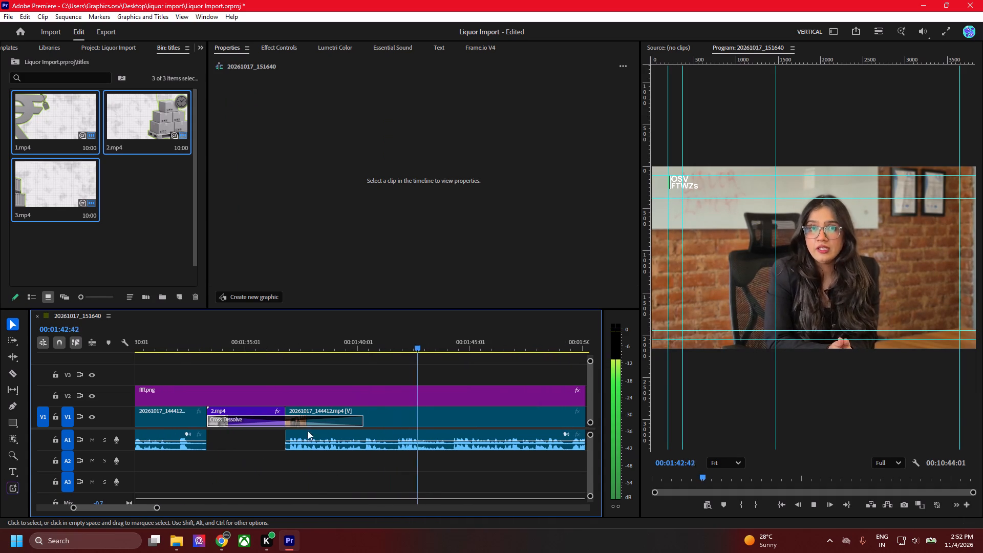
drag(361, 418, 290, 418)
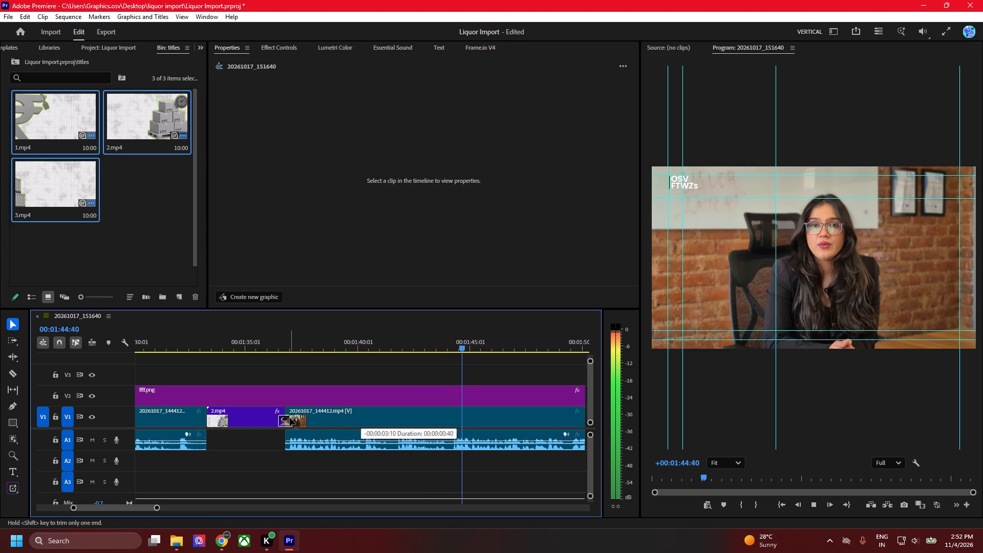
drag(290, 418, 289, 418)
click(302, 316)
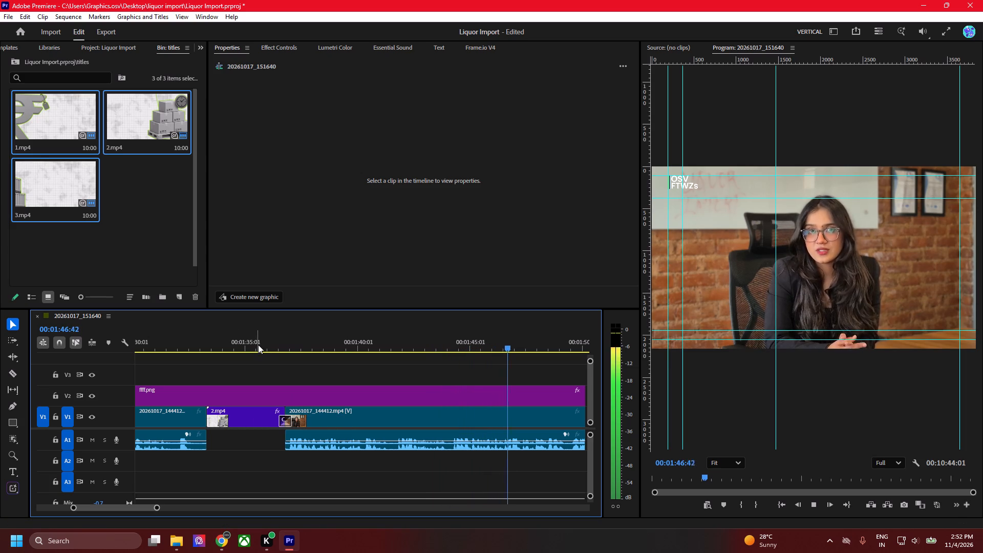
click(268, 347)
key(space)
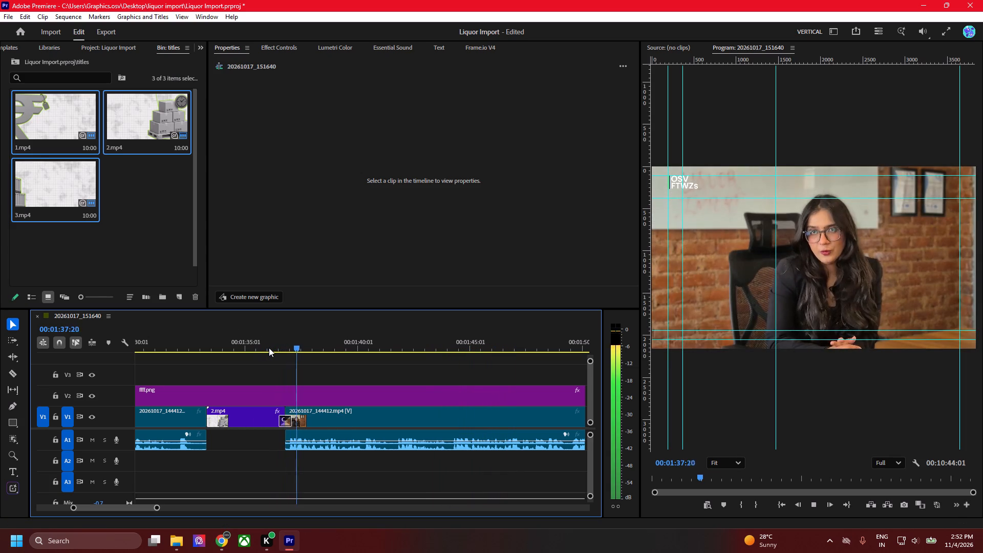
Add a Cross Dissolve of about 46 frames at the end of the second interview clip, before 2.mp4, and play it back.
alt+scroll(277, 378, down, 6)
key(space)
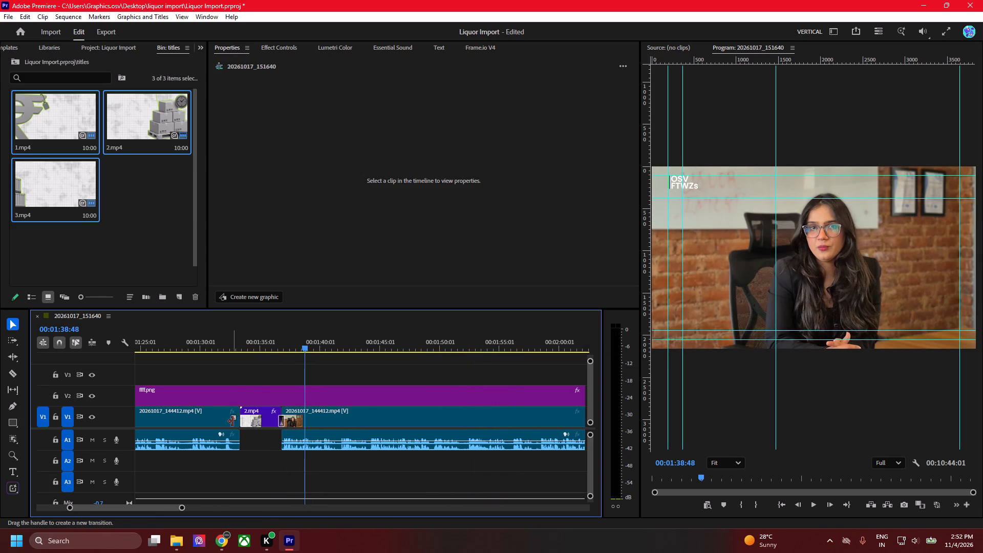
drag(236, 419, 230, 418)
drag(209, 347, 201, 345)
key(space)
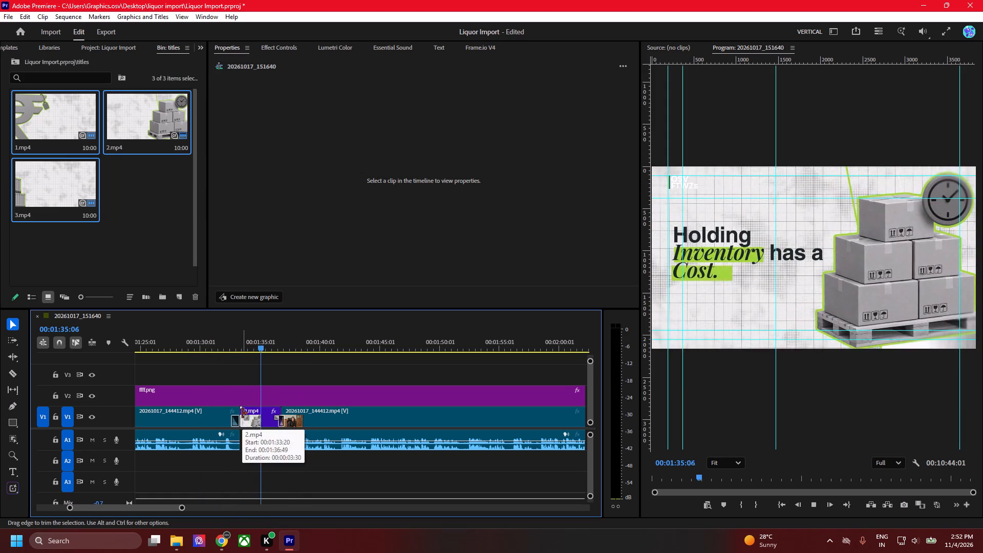
key(space)
Trim about 46 frames off the end of the second interview clip, close the gap before 2.mp4, and play back the cut.
drag(242, 439, 236, 438)
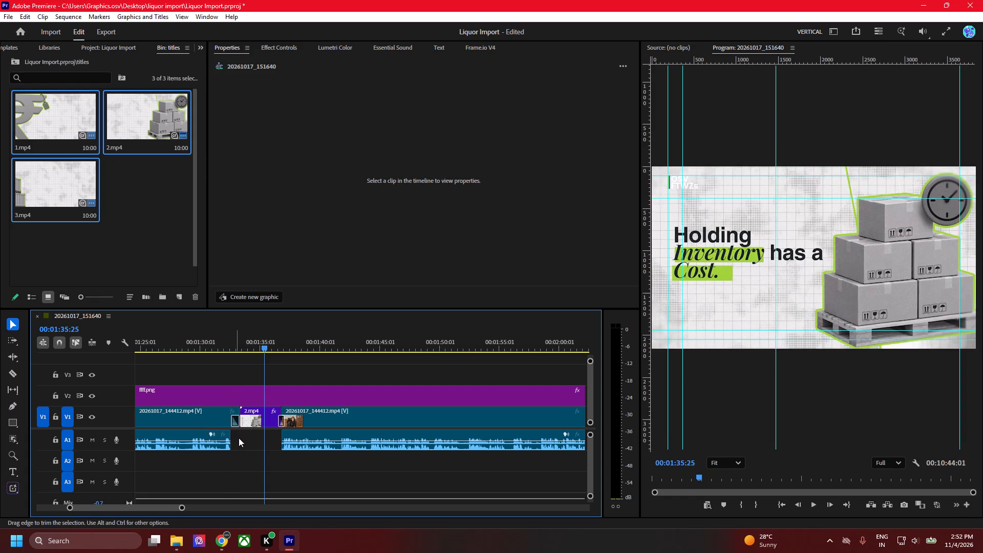
key(ctrl+z)
click(224, 416)
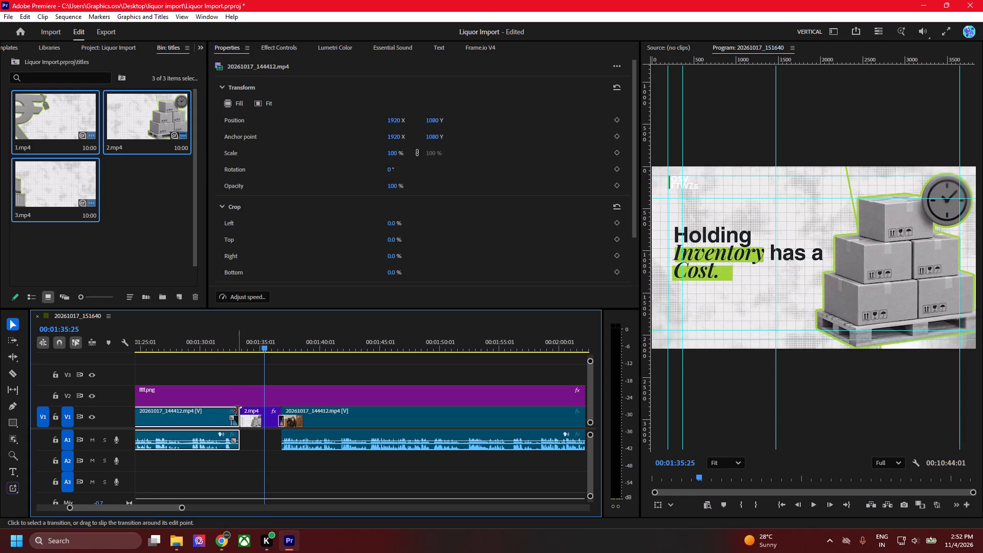
drag(238, 410, 232, 409)
click(232, 414)
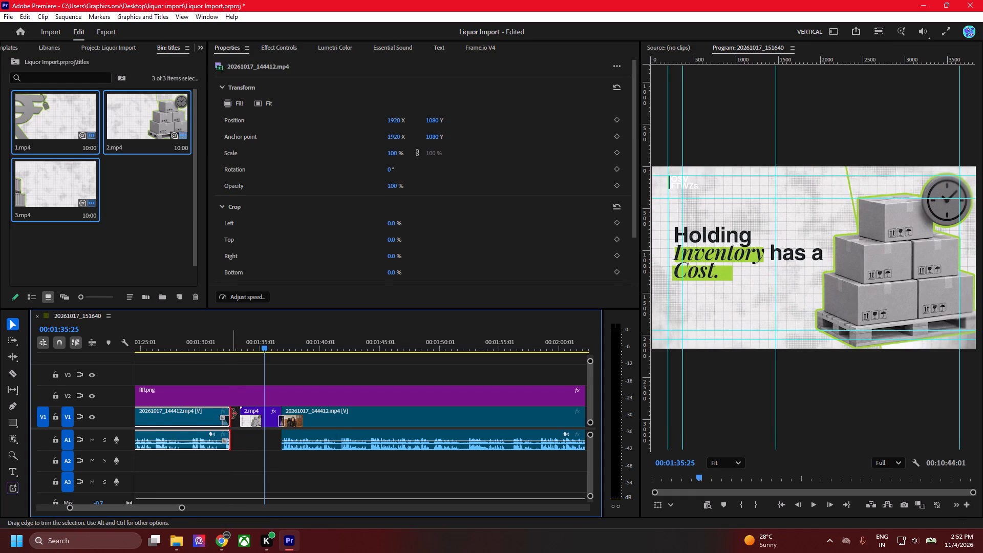
click(236, 417)
key(Delete)
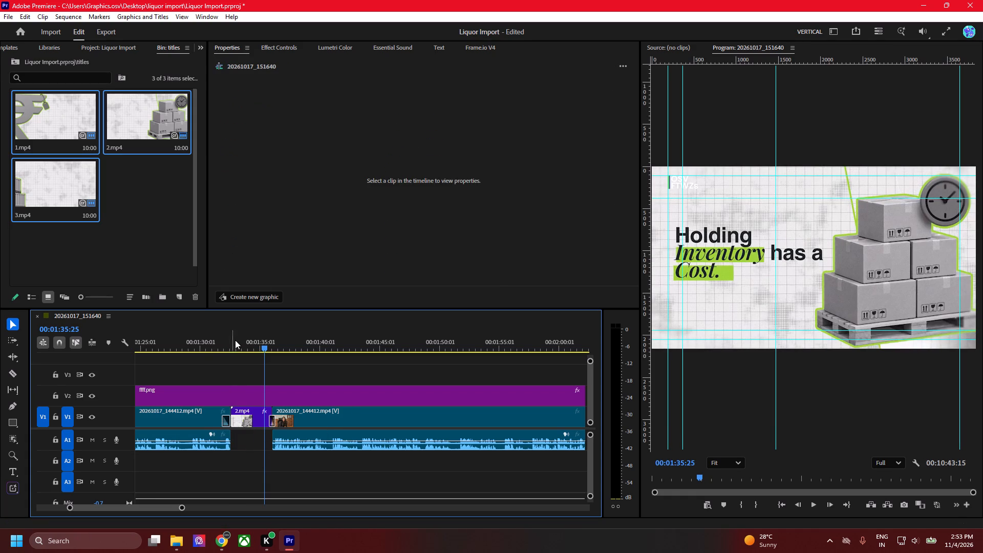
click(215, 329)
click(202, 346)
key(space)
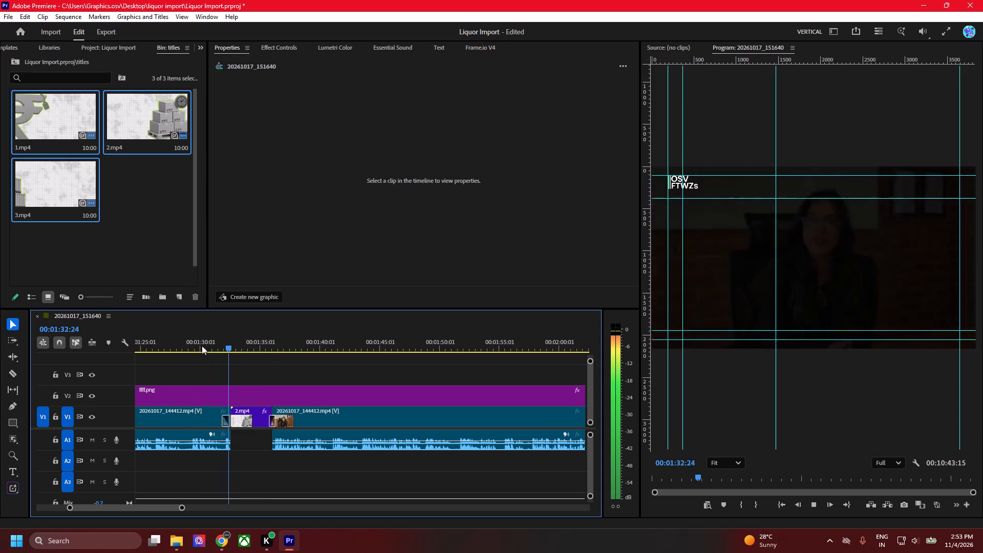
key(space)
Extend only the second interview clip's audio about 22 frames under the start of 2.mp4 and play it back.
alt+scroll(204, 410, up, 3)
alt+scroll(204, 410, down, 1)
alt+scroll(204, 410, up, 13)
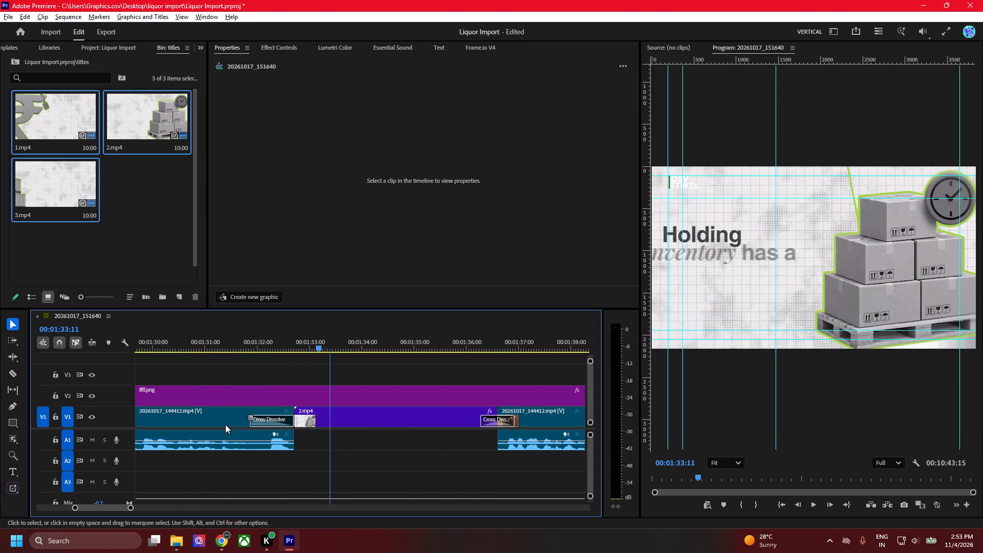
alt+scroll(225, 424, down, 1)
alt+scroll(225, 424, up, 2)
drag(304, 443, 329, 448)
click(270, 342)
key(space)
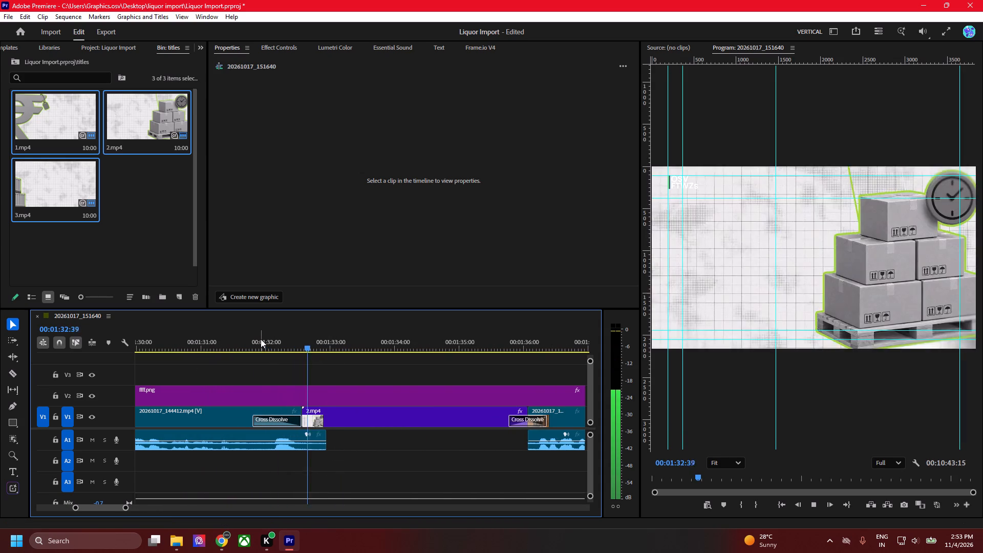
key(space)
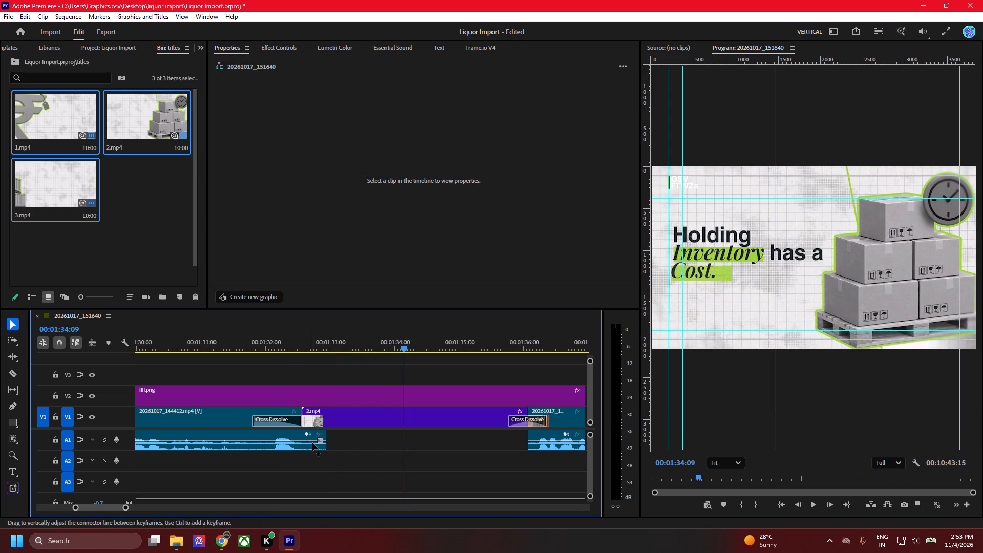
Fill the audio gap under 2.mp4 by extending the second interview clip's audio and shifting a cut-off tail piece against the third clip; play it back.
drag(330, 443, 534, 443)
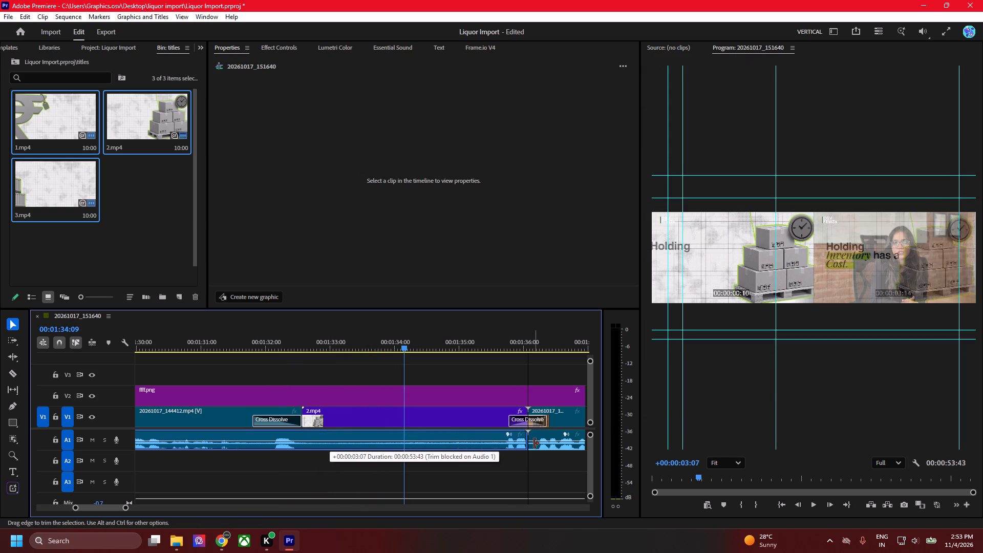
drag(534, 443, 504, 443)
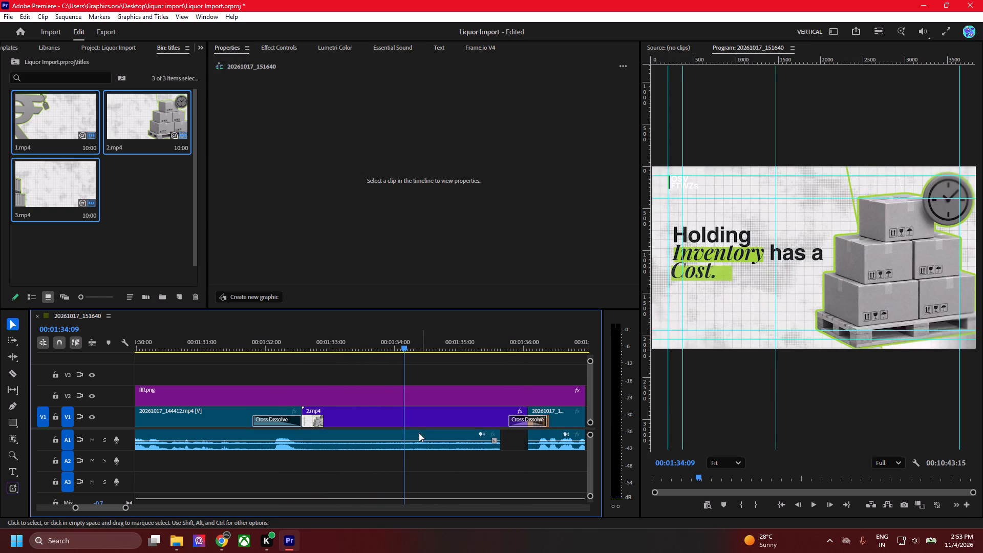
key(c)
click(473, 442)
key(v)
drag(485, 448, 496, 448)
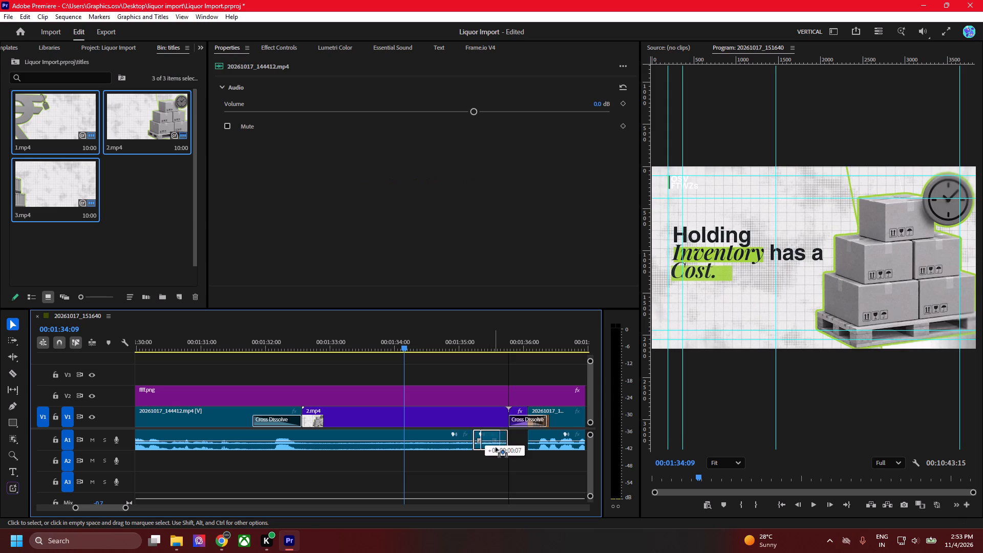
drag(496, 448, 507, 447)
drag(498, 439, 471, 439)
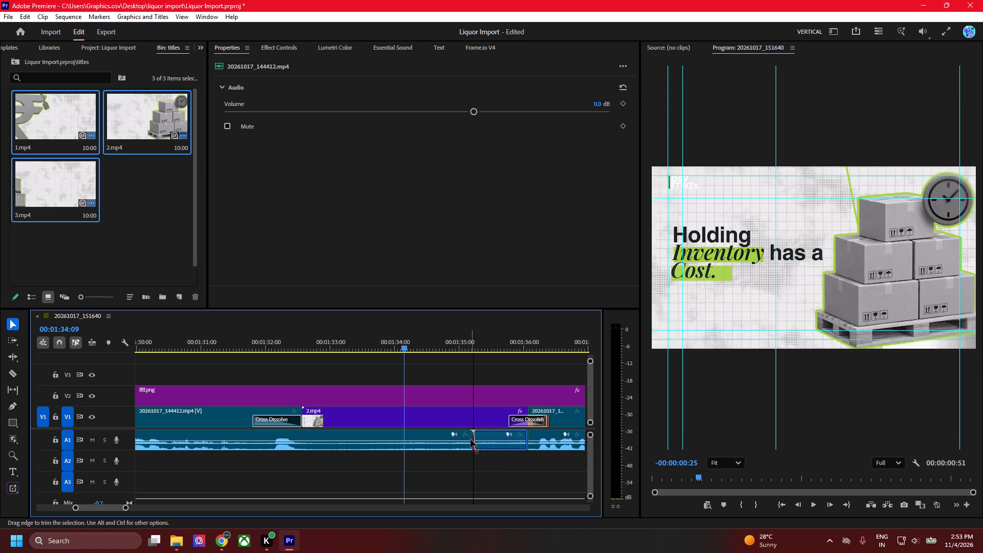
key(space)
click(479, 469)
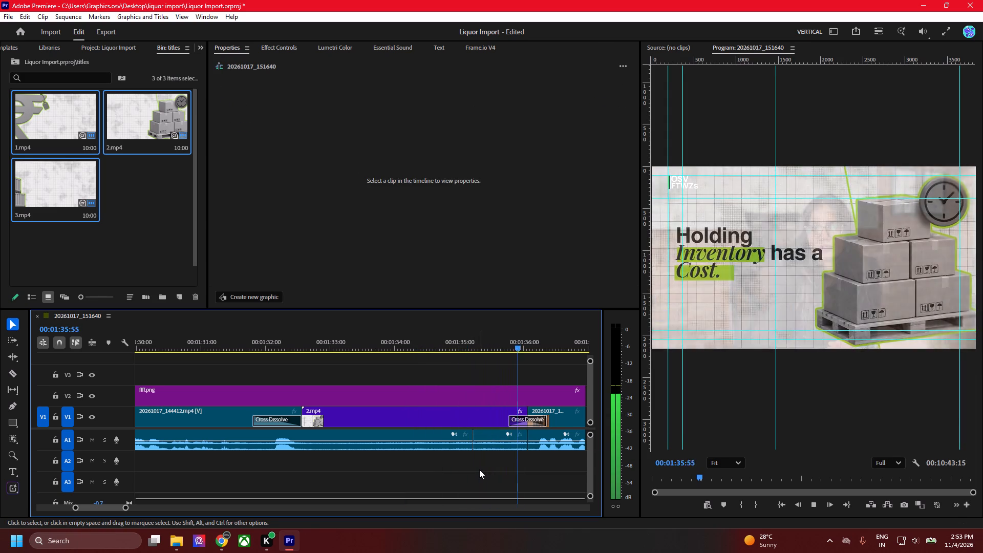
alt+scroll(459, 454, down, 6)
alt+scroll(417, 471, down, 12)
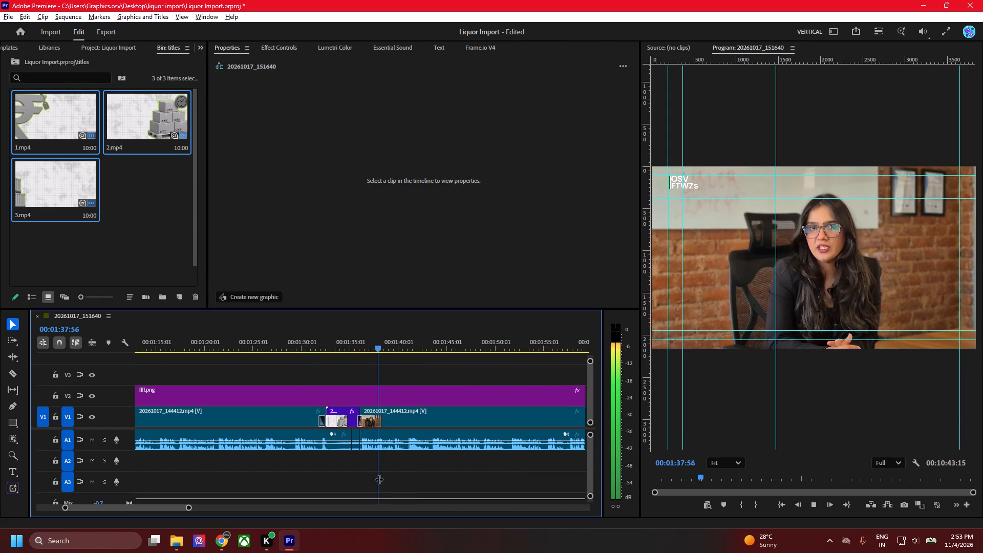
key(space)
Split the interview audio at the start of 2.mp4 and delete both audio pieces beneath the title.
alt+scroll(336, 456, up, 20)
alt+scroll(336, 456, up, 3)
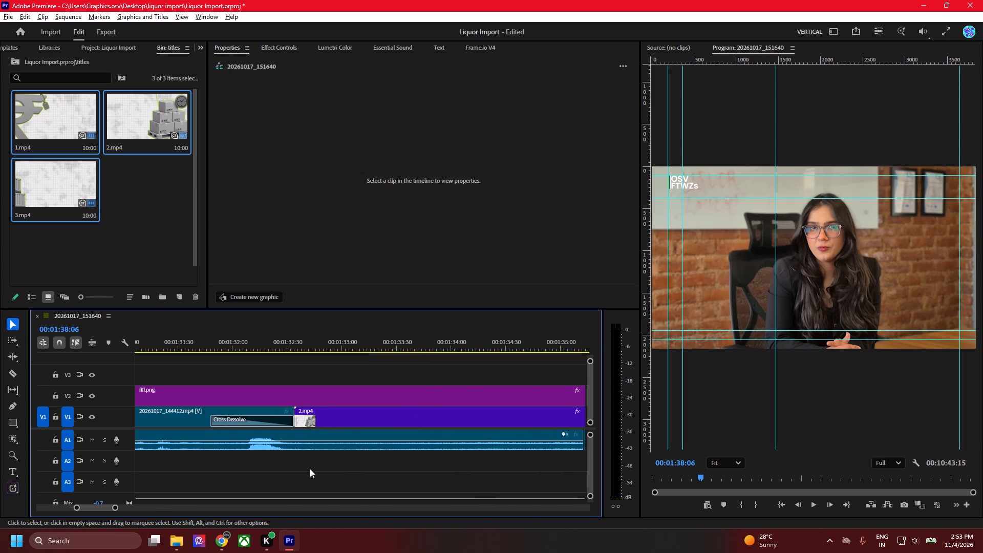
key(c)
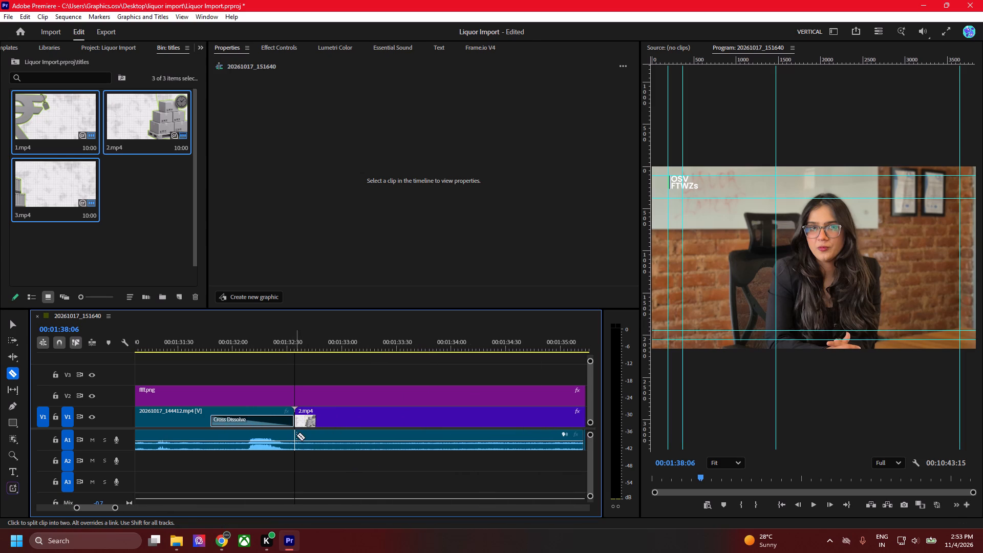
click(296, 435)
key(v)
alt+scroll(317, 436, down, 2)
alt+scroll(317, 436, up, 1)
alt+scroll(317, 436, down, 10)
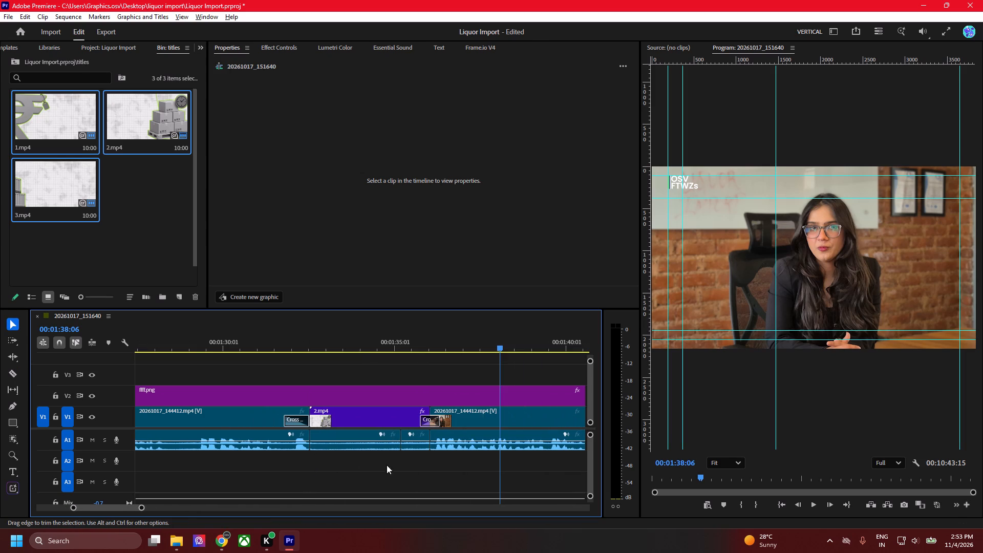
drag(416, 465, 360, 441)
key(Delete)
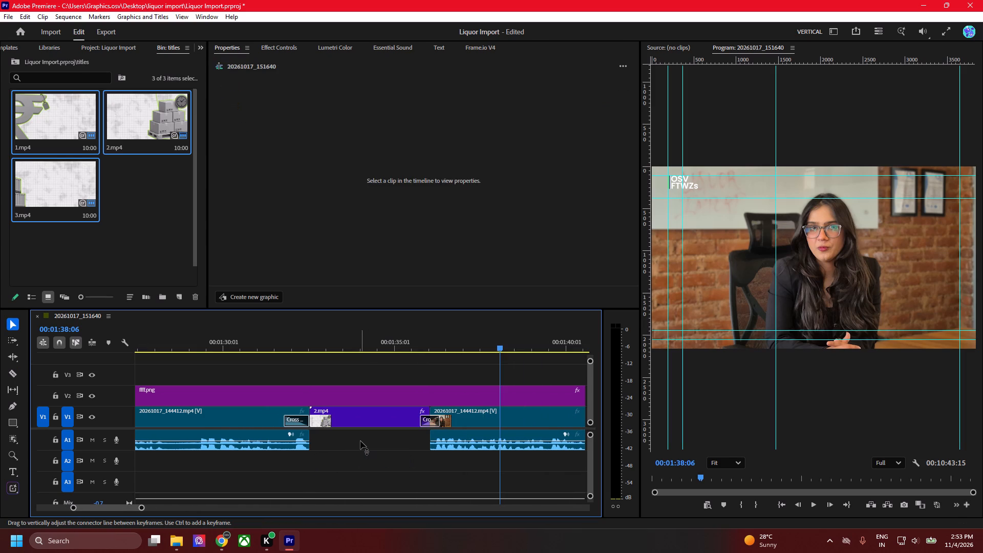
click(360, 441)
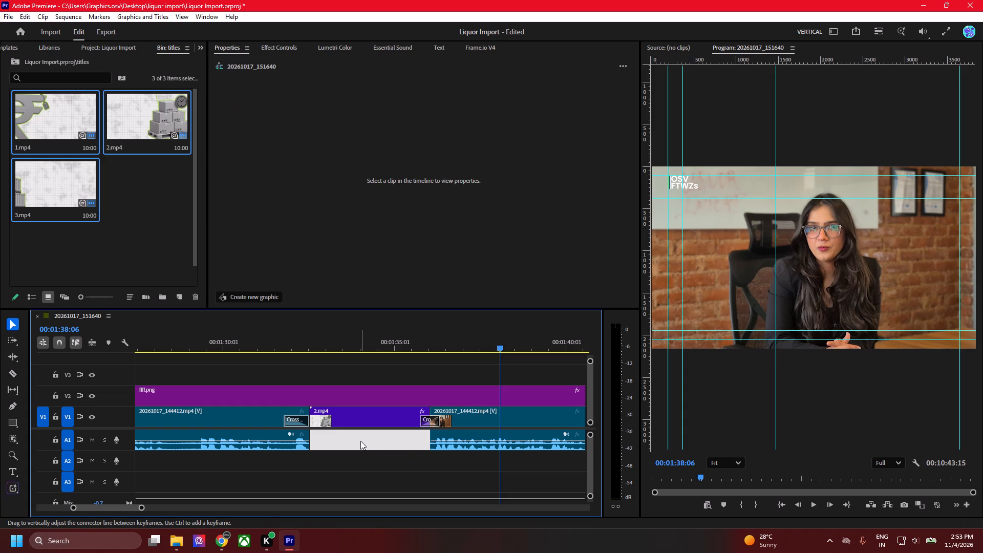
Save the project.
key(ctrl+s)
click(361, 462)
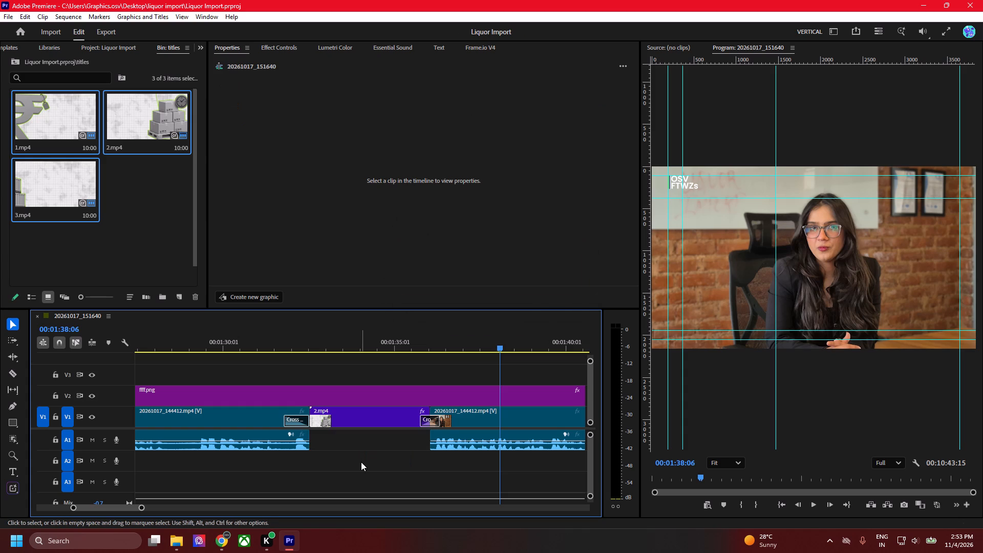
Review the cut after 3.mp4, cut about 13 frames off the start of the fourth interview clip, and close the gap.
scroll(361, 462, down, 11)
alt+scroll(361, 462, down, 5)
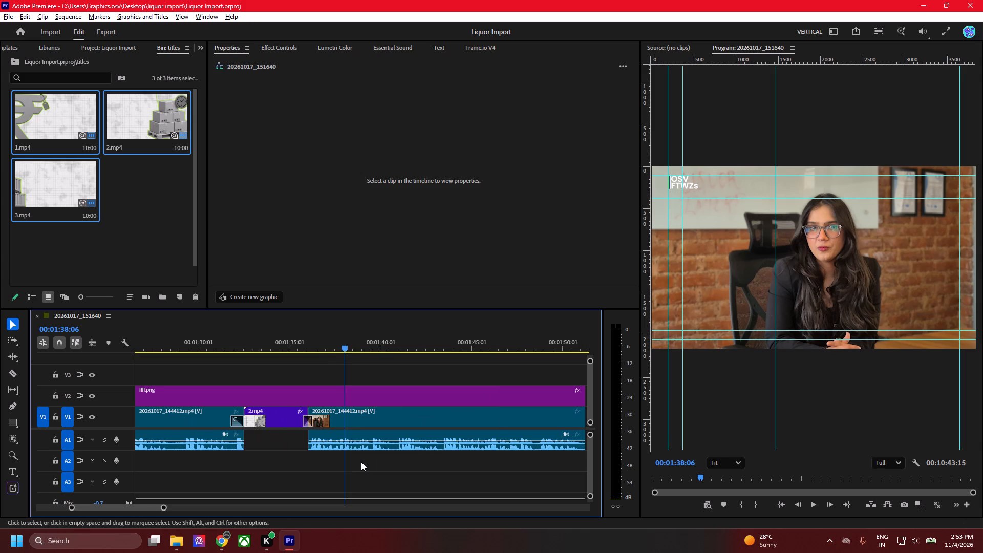
alt+scroll(361, 462, down, 14)
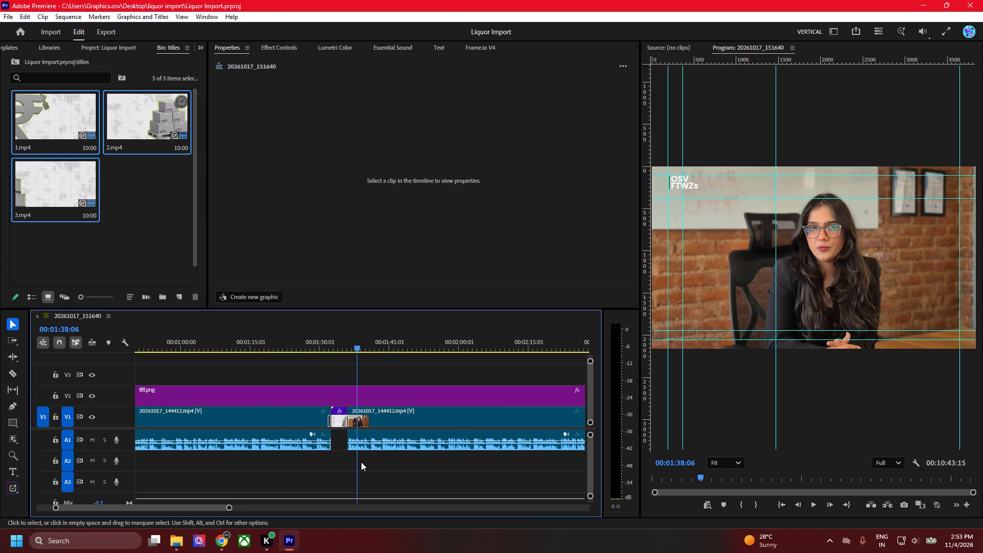
scroll(361, 462, up, 10)
scroll(361, 462, down, 19)
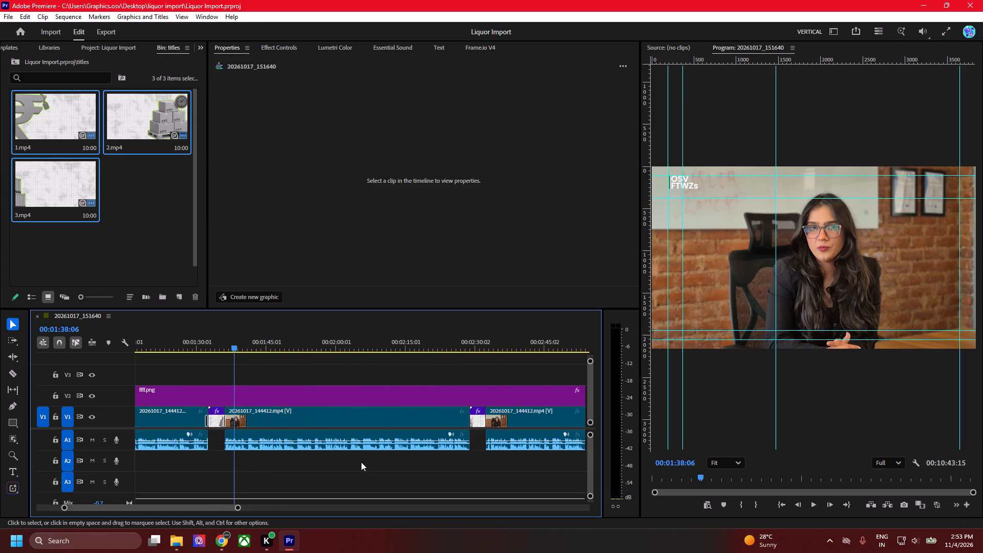
alt+scroll(475, 439, up, 20)
alt+scroll(475, 439, up, 2)
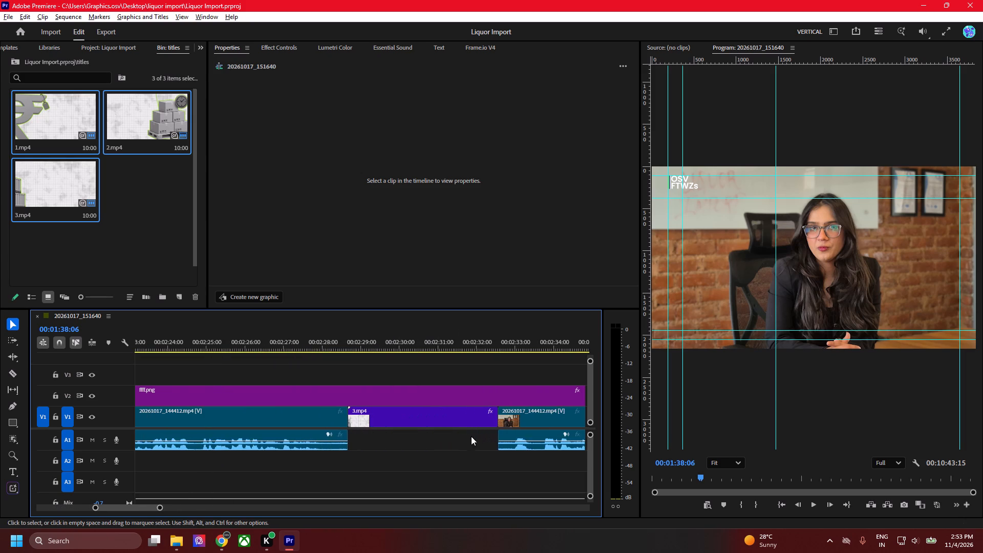
alt+scroll(471, 436, up, 4)
click(491, 348)
key(space)
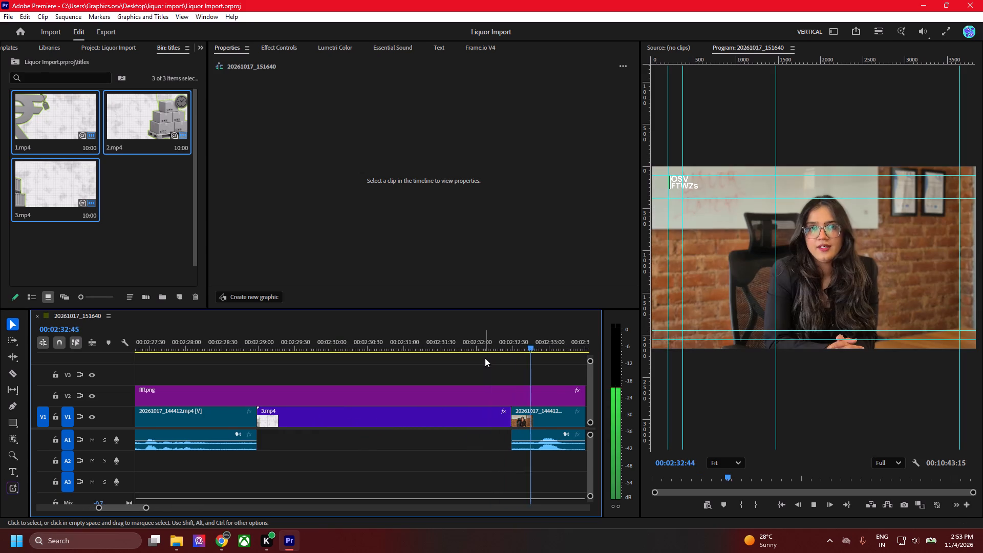
key(space)
scroll(253, 478, up, 12)
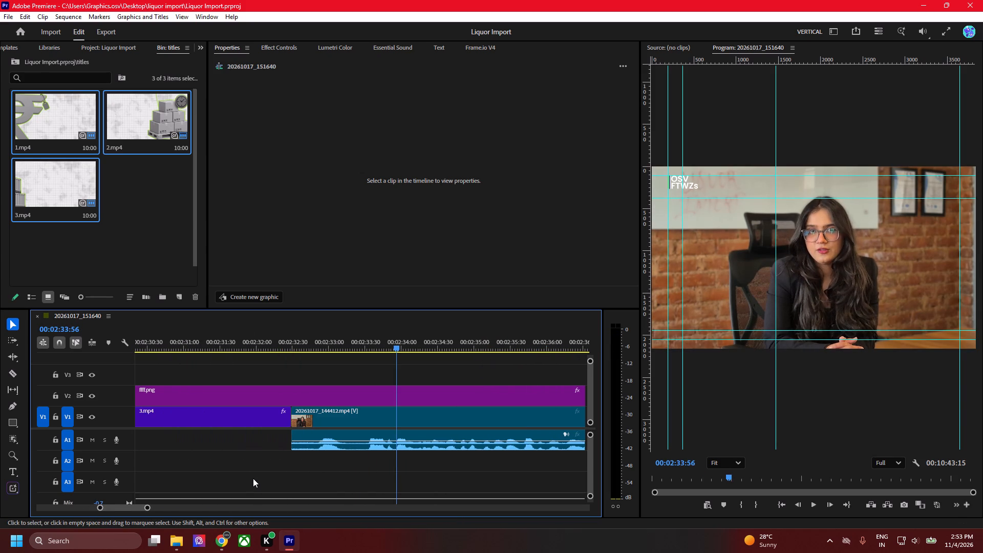
key(c)
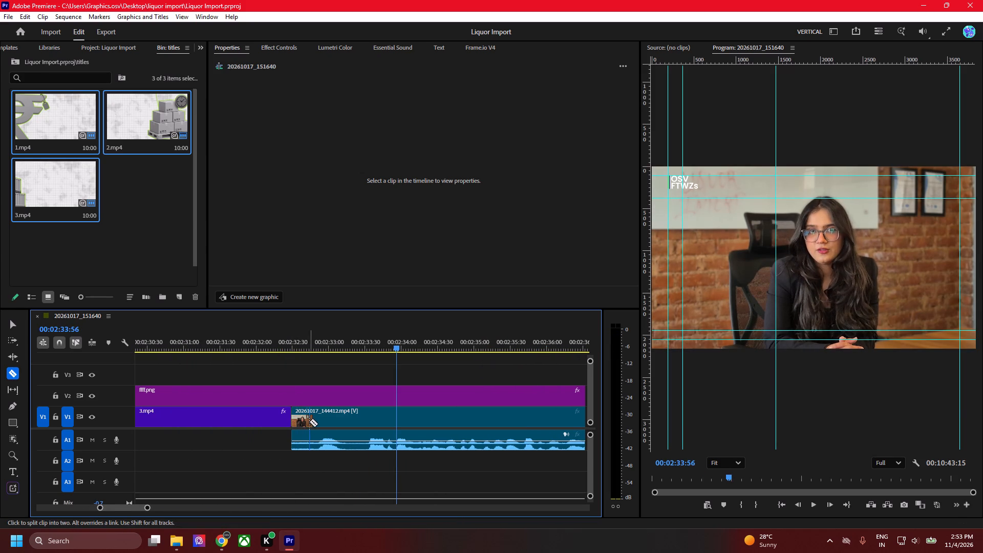
click(307, 421)
key(v)
click(294, 424)
click(302, 424)
key(Delete)
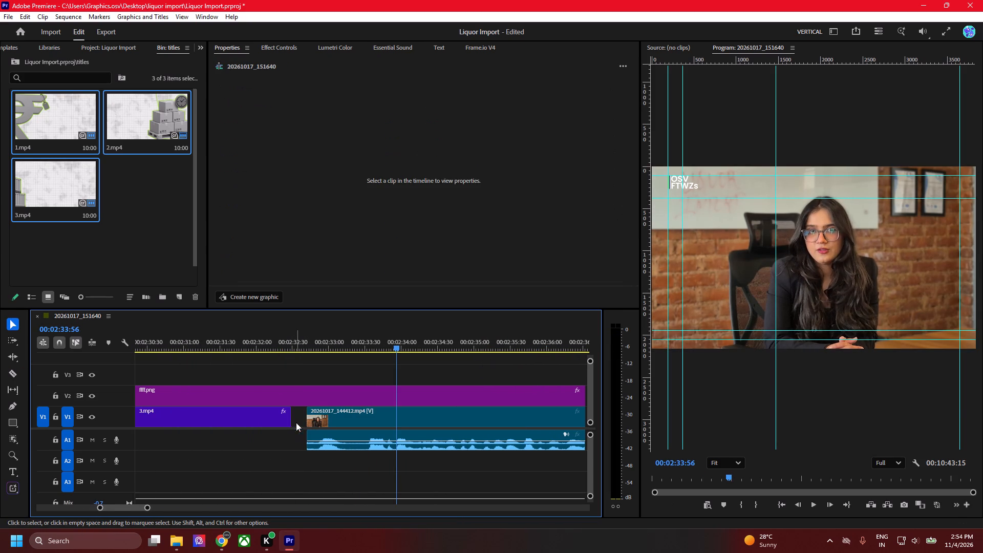
click(295, 422)
click(297, 422)
key(Delete)
Add a short Cross Dissolve between 3.mp4 and the fourth interview clip.
drag(295, 417, 291, 416)
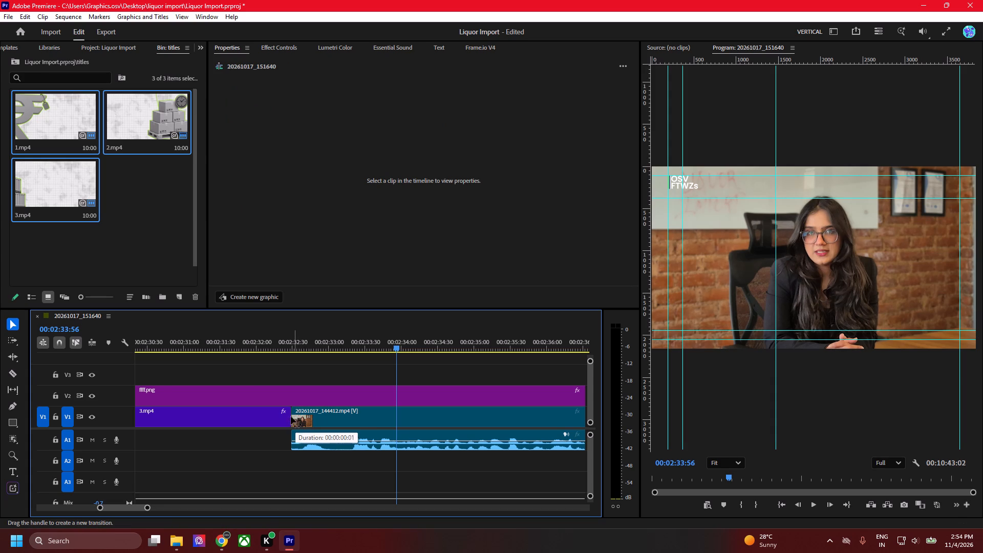
drag(291, 416, 282, 416)
scroll(263, 442, up, 6)
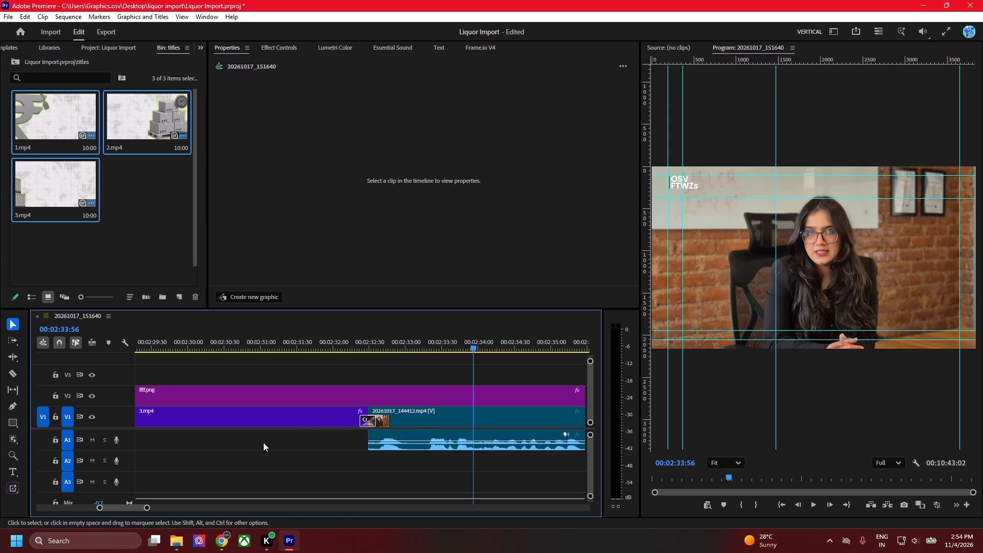
scroll(263, 442, up, 11)
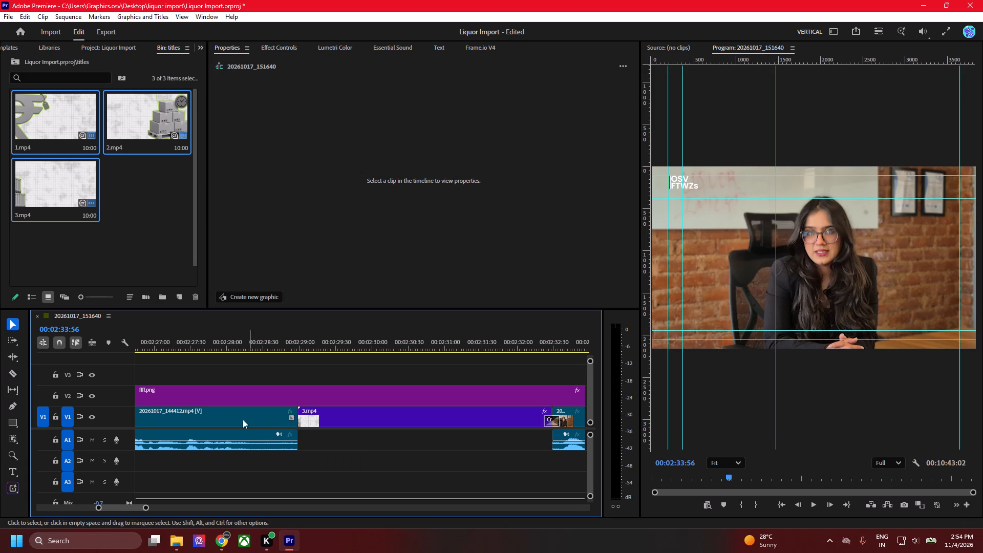
Review the end of the interview clip before 3.mp4, trim about 32 frames off its end, and close the gap.
click(178, 335)
key(space)
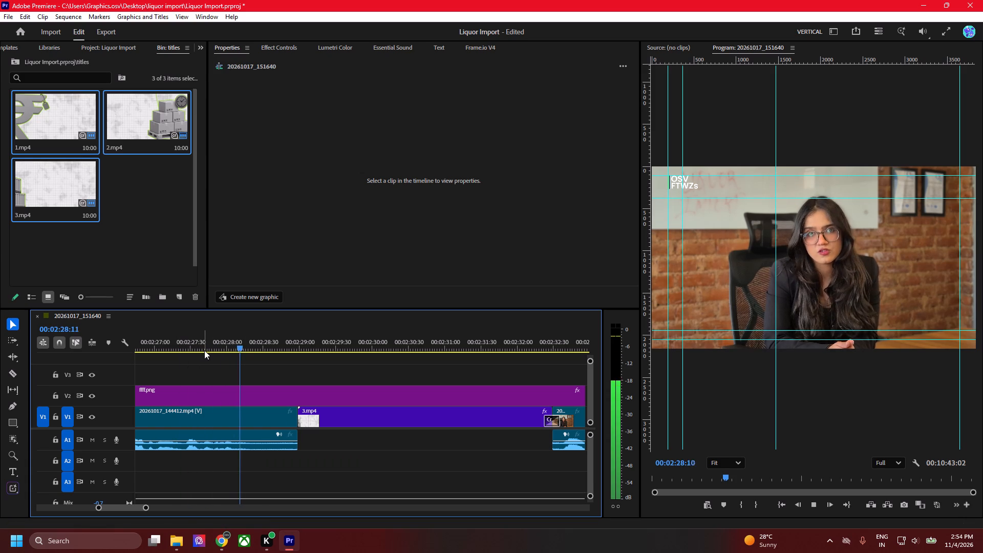
key(space)
drag(295, 419, 260, 417)
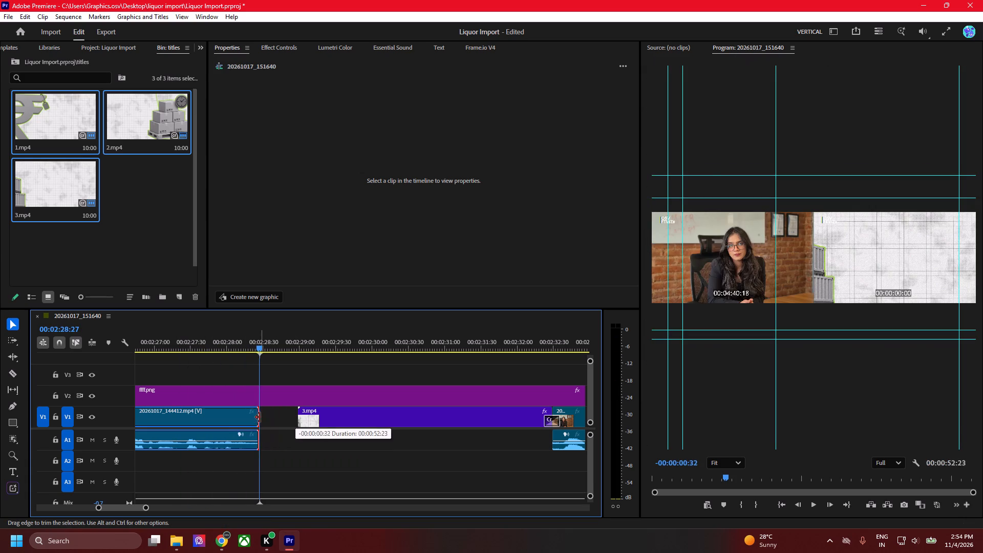
drag(260, 417, 256, 417)
click(283, 423)
key(Delete)
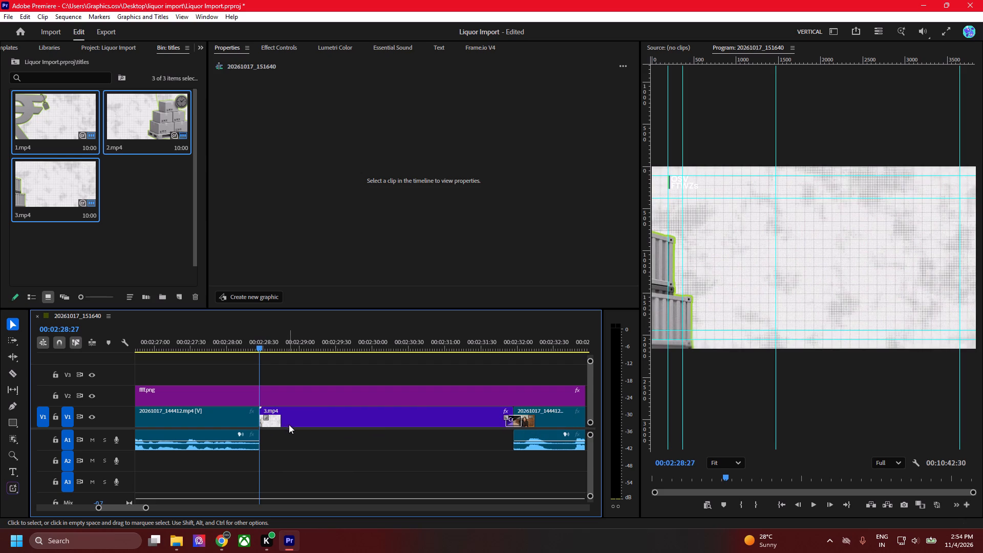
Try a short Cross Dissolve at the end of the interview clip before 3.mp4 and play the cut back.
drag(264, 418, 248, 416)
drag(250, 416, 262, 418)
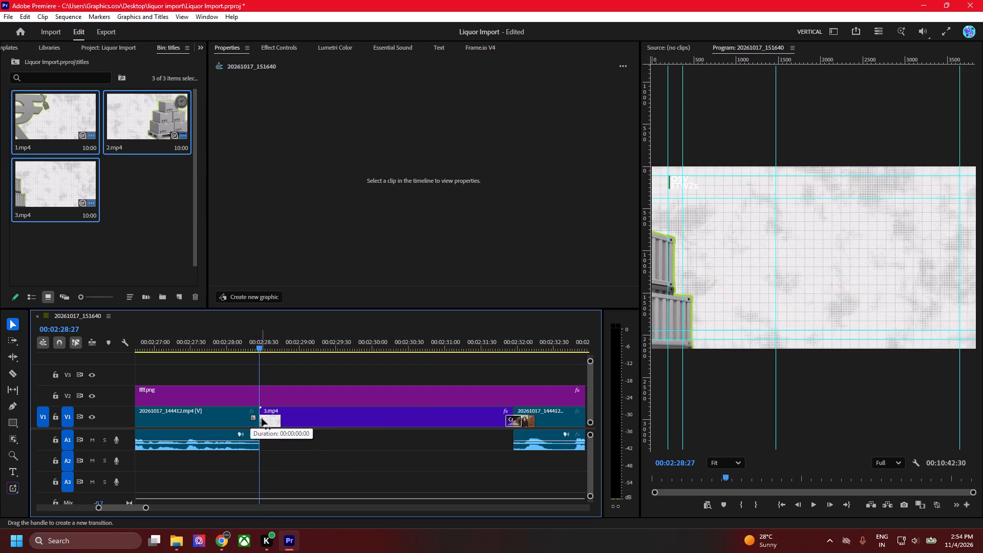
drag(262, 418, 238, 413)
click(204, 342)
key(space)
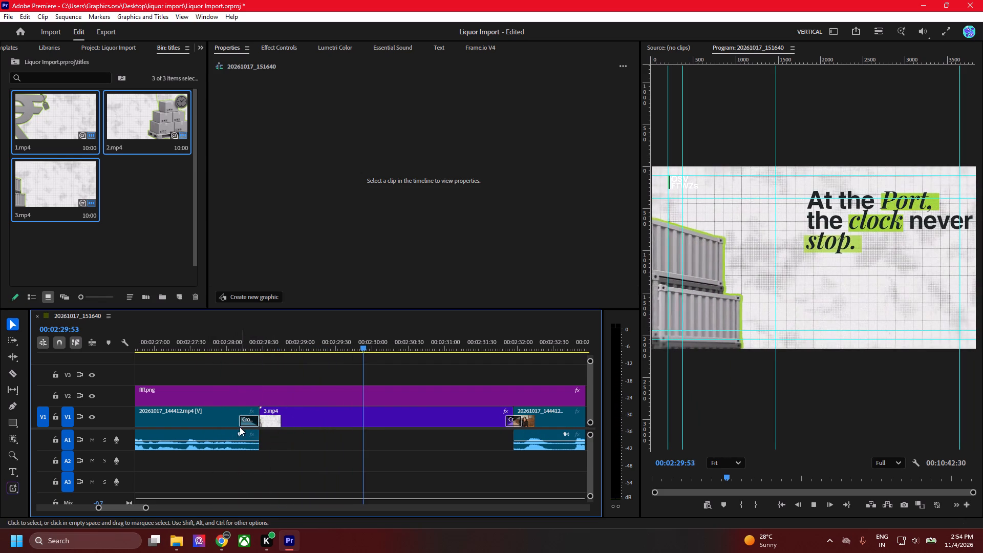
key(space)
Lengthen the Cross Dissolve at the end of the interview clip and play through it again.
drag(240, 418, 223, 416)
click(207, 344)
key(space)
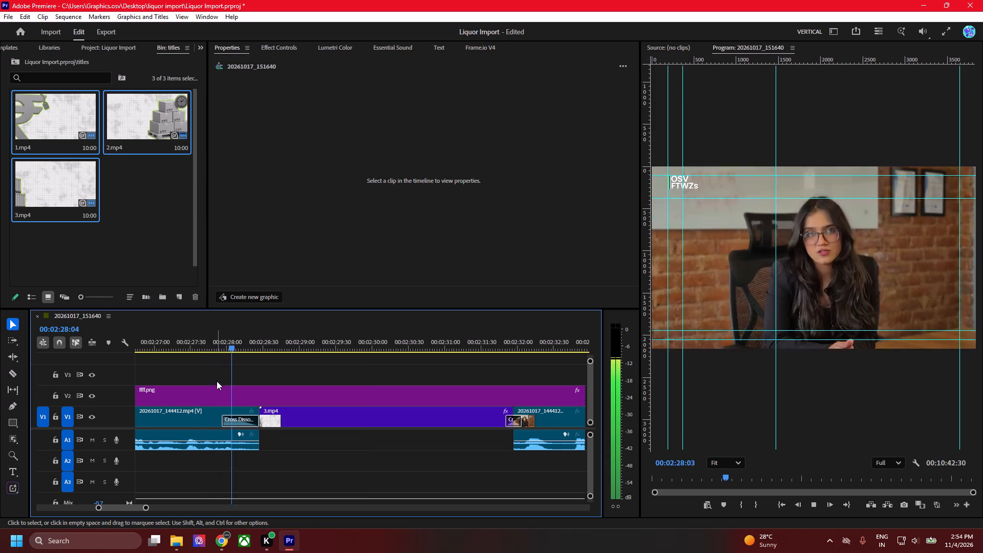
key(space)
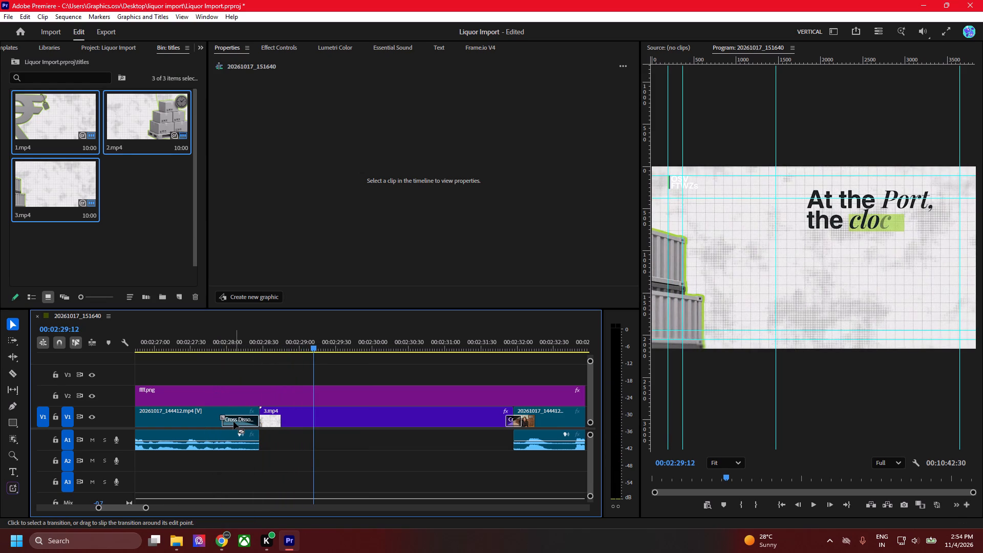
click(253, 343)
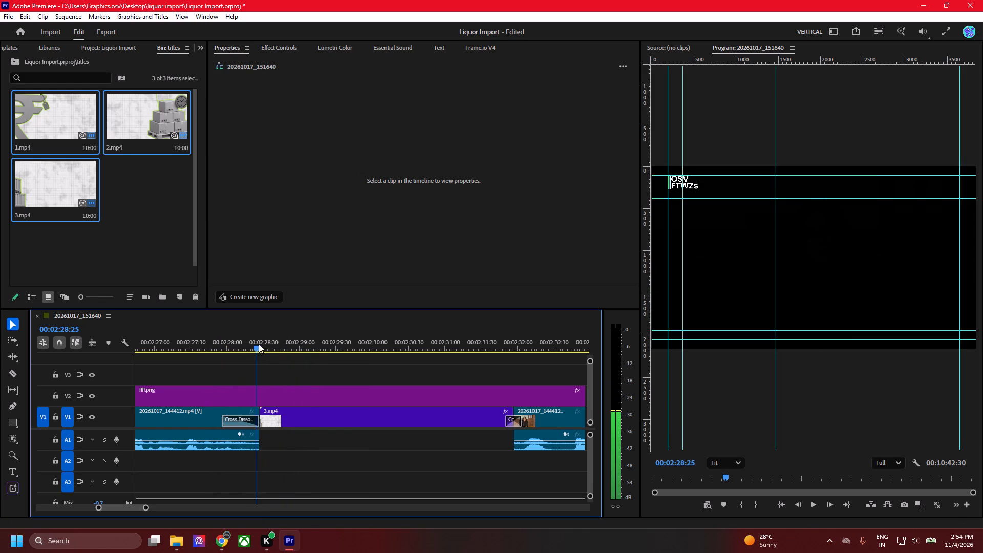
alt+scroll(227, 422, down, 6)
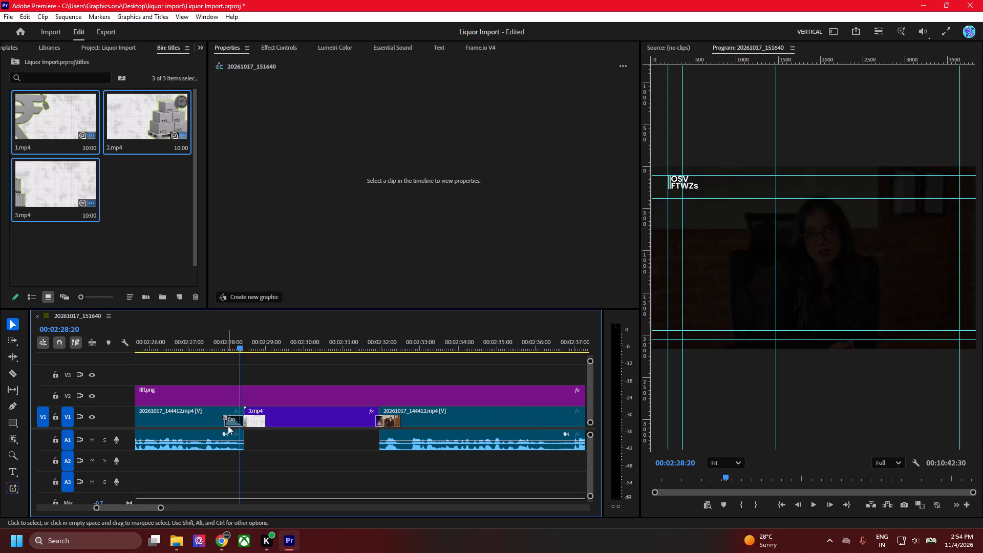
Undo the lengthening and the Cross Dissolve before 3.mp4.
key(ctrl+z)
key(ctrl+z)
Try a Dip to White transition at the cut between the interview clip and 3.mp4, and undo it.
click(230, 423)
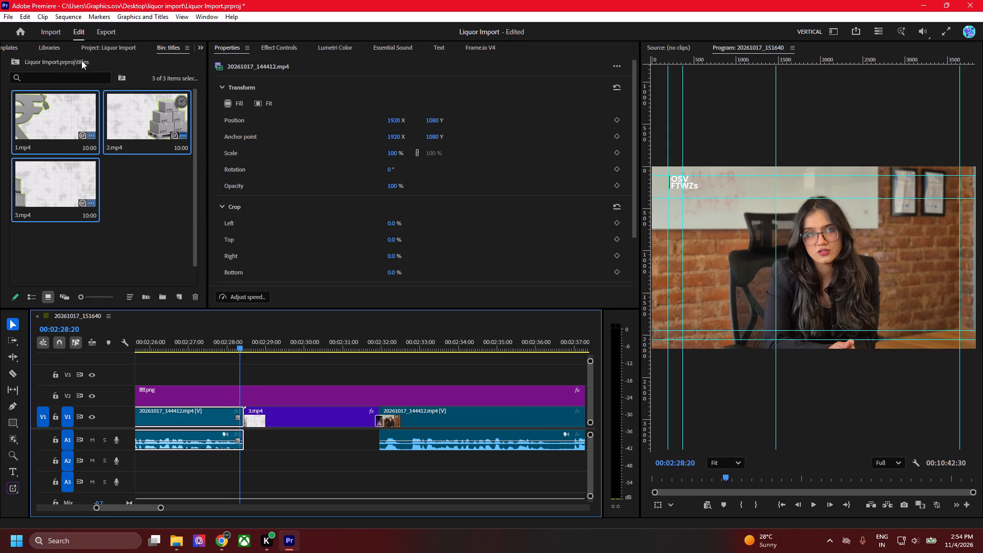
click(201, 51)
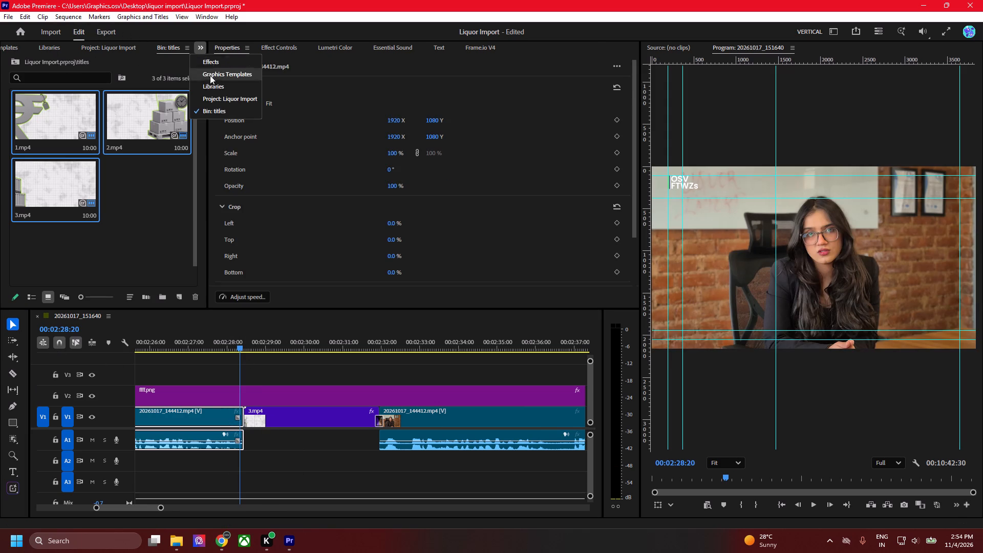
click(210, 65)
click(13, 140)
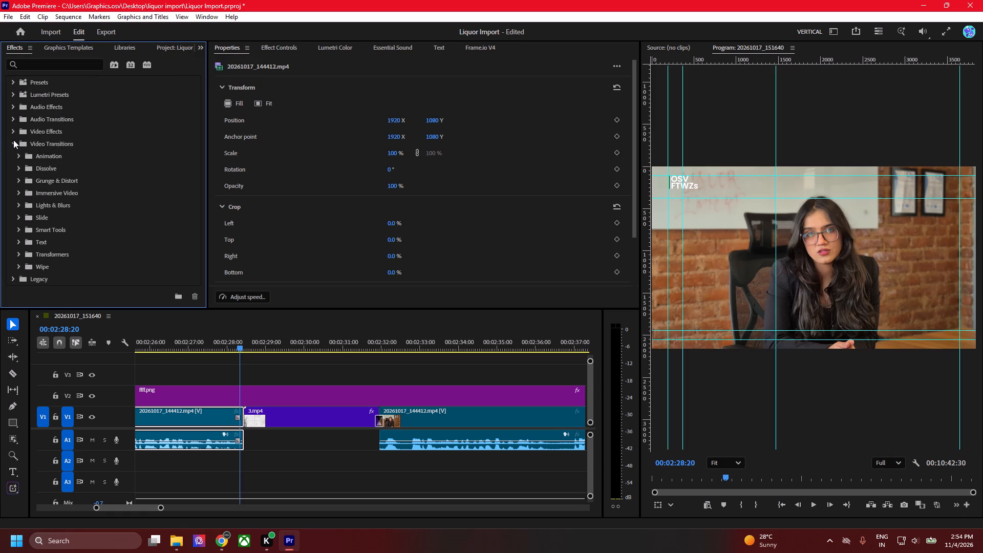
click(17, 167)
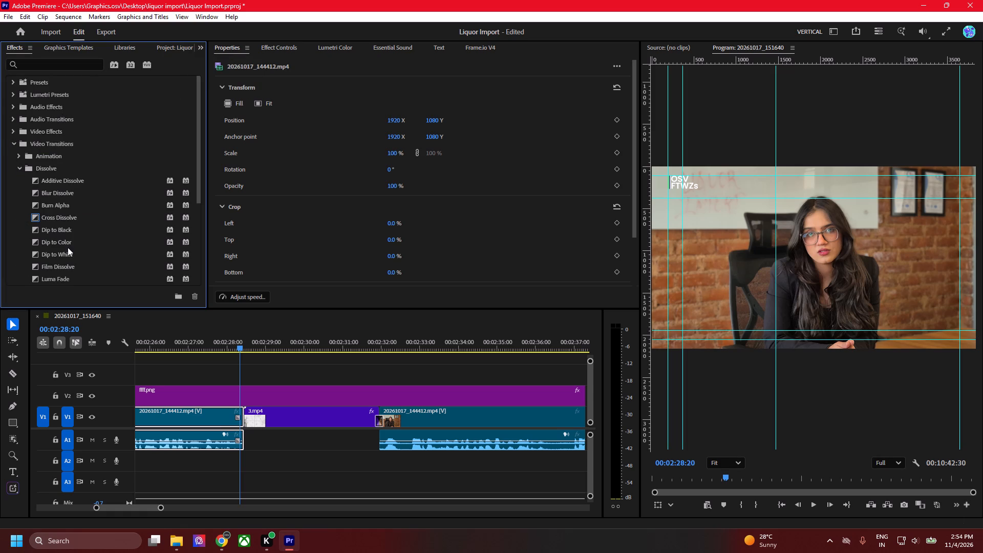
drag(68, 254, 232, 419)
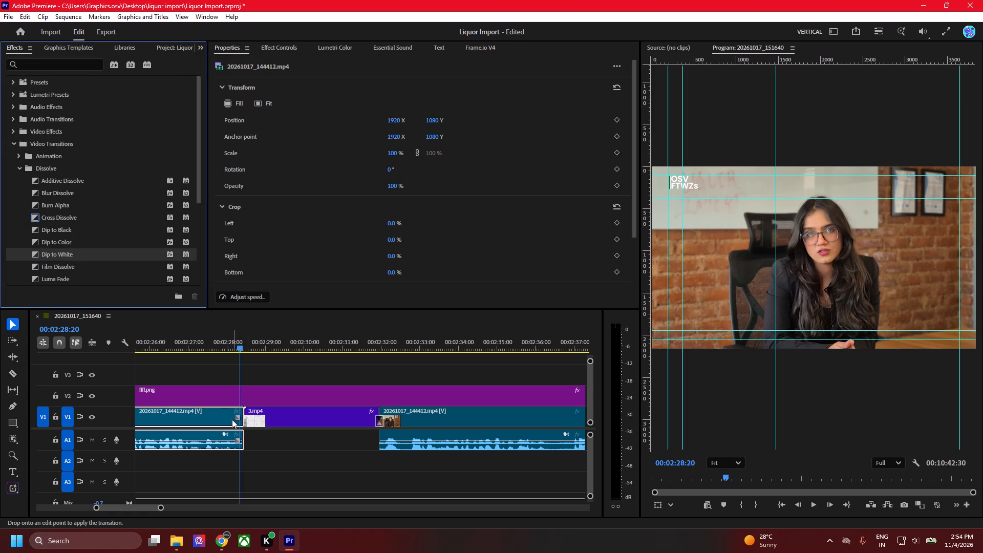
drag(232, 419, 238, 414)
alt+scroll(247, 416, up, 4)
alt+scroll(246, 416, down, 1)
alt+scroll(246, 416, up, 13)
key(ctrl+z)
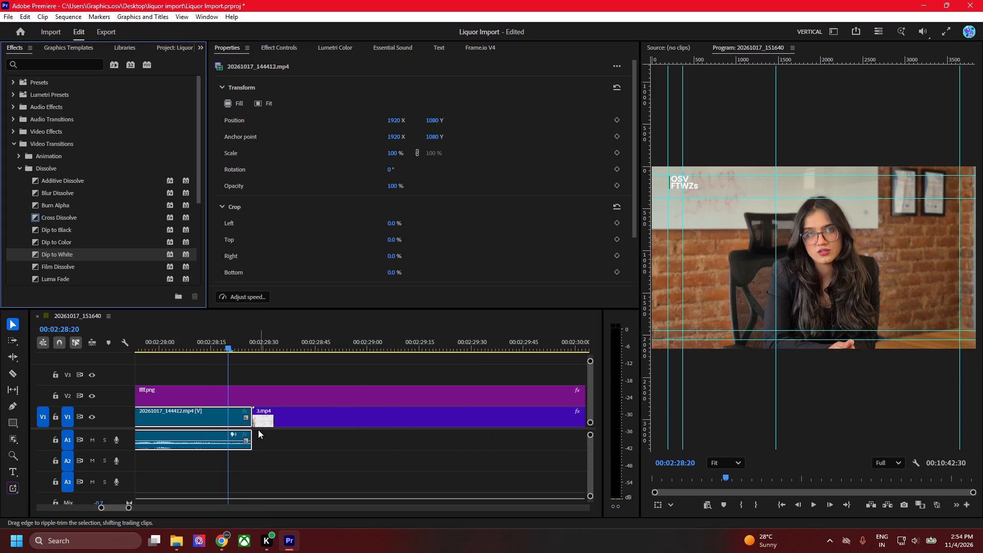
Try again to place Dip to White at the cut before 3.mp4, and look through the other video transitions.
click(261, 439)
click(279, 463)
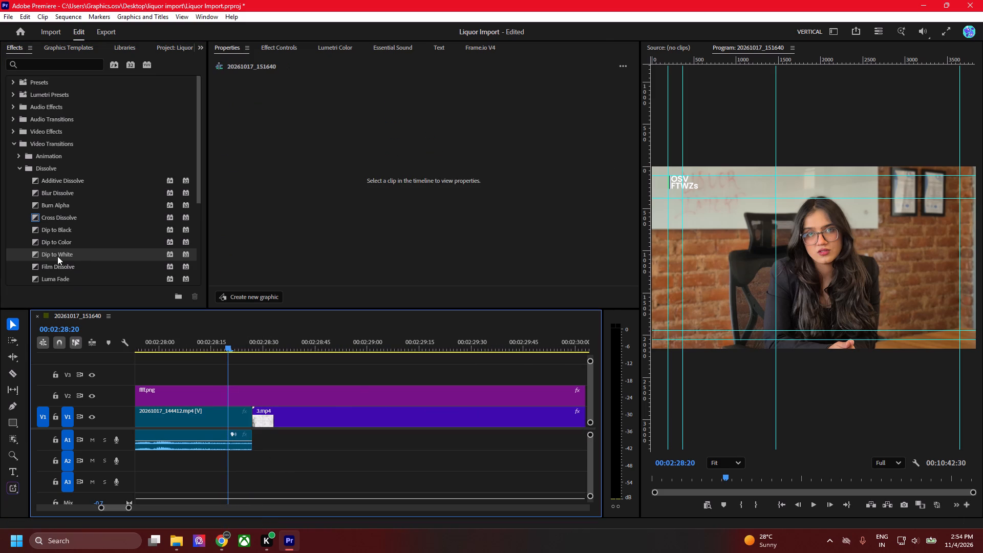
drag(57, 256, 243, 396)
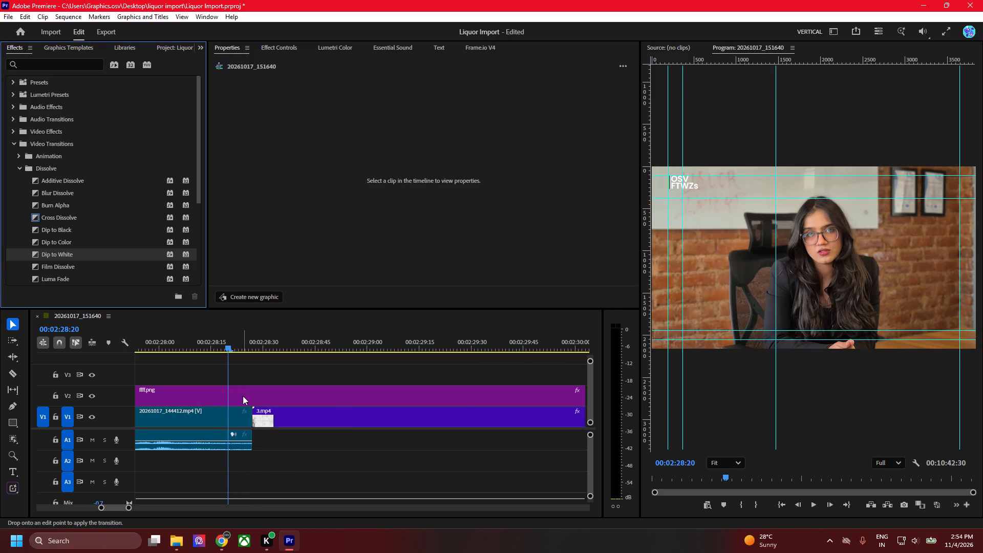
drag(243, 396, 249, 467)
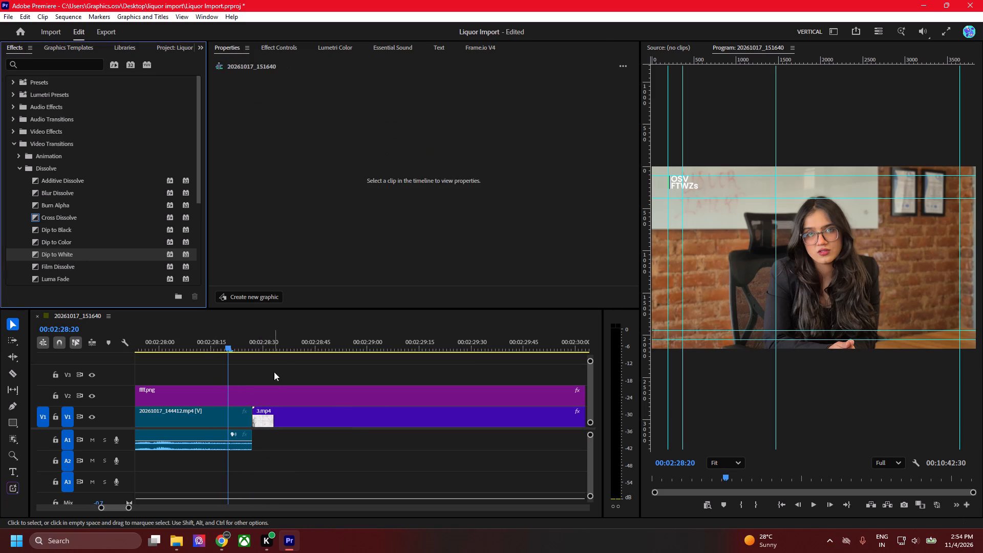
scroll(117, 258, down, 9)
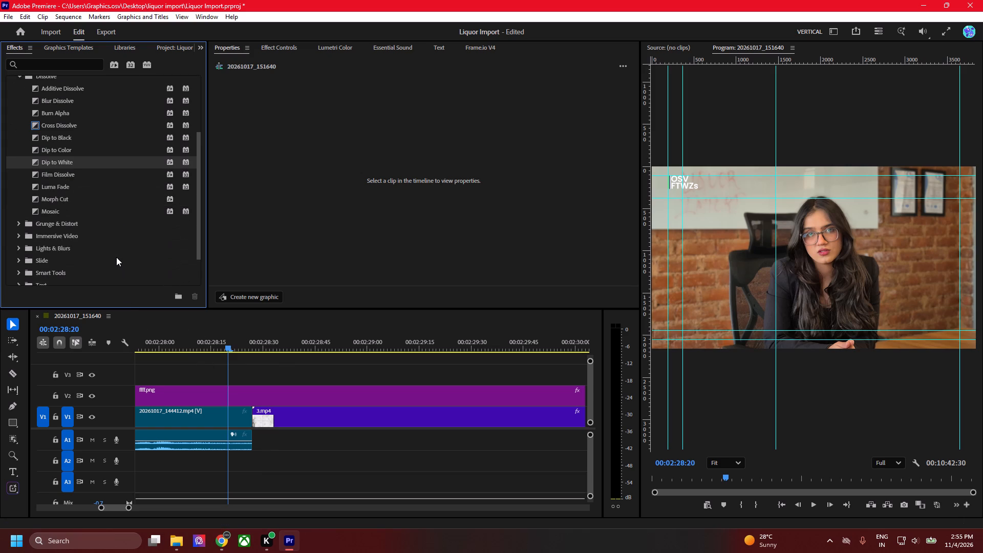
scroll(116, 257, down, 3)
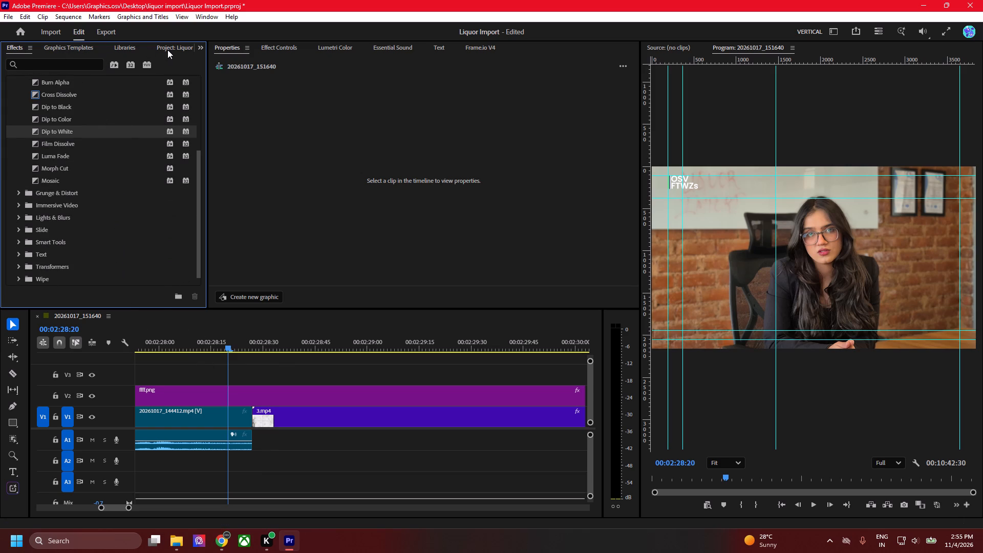
Create a 3840 x 2160 adjustment layer at 23.976 fps with square pixels.
drag(167, 50, 29, 42)
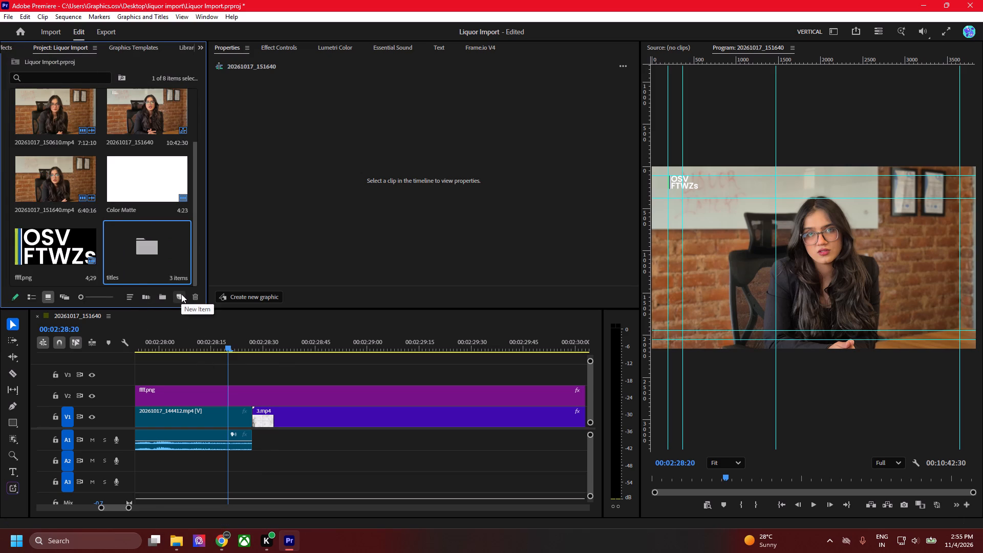
click(181, 294)
click(216, 351)
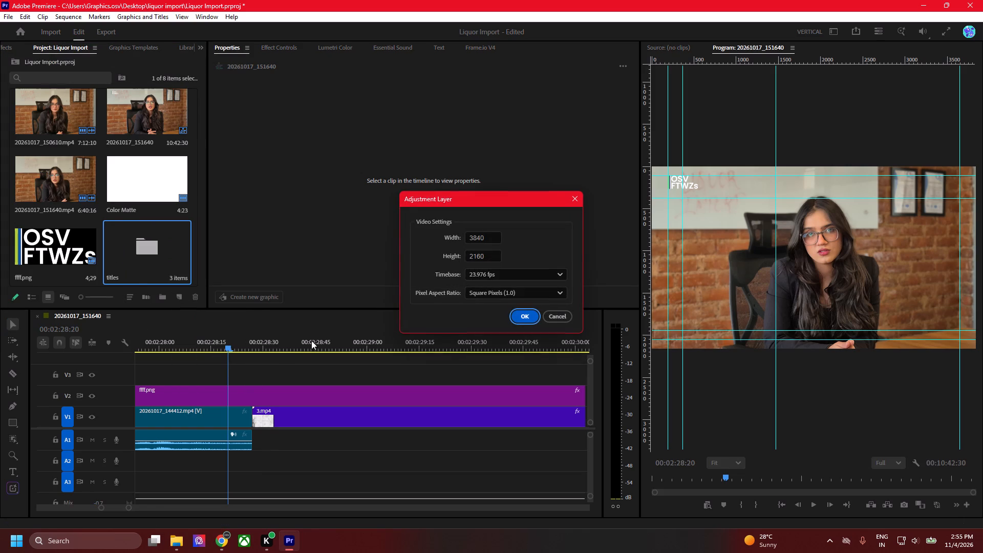
click(523, 315)
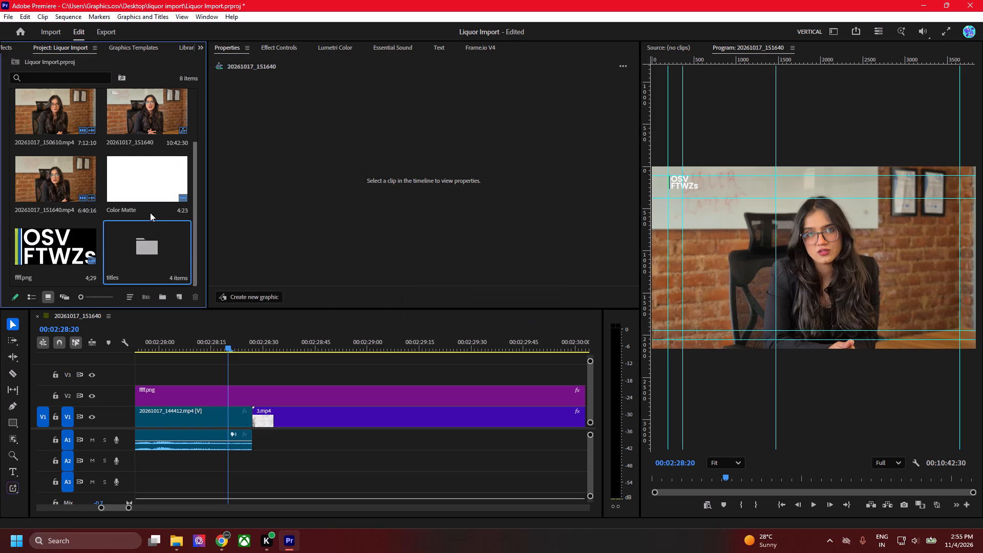
Place the adjustment layer from the titles bin on V3 over the cut before 3.mp4 and shorten it to about 9 frames.
scroll(150, 212, up, 8)
scroll(150, 212, down, 11)
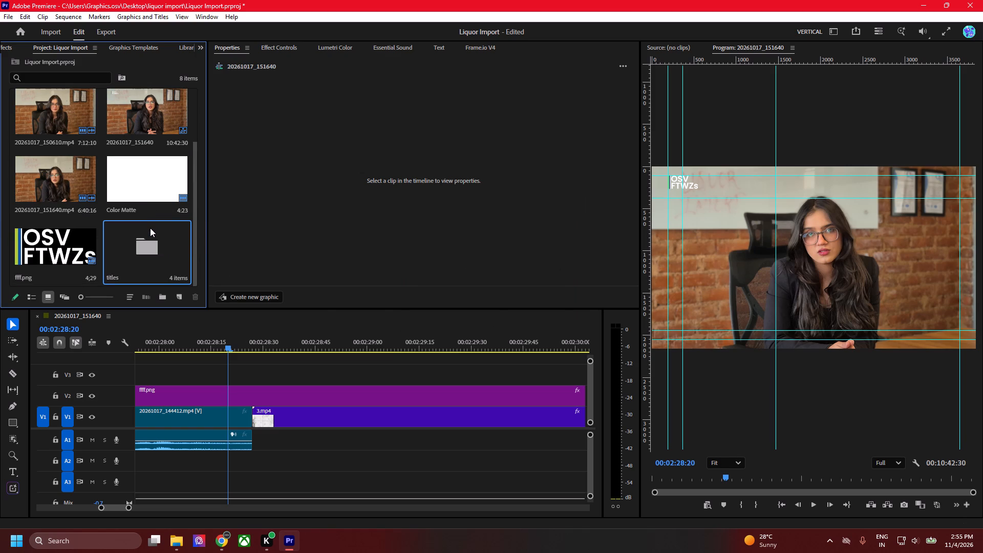
double_click(164, 253)
drag(141, 196, 236, 385)
key(c)
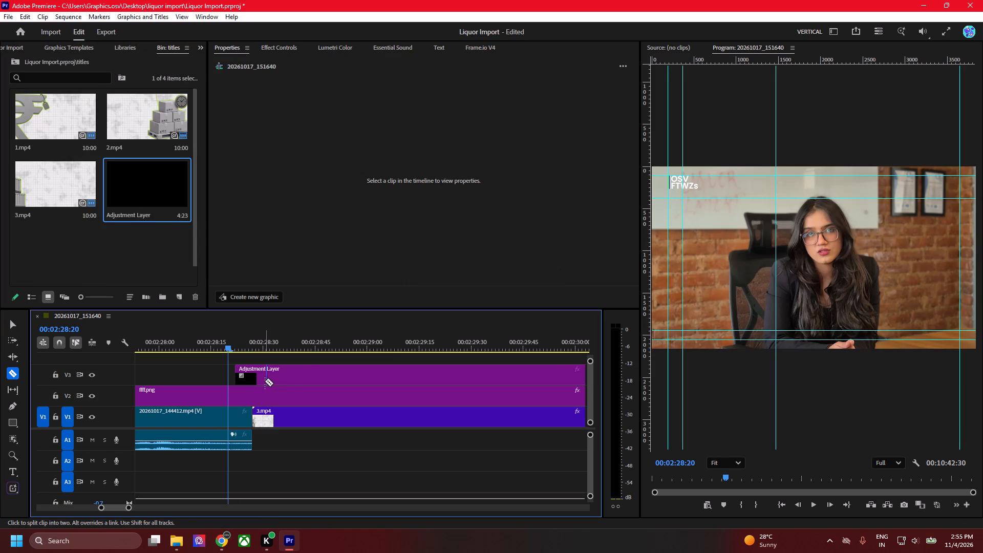
click(265, 381)
key(v)
click(290, 377)
key(Delete)
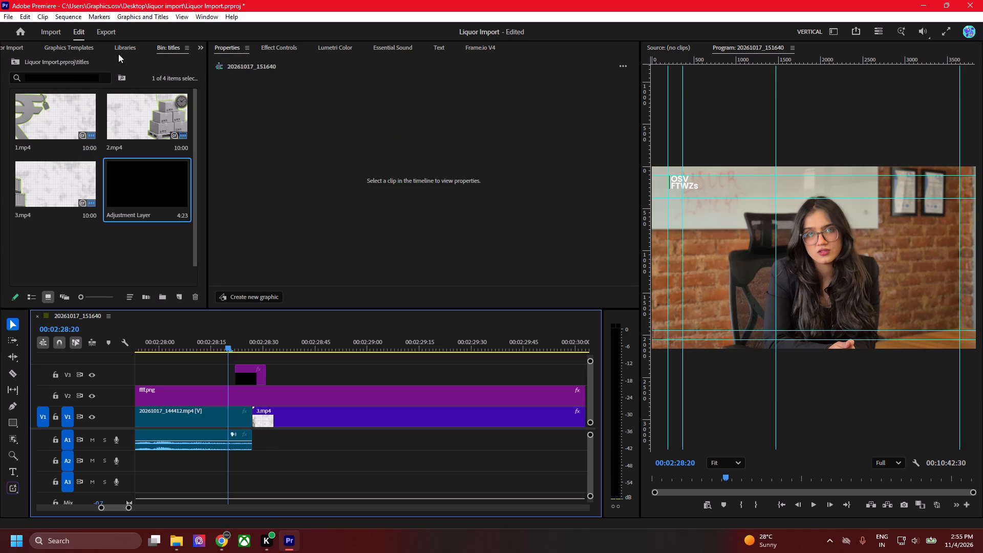
Close the Graphics Templates panel.
click(83, 48)
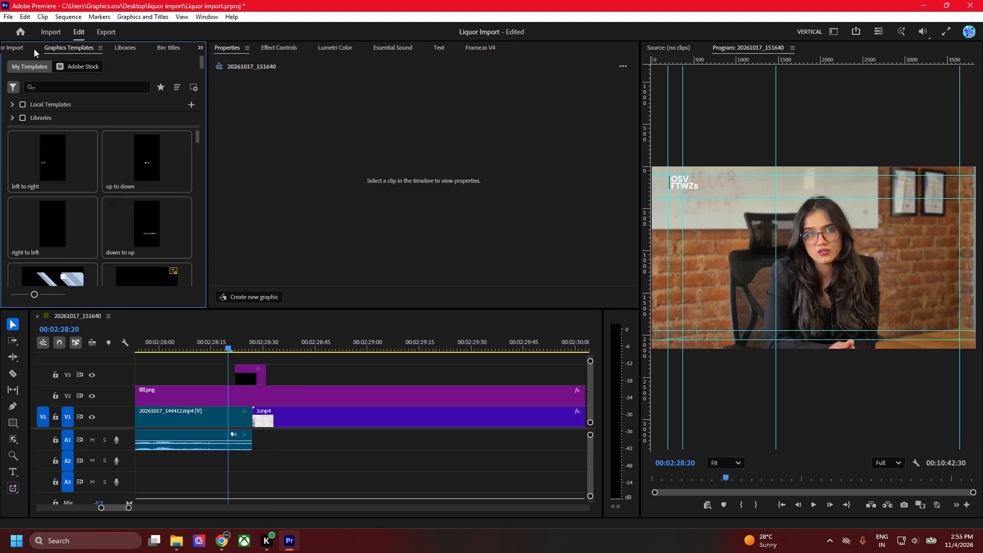
click(26, 45)
click(129, 50)
click(160, 46)
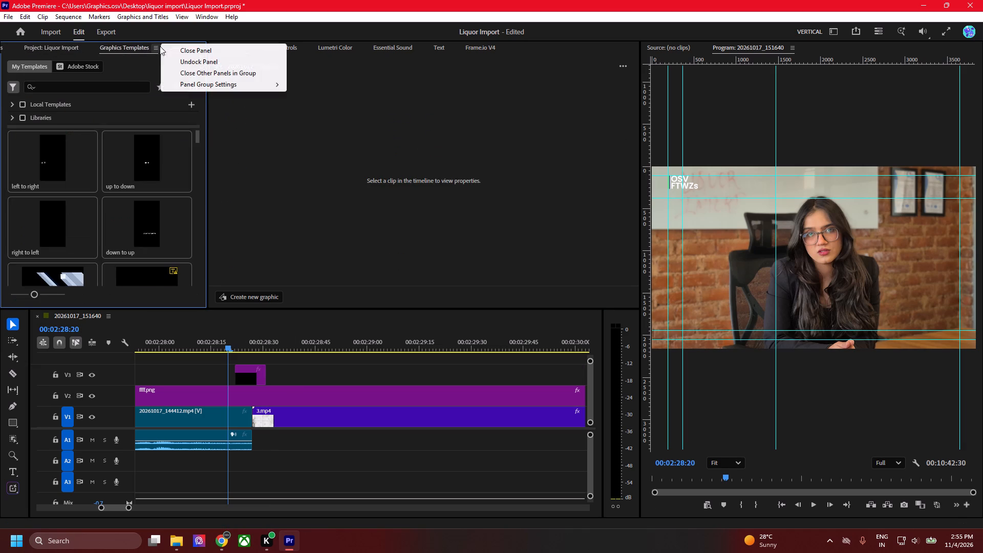
click(199, 54)
Apply Dip to White at the start of the short adjustment layer on V3 and preview it across the cut.
click(68, 44)
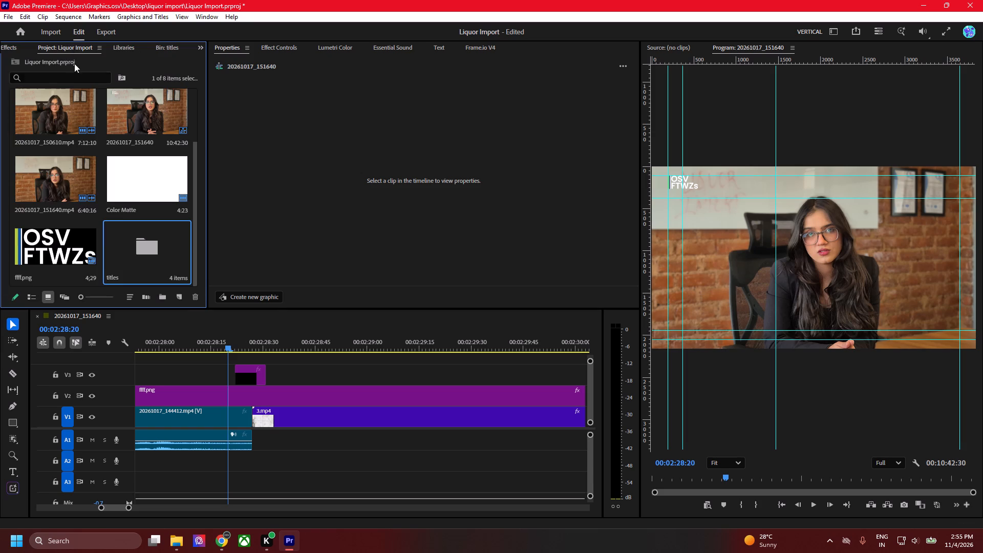
scroll(134, 199, up, 1)
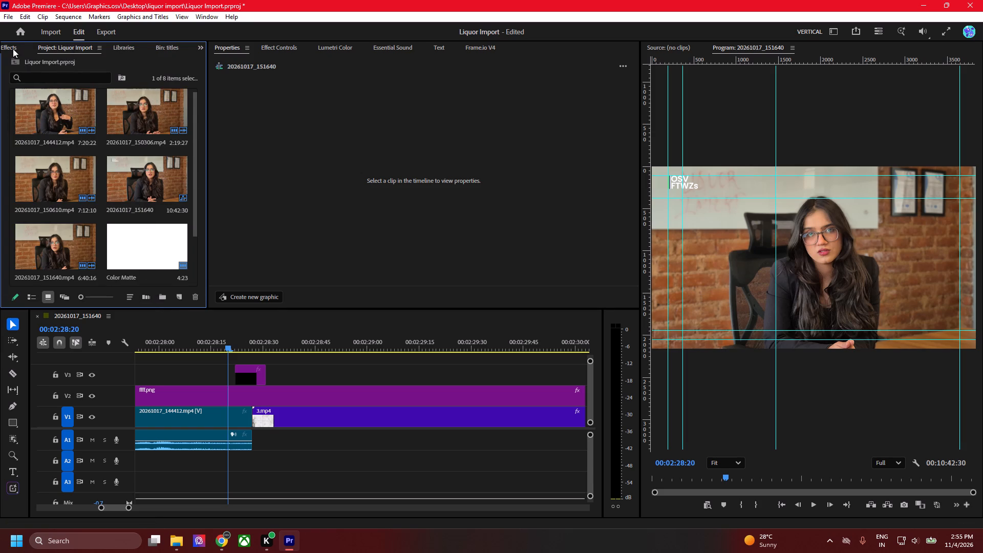
click(13, 49)
drag(55, 134, 249, 380)
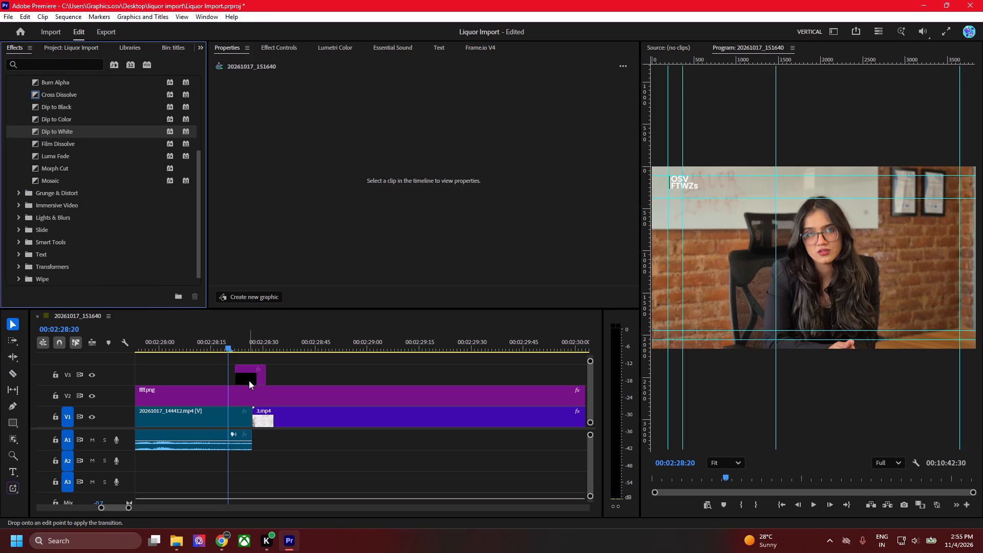
drag(249, 380, 238, 368)
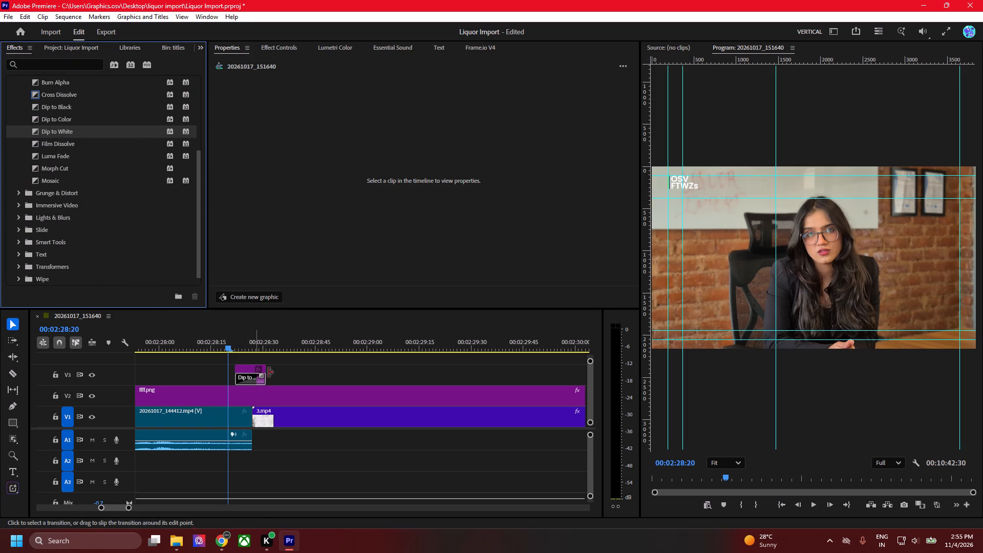
key(space)
key(space)
drag(264, 340, 249, 341)
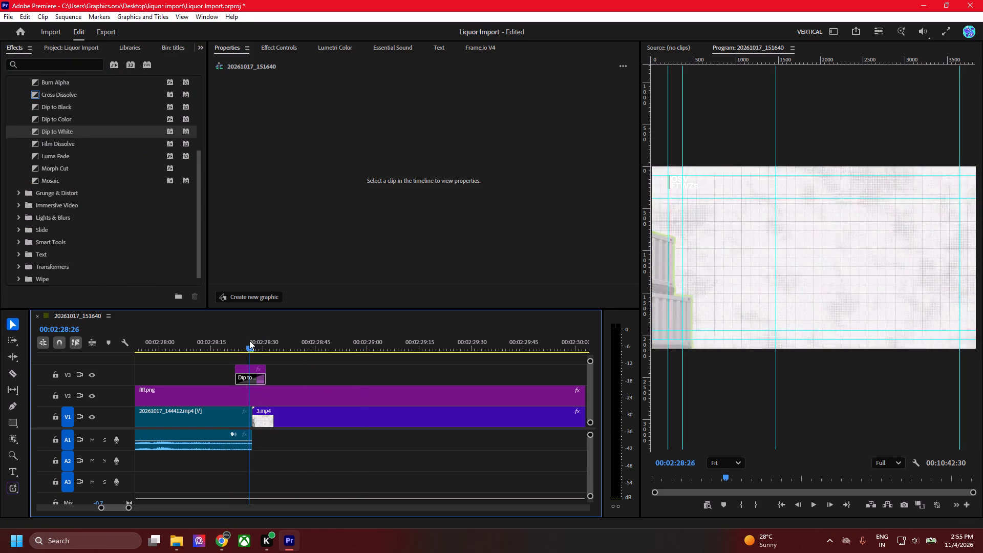
drag(249, 341, 258, 342)
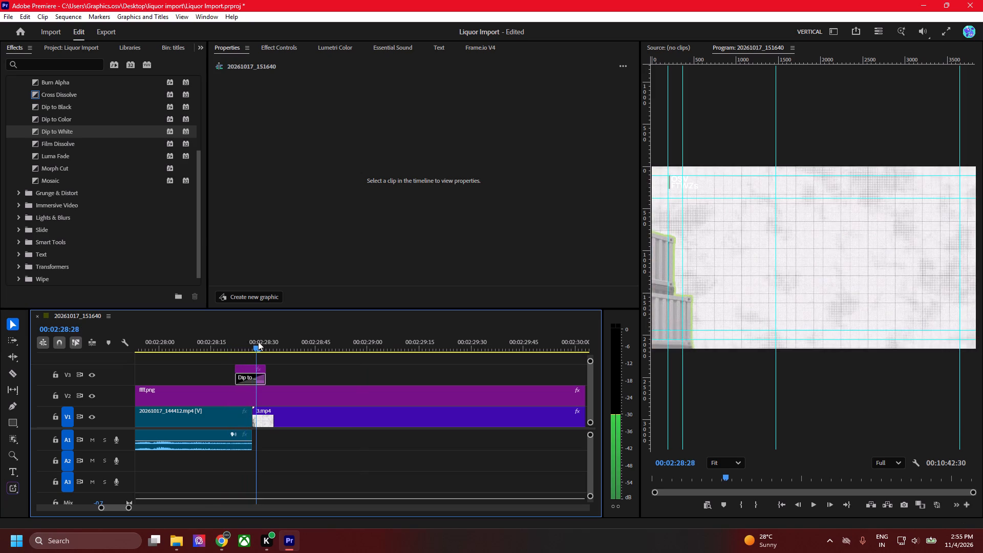
Duplicate the short adjustment layer on V3 and place the copy directly before the original.
drag(258, 342, 247, 340)
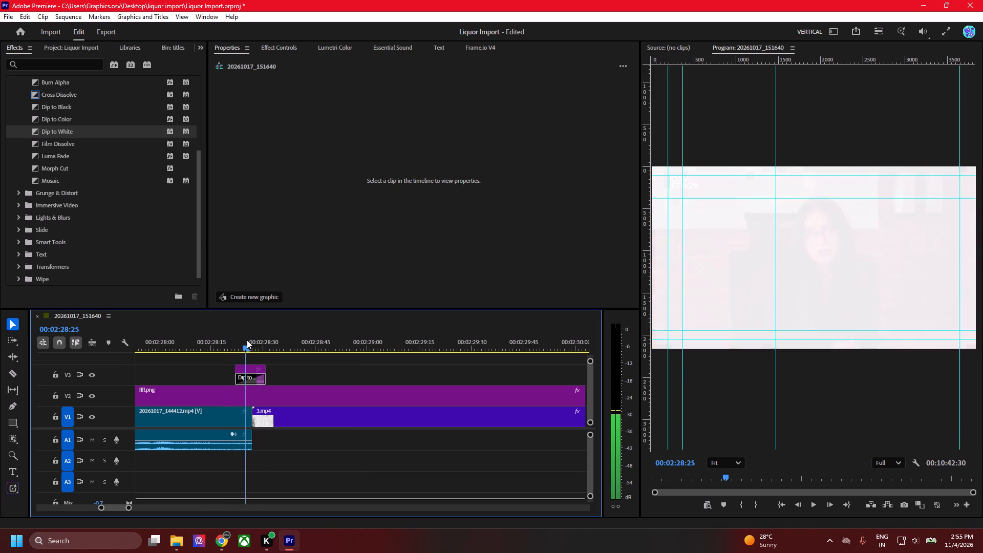
drag(247, 340, 282, 344)
click(244, 367)
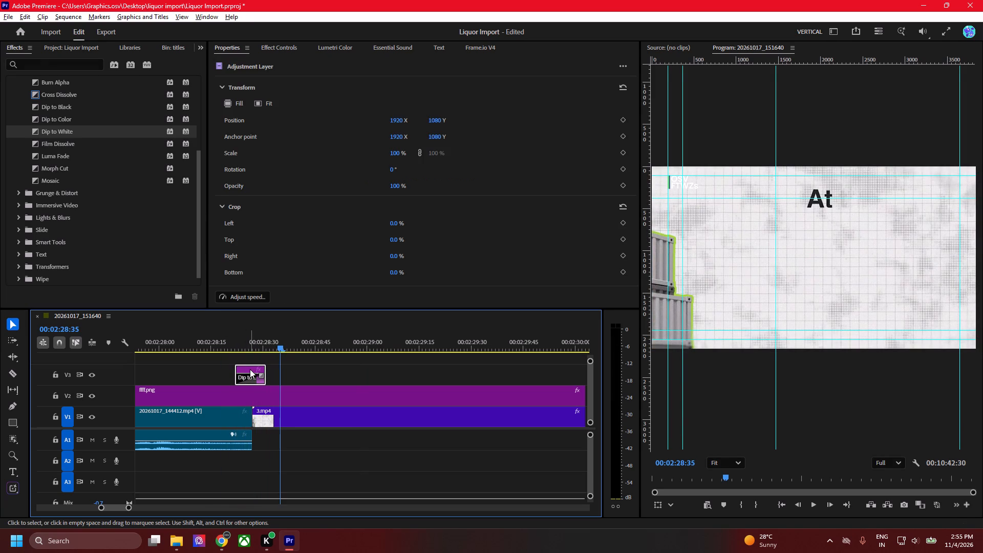
alt+drag(250, 369, 222, 368)
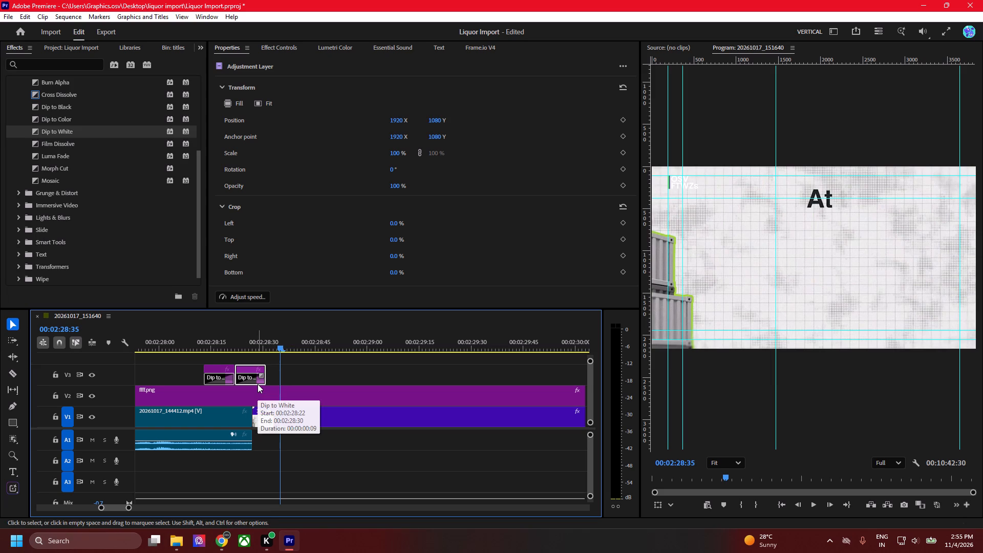
Delete the Dip to White transition from both adjustment layers on V3.
click(255, 376)
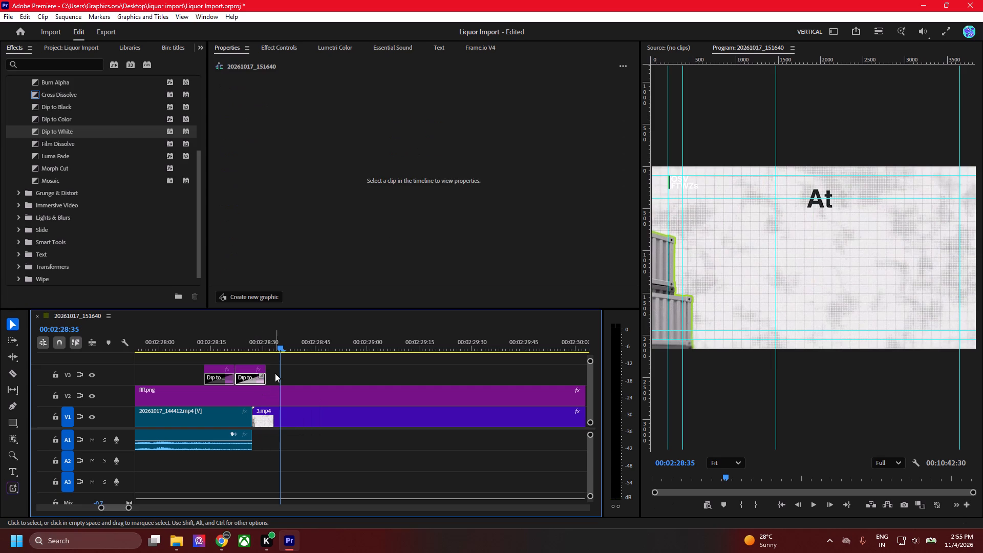
key(Delete)
click(221, 380)
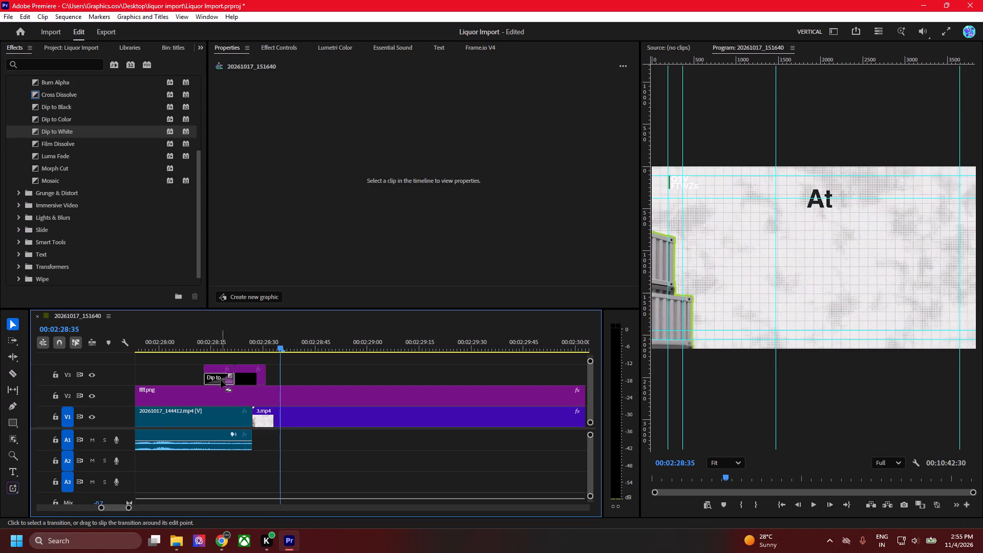
key(Delete)
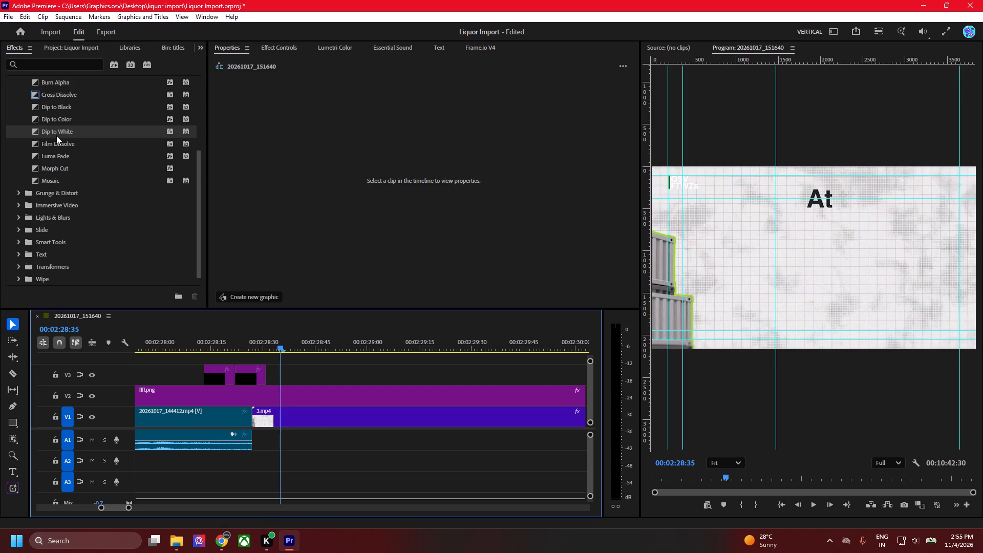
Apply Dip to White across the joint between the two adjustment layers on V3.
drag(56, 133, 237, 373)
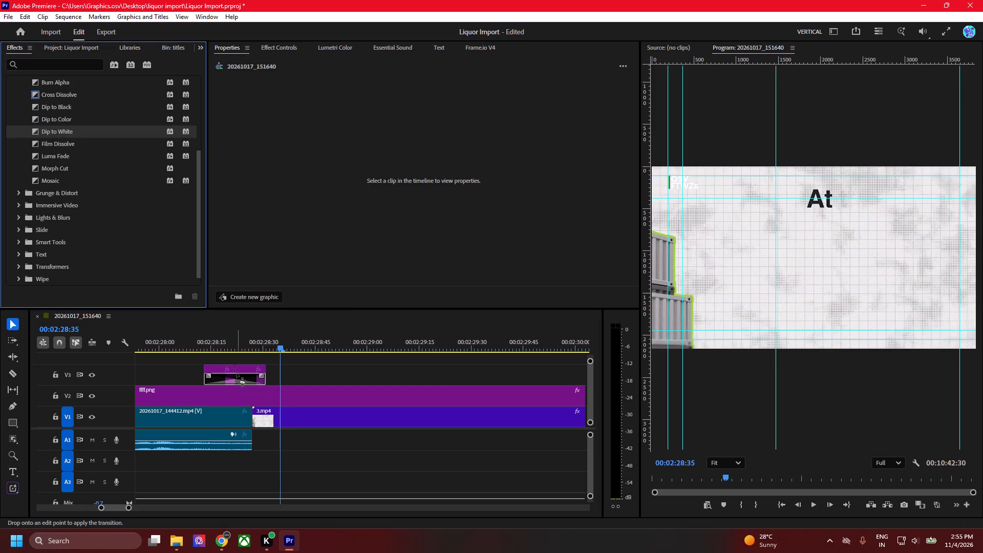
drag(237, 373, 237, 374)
Extend the adjustment layers outward to about 15 and 13 frames and shift the pair so they meet at the cut before 3.mp4.
drag(200, 372, 179, 372)
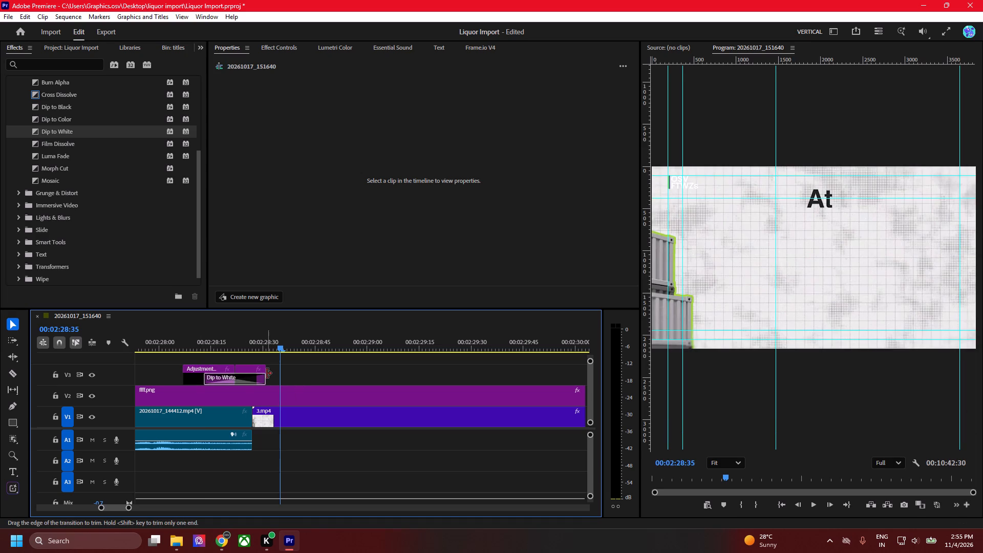
drag(267, 373, 280, 375)
drag(317, 370, 179, 361)
drag(253, 364, 262, 364)
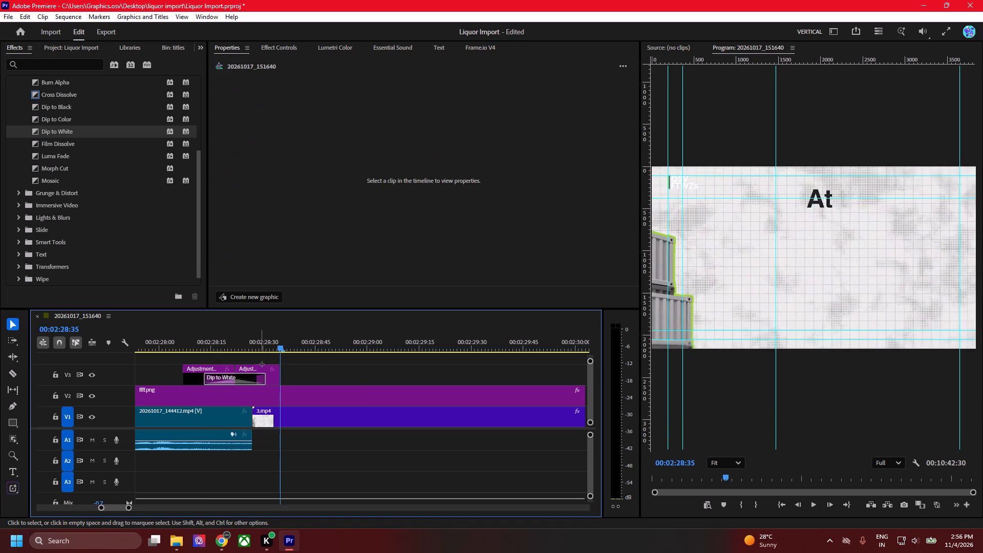
drag(262, 364, 264, 365)
drag(336, 376, 191, 342)
drag(216, 367, 231, 370)
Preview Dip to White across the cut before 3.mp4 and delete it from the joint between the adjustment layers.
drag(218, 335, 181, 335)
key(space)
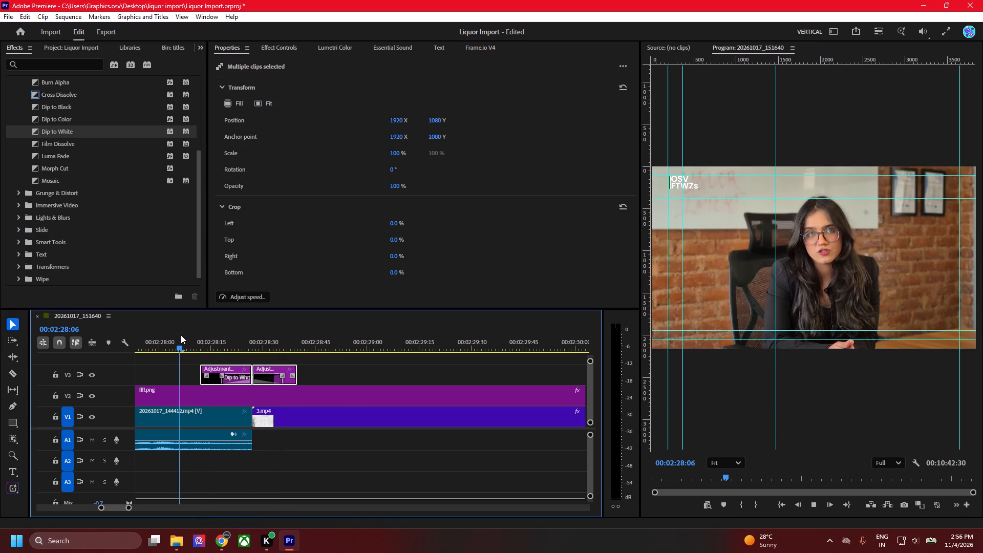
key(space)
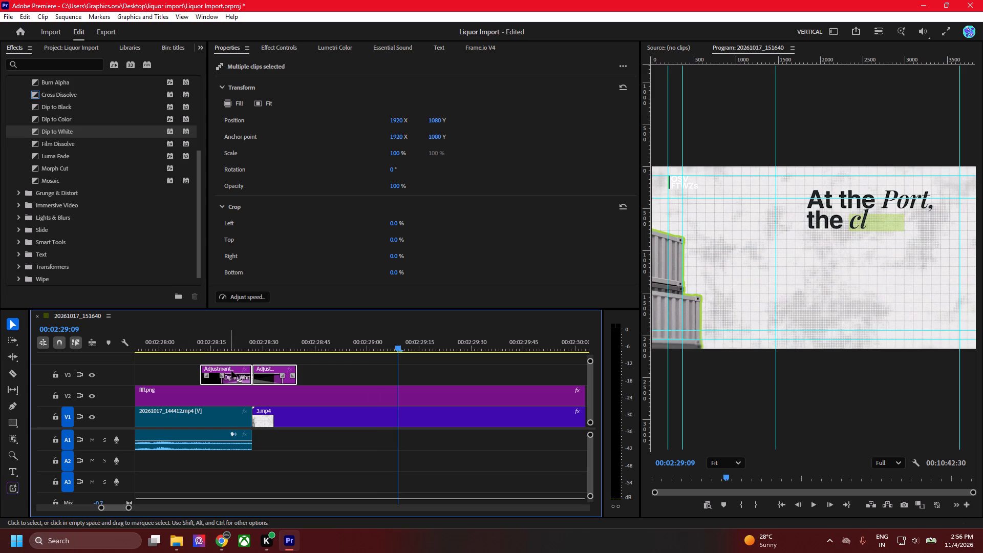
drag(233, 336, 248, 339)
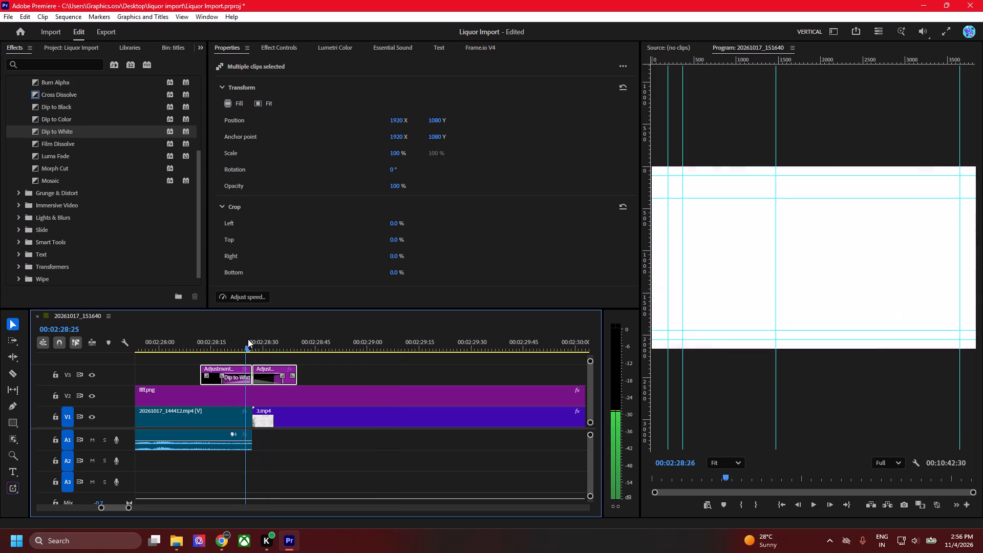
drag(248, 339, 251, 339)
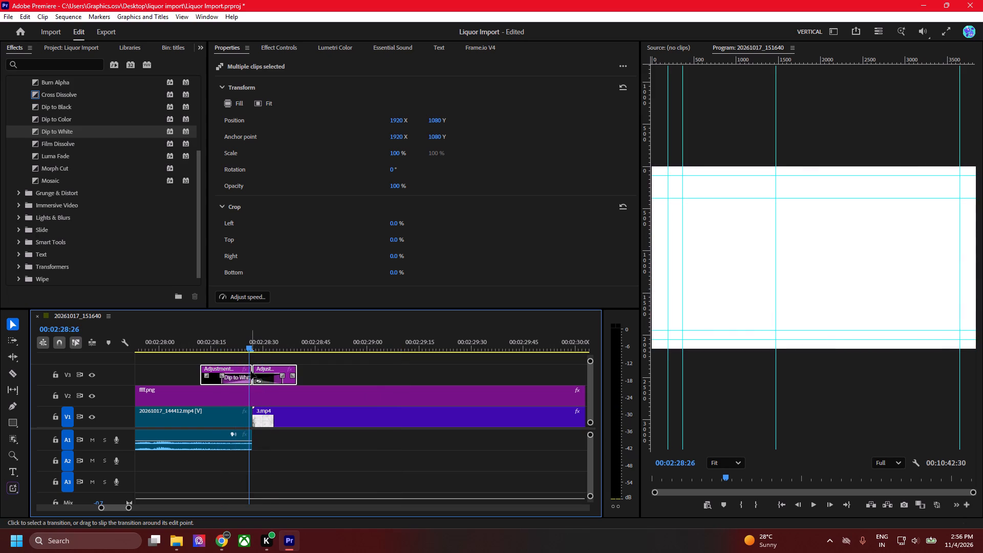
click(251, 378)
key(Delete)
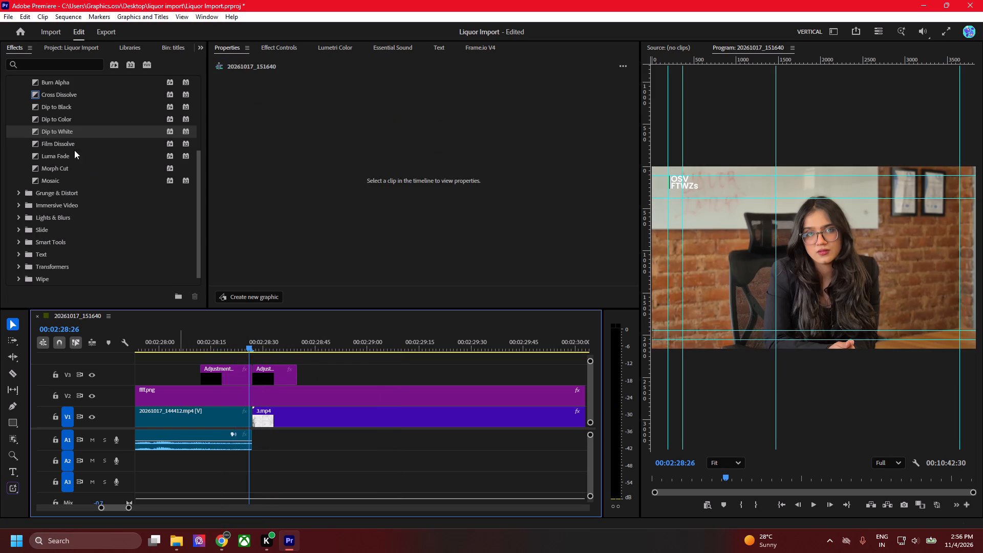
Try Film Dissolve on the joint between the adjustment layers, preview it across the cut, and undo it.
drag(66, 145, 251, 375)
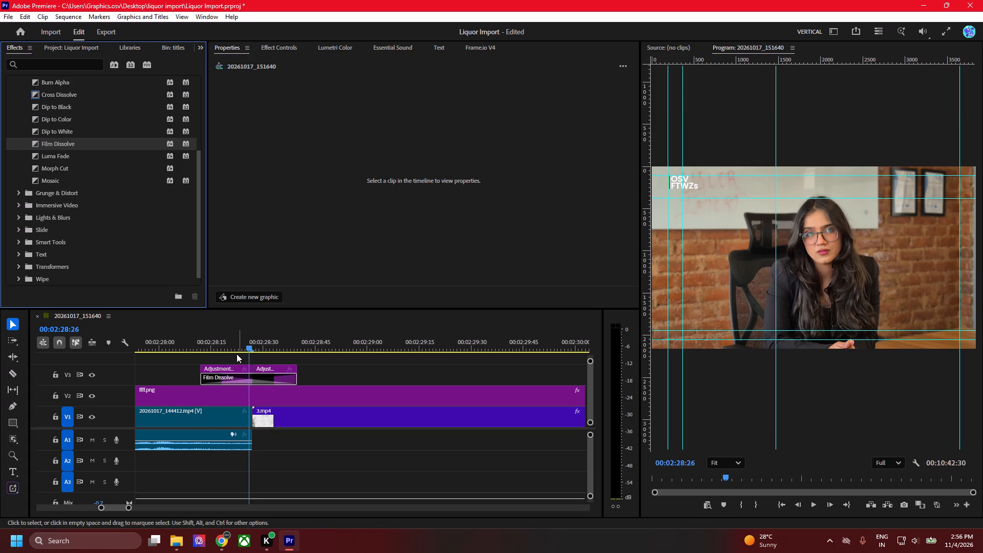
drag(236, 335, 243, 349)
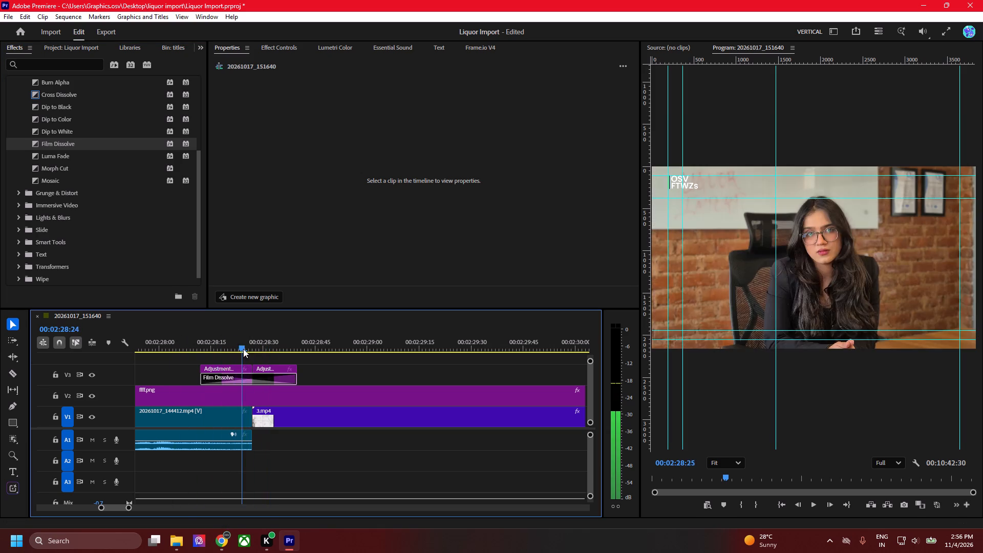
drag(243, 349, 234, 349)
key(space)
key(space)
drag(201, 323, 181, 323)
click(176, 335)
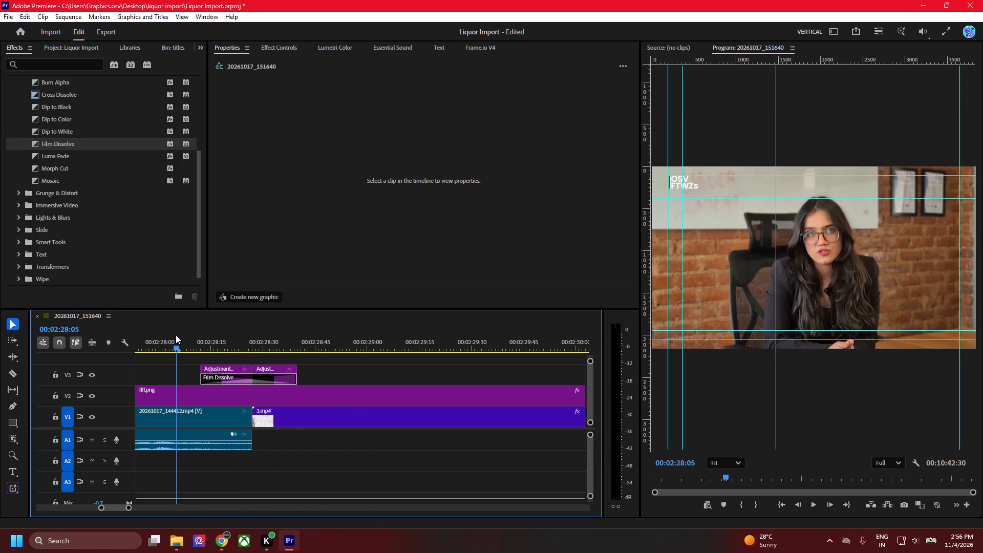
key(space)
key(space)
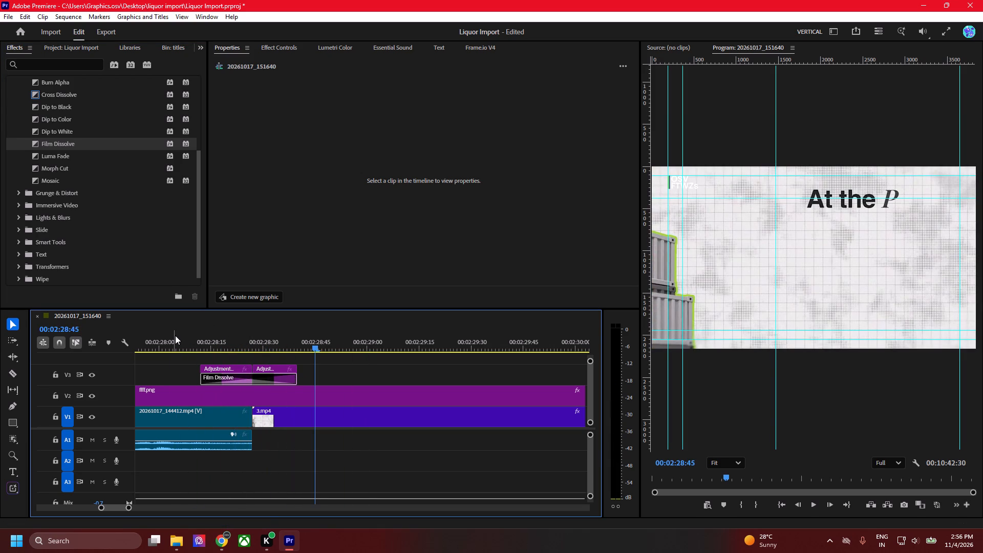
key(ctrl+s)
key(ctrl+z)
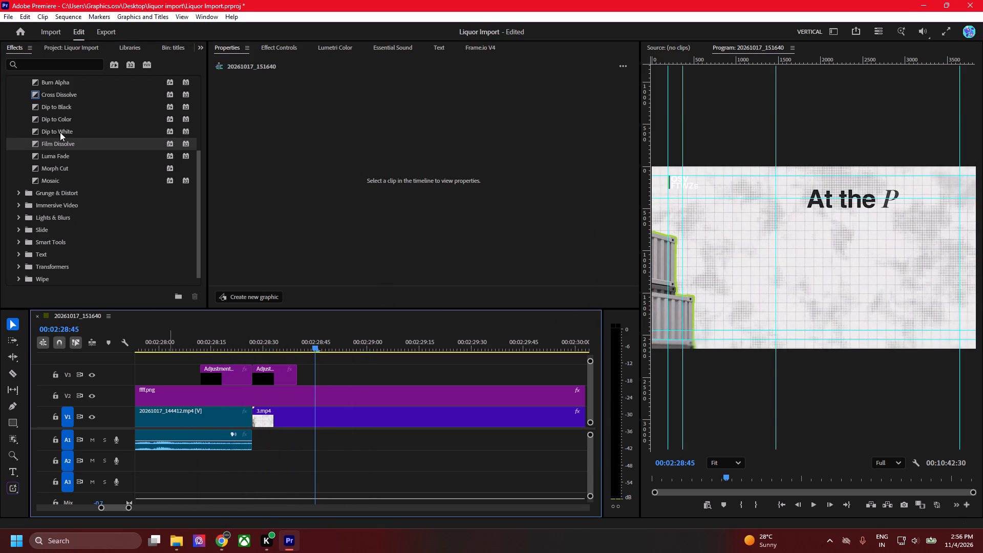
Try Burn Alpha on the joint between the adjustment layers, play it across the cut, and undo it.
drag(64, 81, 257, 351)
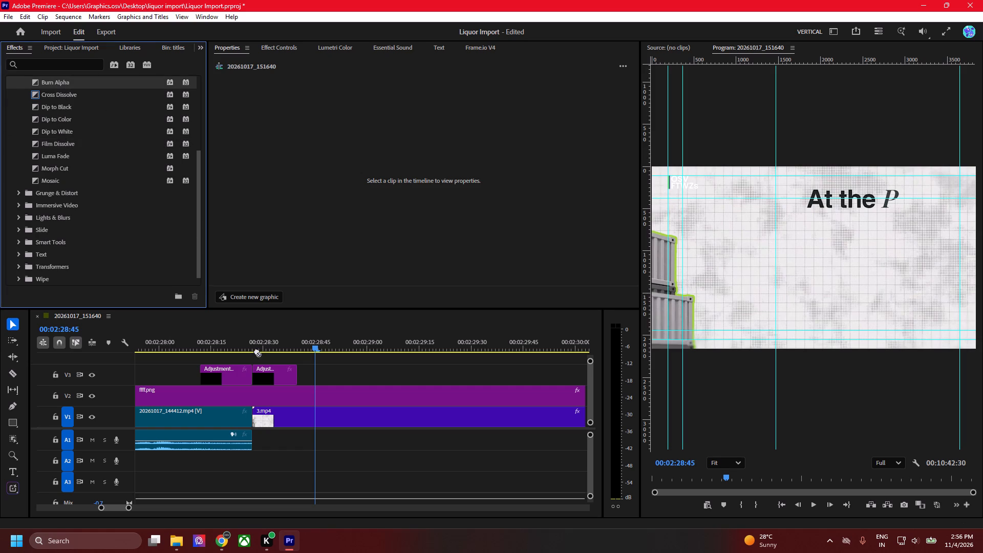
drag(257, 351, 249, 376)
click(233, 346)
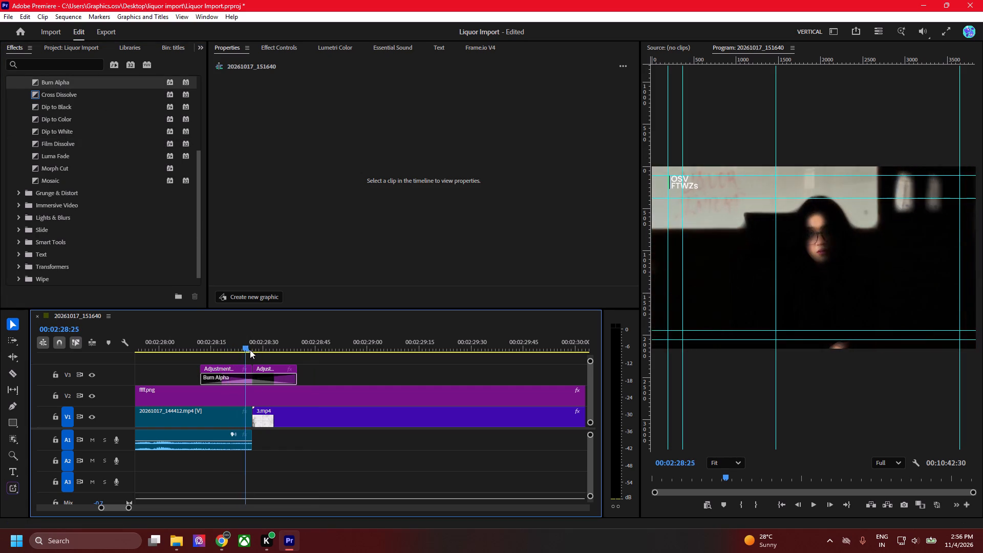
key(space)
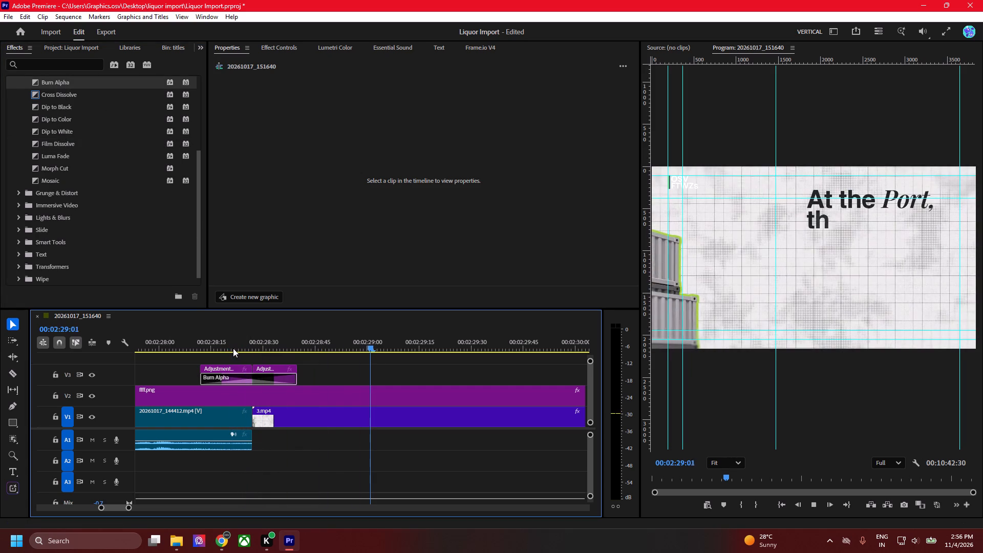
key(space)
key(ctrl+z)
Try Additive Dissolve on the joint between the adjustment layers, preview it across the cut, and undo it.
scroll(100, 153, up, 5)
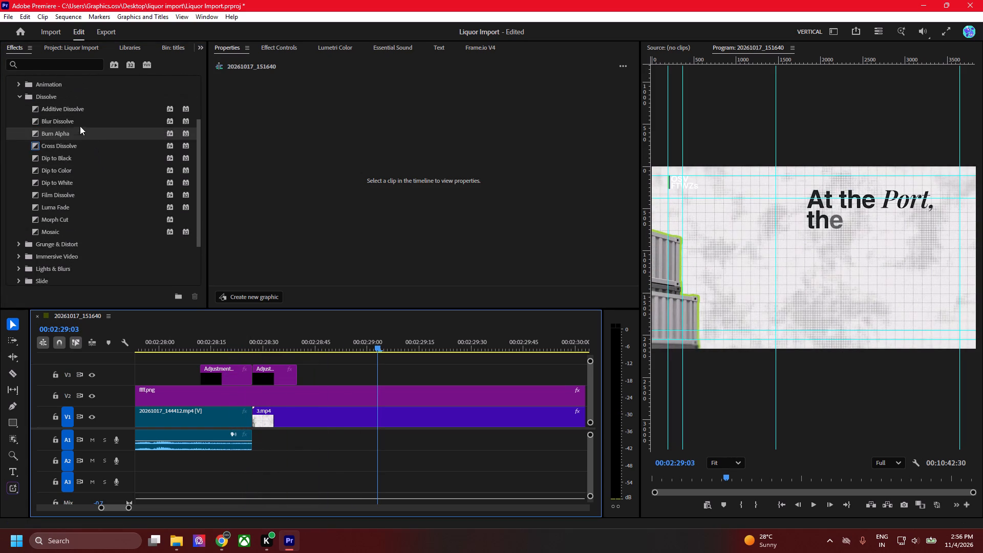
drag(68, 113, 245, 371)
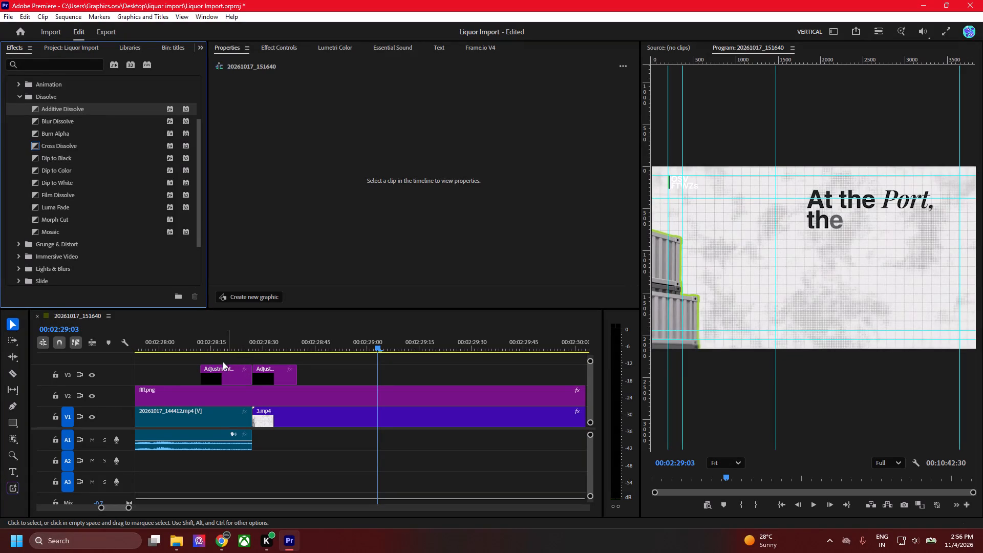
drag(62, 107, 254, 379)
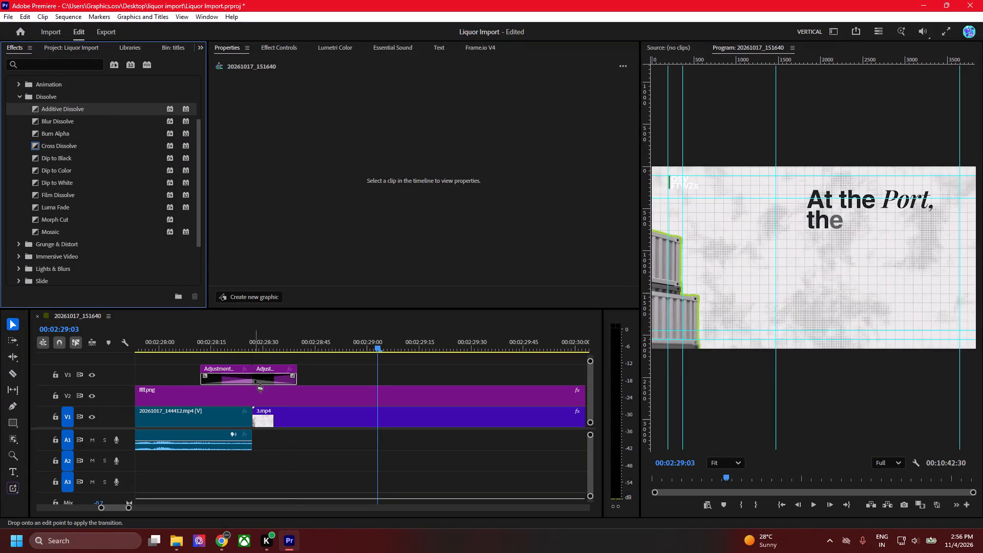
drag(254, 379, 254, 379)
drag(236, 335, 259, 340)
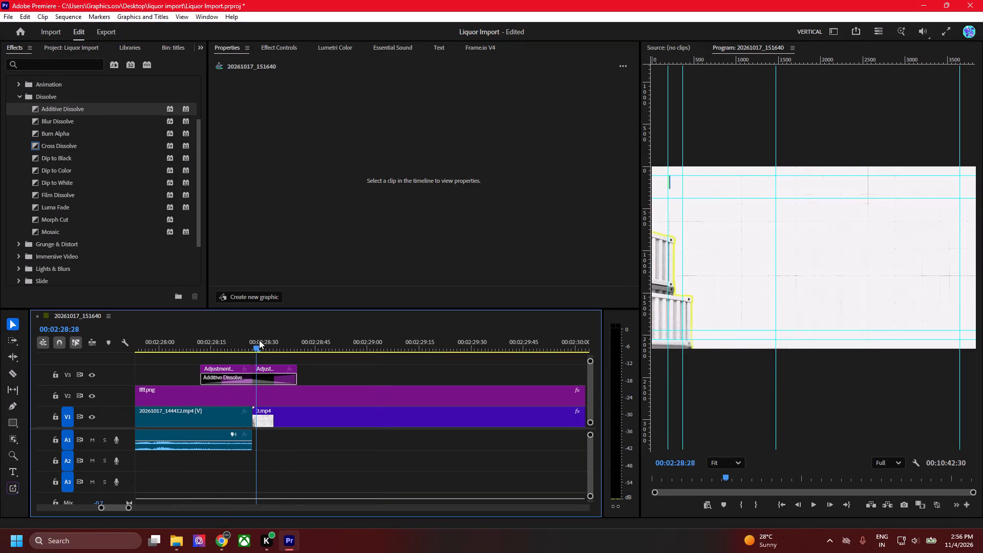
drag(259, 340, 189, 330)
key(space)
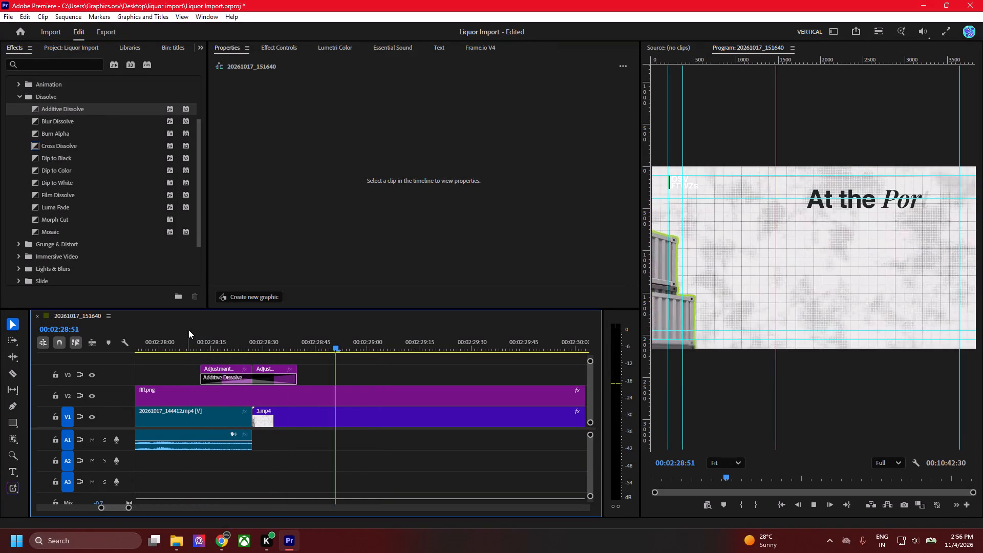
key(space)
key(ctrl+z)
Save the project.
key(ctrl+s)
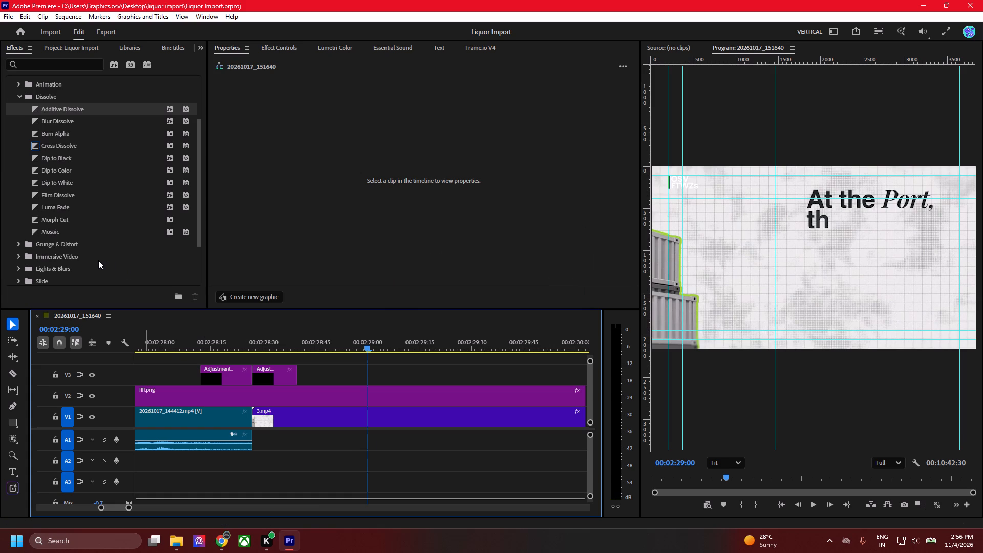
Lengthen the adjustment layer after the cut to about 18 frames and start the one before it about 4 frames earlier.
drag(303, 379, 319, 379)
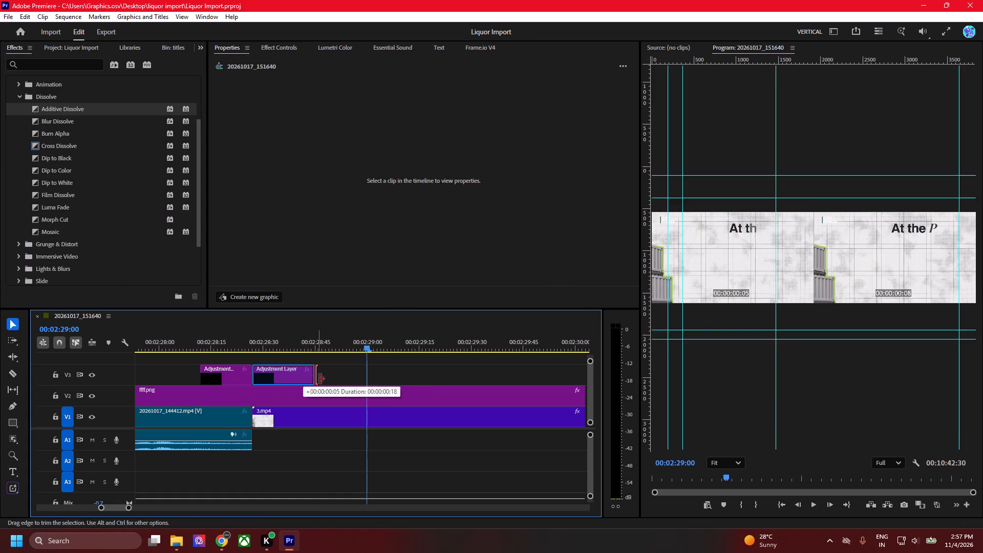
drag(319, 379, 320, 379)
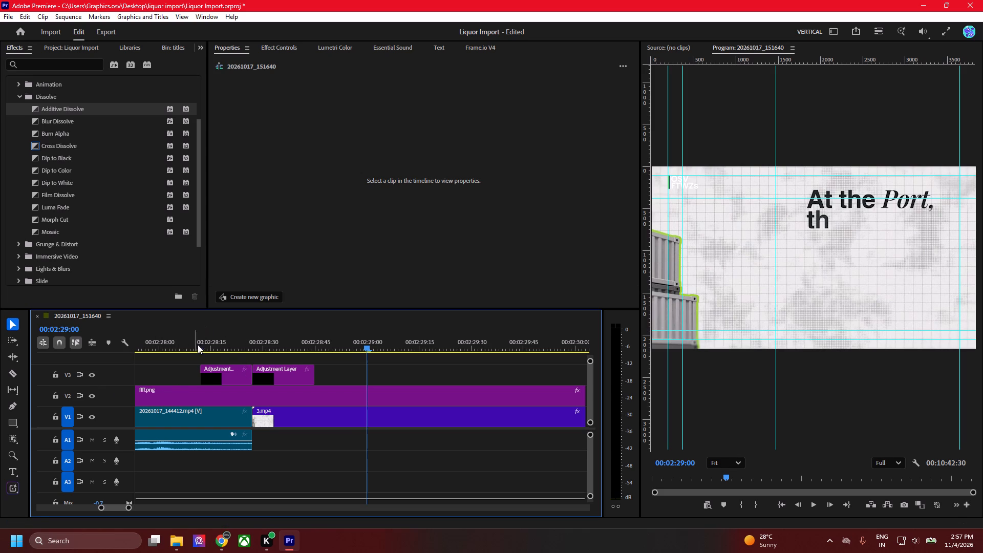
drag(201, 378, 188, 378)
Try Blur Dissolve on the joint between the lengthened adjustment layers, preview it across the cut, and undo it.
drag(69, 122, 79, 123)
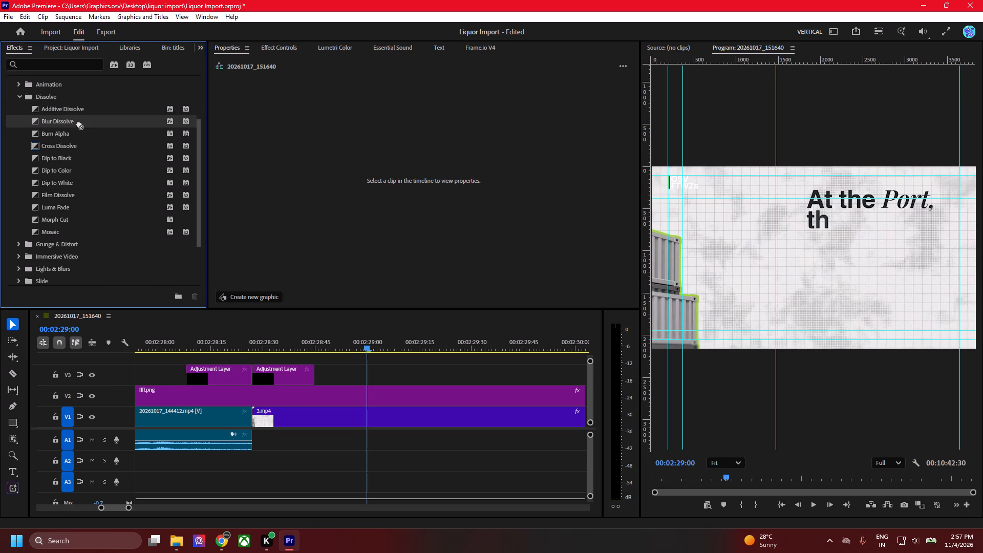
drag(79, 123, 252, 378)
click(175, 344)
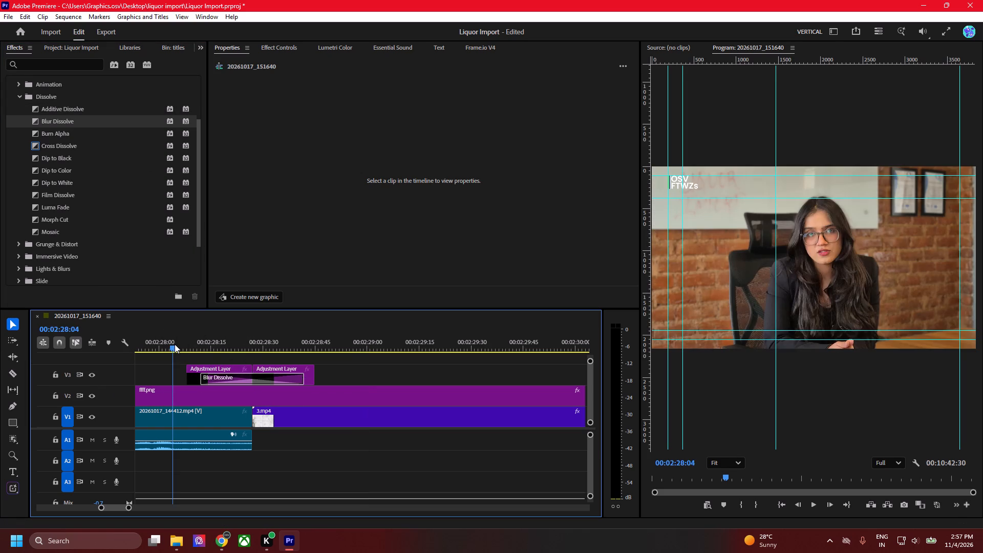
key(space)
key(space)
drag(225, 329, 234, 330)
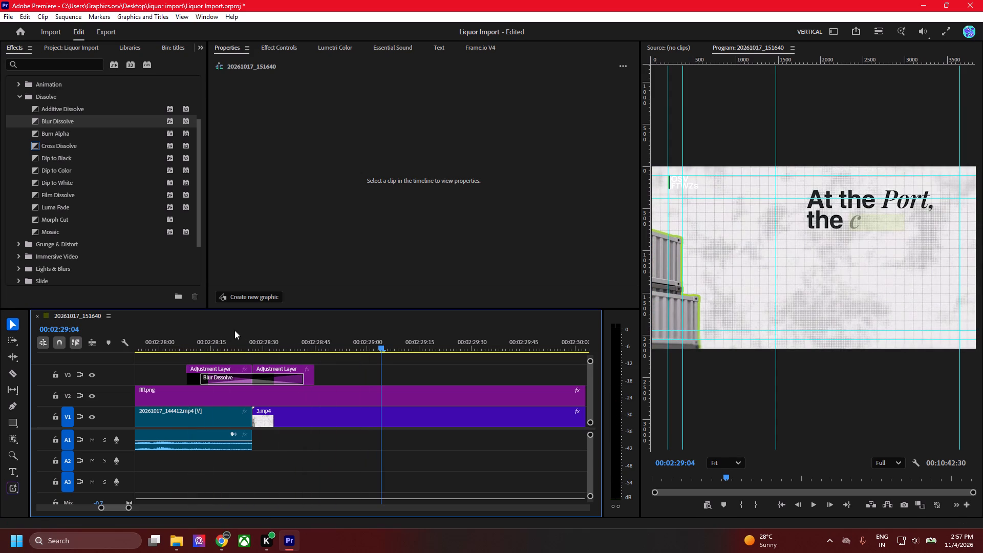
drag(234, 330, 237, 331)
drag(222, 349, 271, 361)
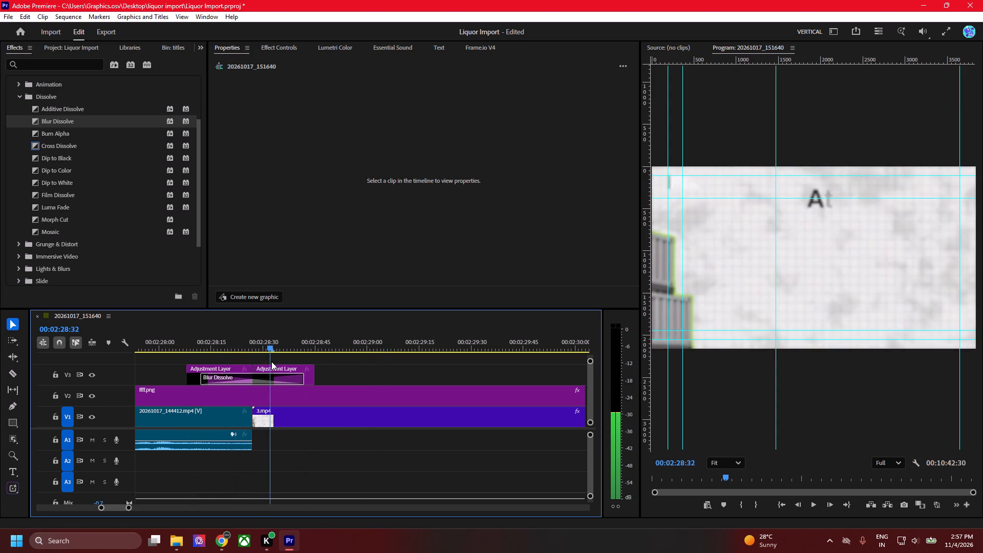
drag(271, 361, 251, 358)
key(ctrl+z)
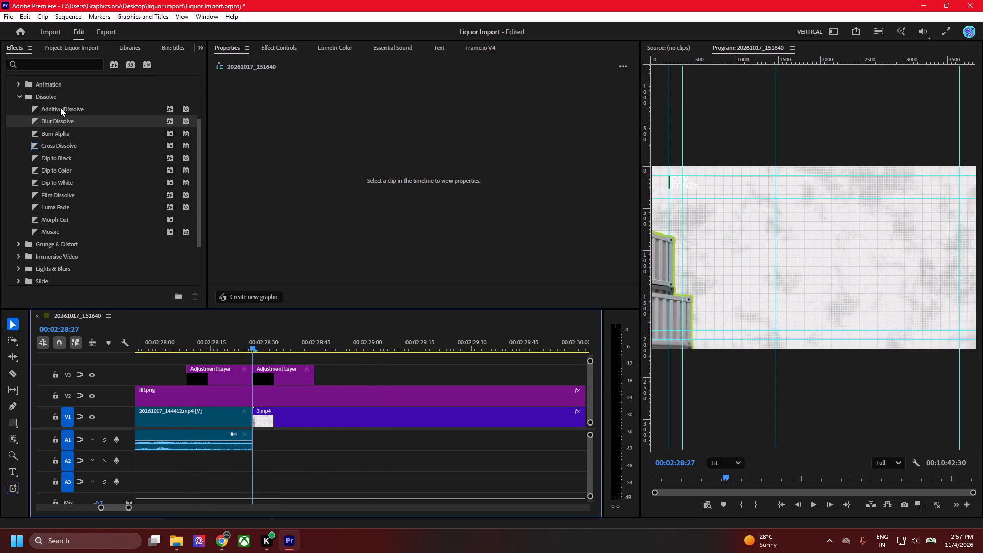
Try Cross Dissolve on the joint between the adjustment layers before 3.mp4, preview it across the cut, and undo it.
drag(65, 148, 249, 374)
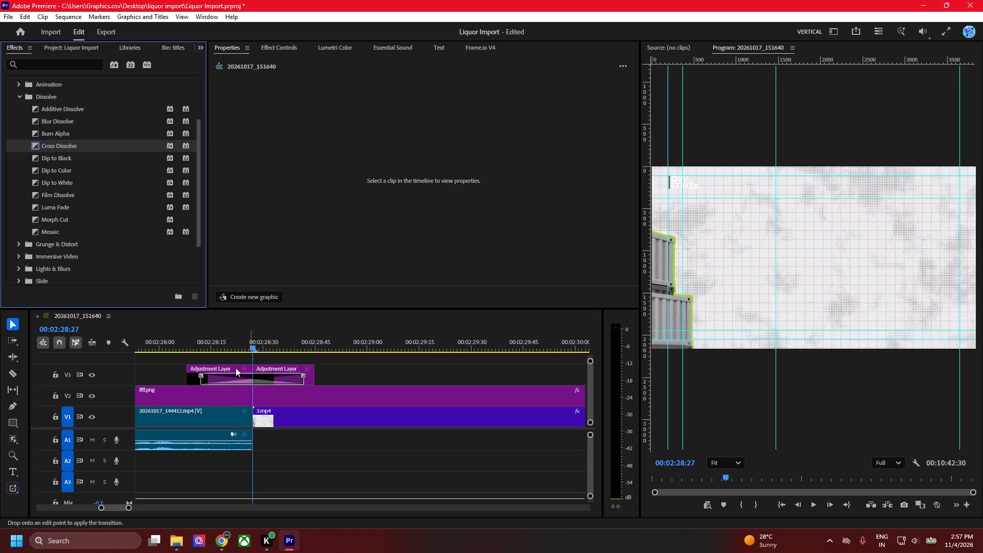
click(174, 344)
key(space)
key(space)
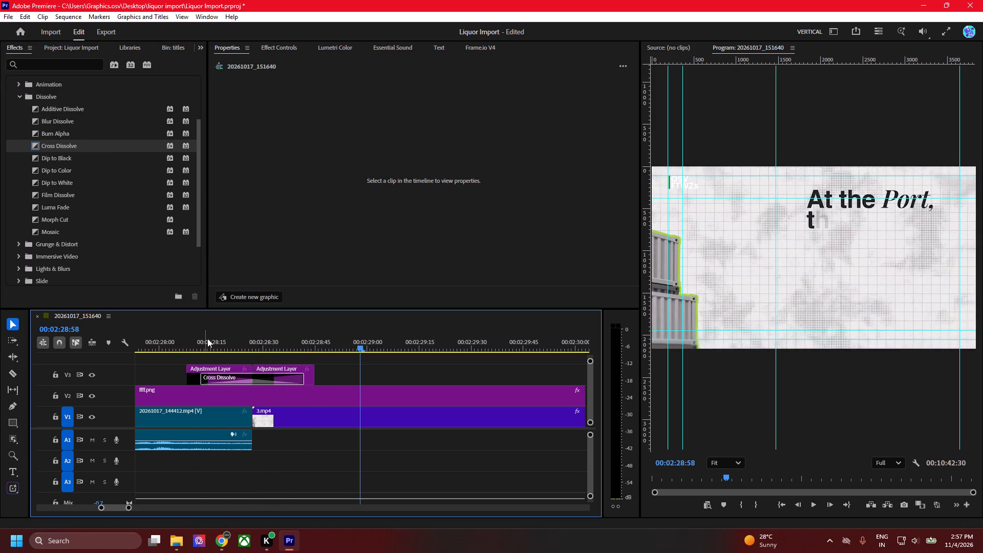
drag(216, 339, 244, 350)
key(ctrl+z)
Apply Dip to White to the joint between the two adjustment layers at the start of 3.mp4 and preview the cut.
drag(64, 183, 255, 374)
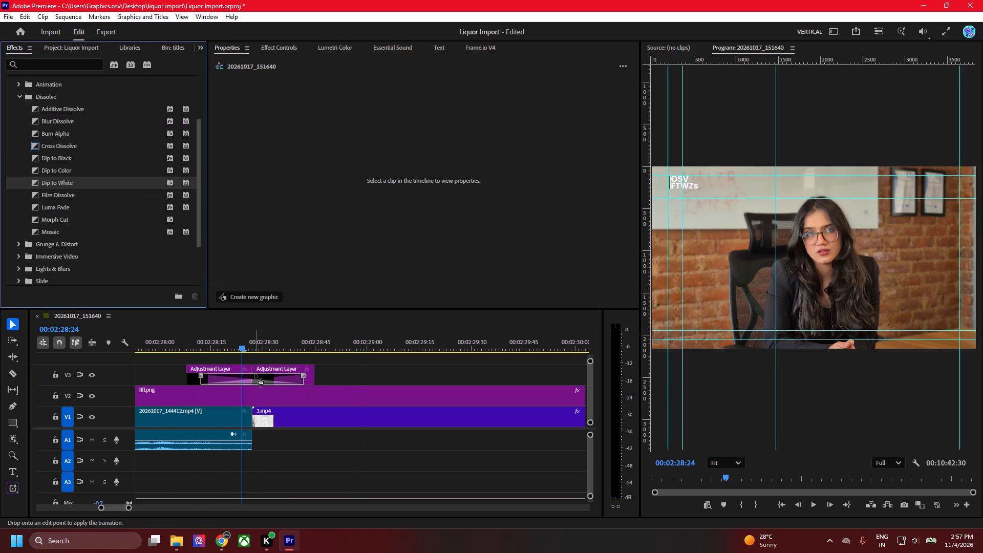
drag(255, 374, 253, 374)
drag(222, 351, 172, 351)
key(space)
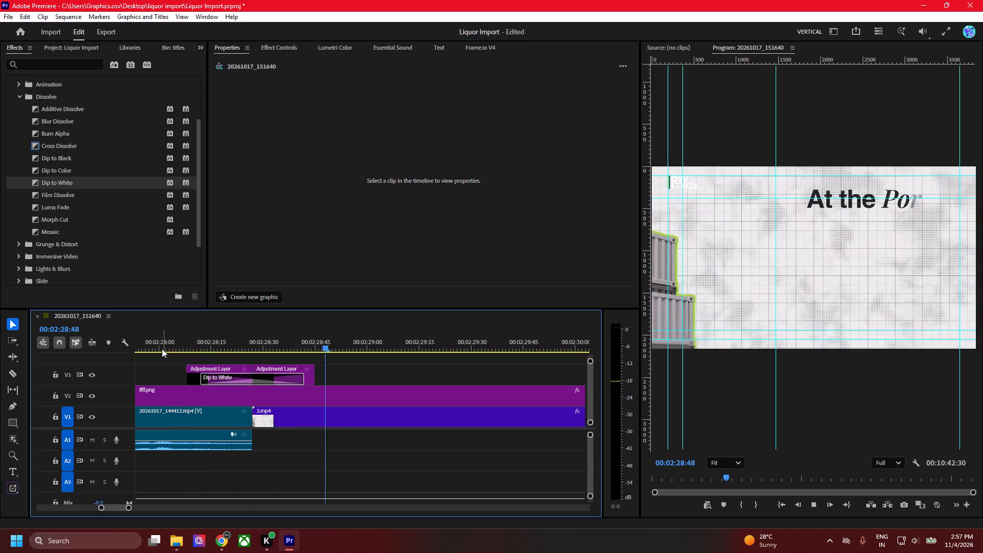
key(space)
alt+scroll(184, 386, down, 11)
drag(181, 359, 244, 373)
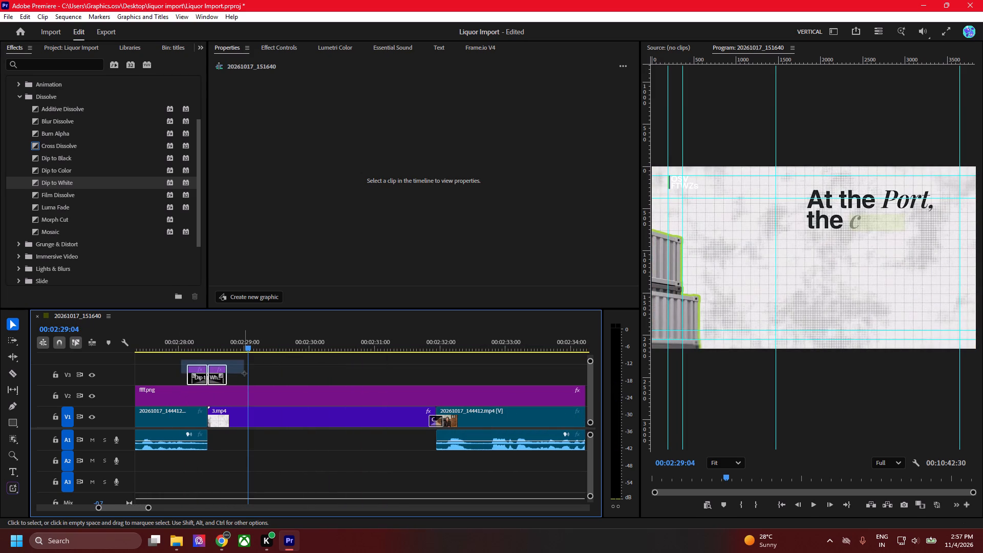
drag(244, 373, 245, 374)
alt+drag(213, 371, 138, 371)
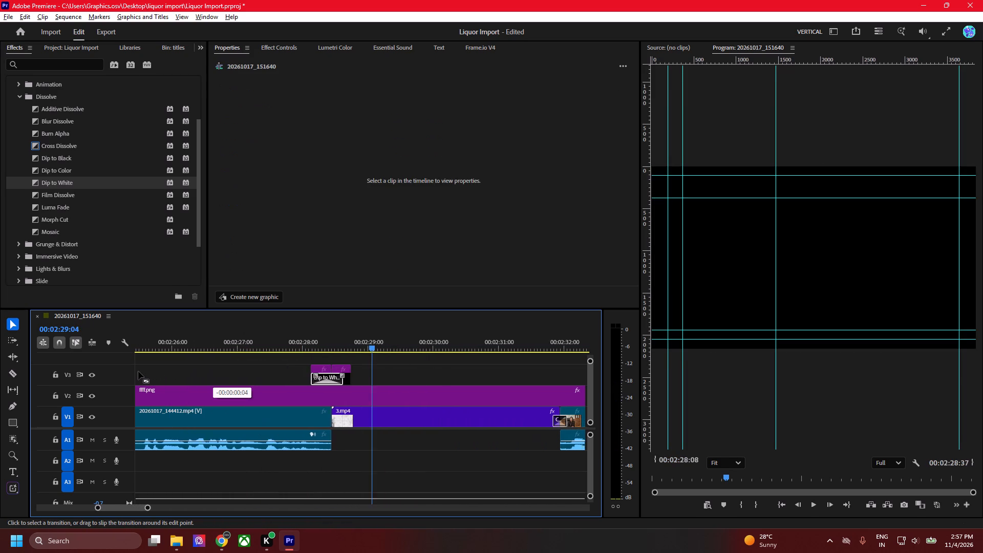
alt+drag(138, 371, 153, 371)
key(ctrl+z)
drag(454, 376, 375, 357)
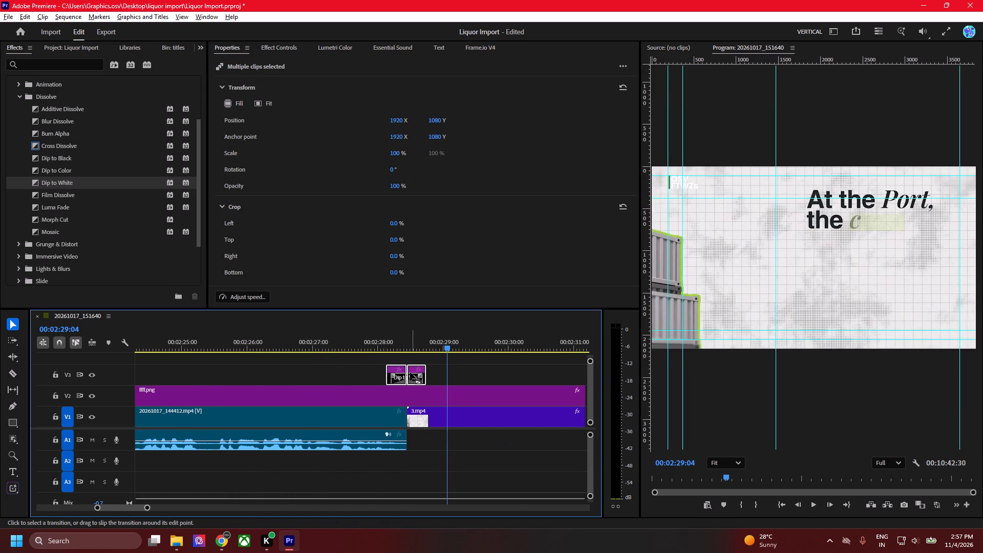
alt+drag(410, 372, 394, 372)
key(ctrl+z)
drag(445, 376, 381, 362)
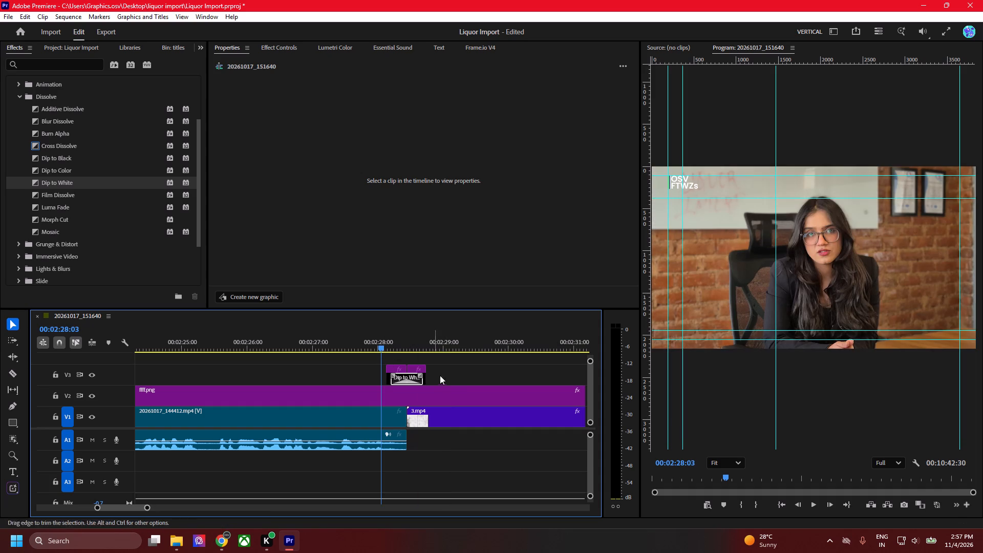
Copy both adjustment layers with their Dip to White back to the cut at the start of 2.mp4, on track V3.
drag(456, 378, 388, 358)
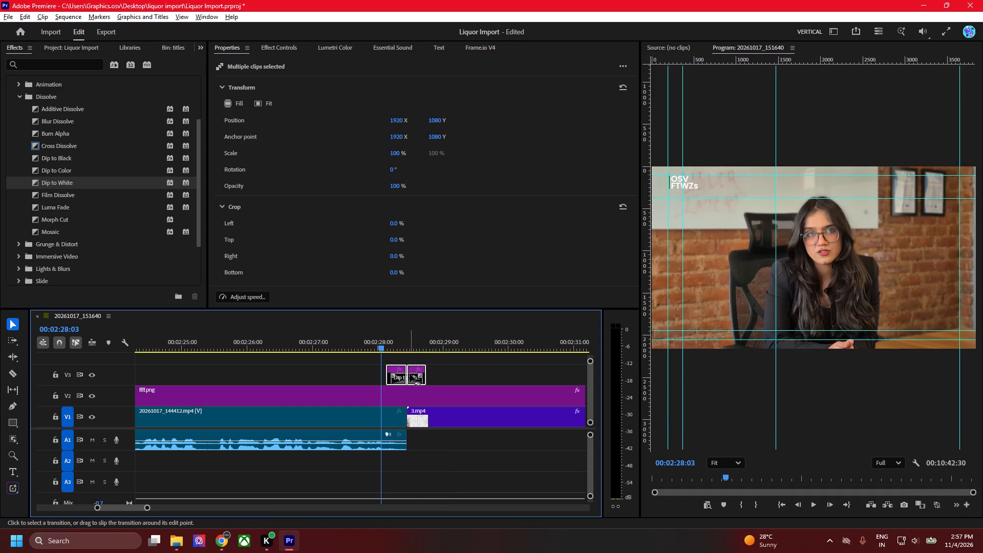
alt+drag(414, 369, 166, 367)
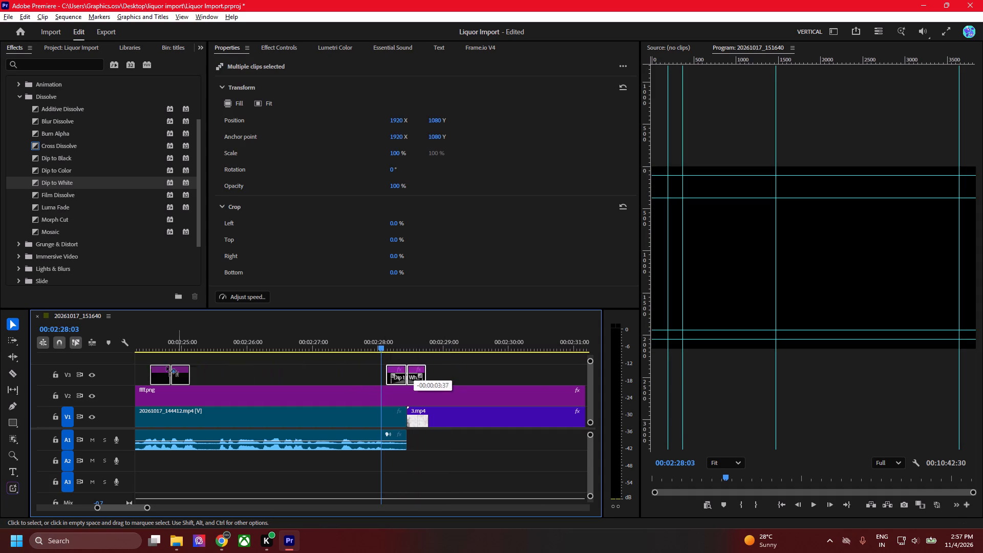
alt+drag(166, 367, 133, 367)
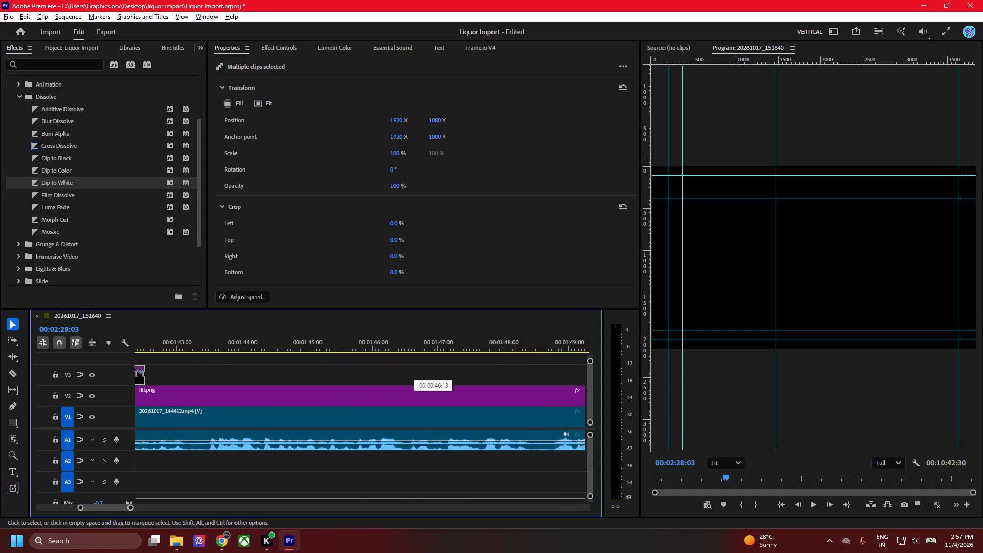
alt+drag(133, 367, 574, 373)
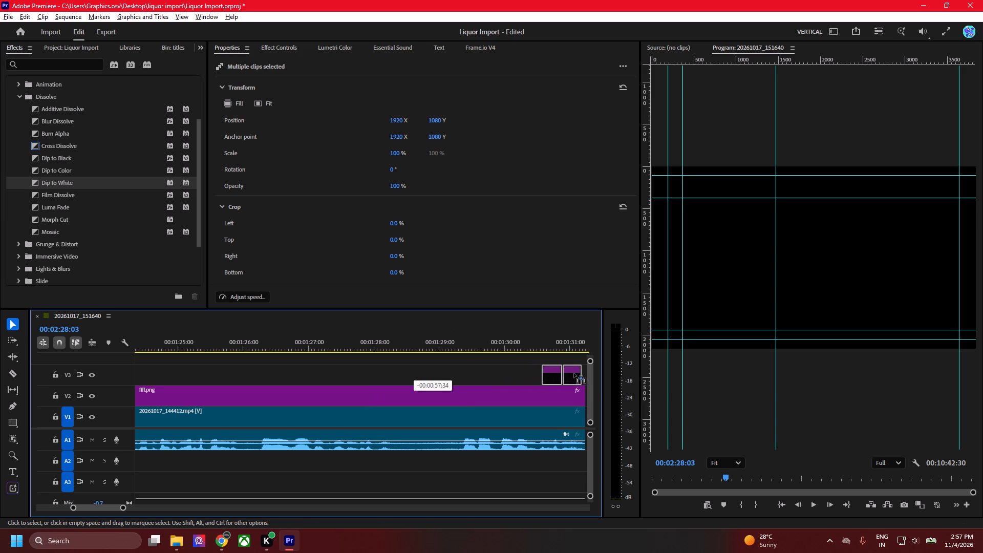
alt+drag(574, 373, 244, 367)
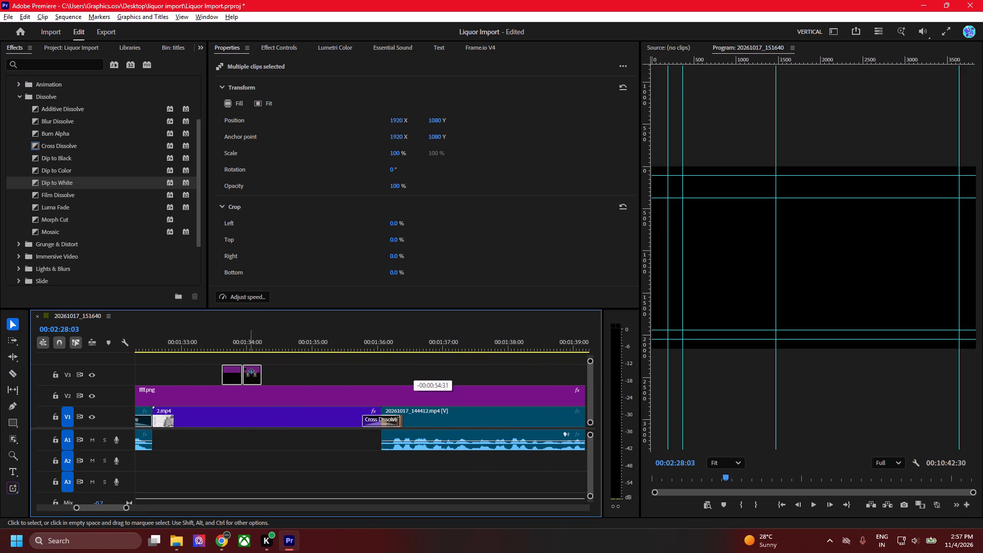
alt+drag(244, 367, 161, 369)
Delete the Cross Dissolve at the end of the interview clip before 2.mp4 and preview the cut.
scroll(170, 453, up, 4)
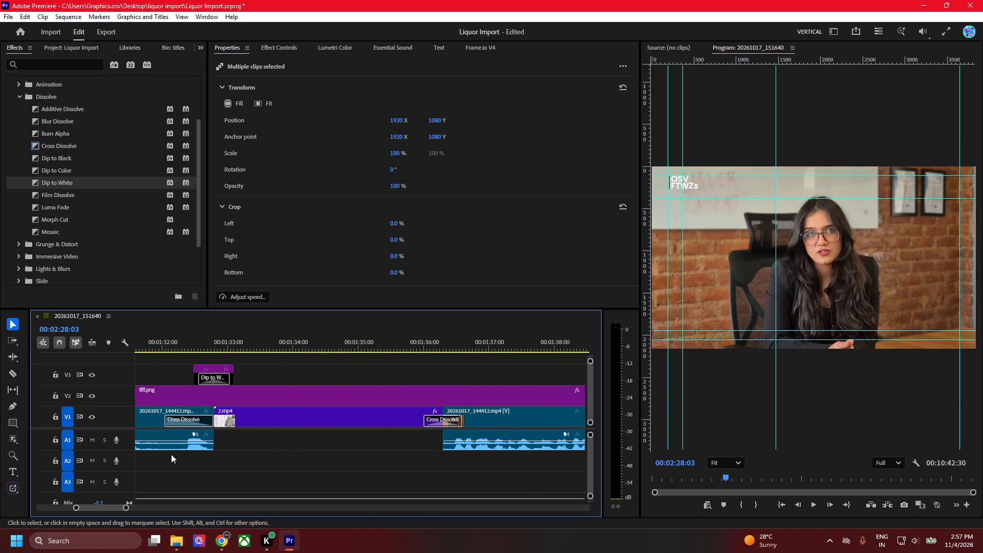
click(188, 423)
click(167, 417)
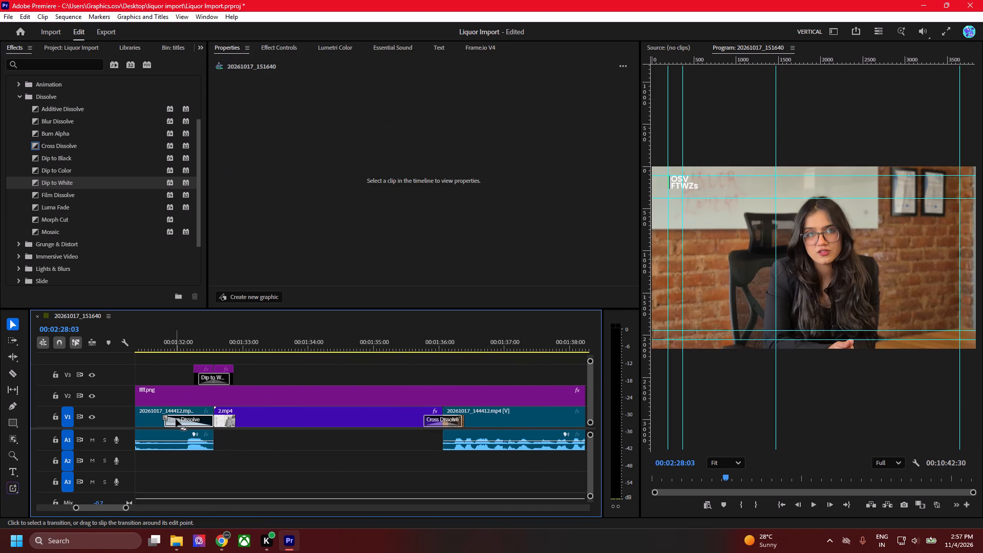
key(Delete)
click(179, 336)
key(space)
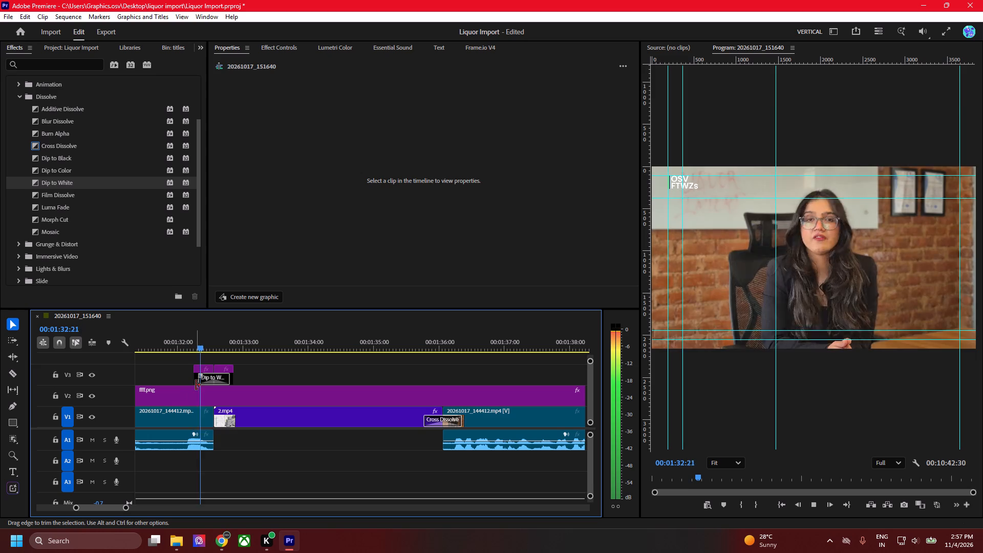
key(space)
scroll(186, 395, up, 7)
click(178, 347)
key(space)
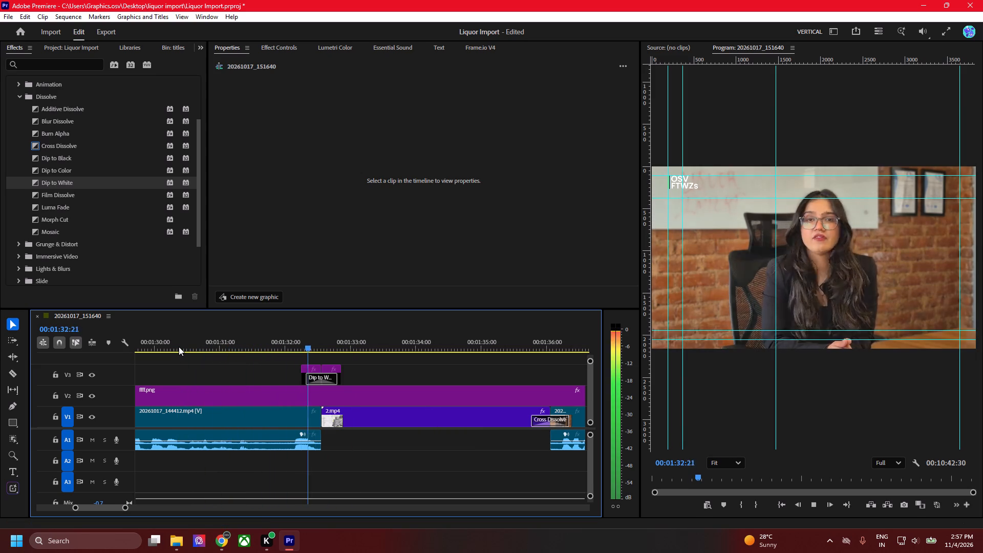
key(space)
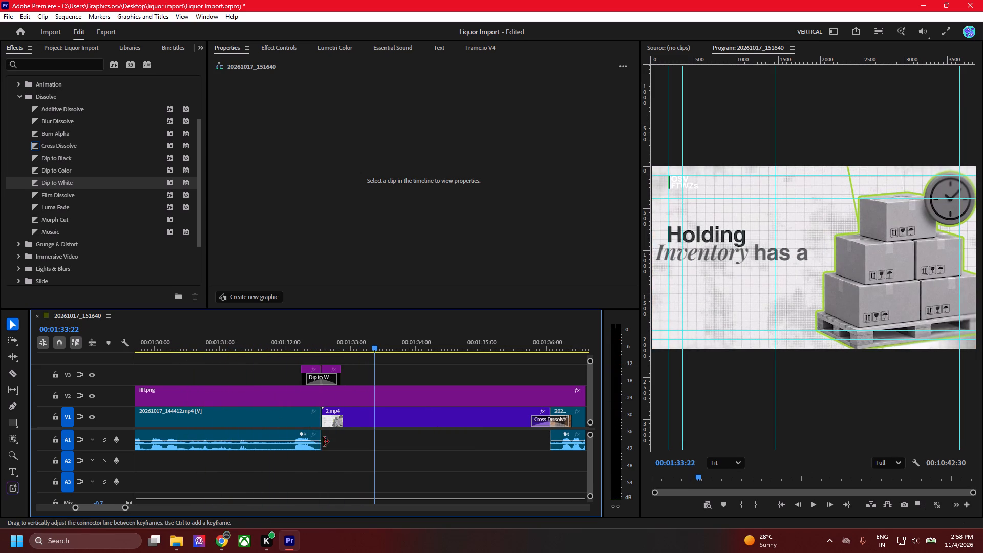
Extend the interview audio under the start of 2.mp4 to the end of the adjustment layers and preview the cut.
click(322, 442)
drag(322, 437, 343, 439)
click(255, 318)
click(265, 331)
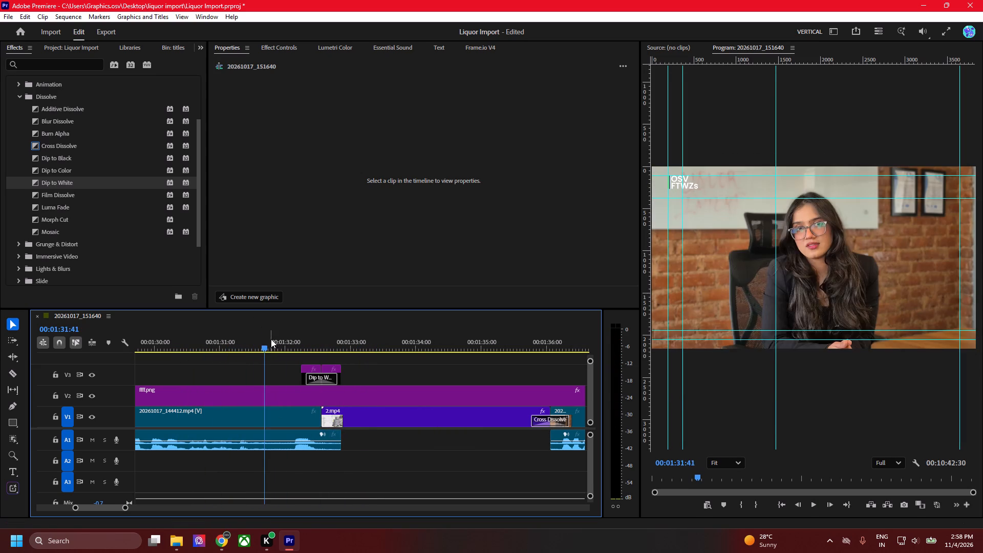
key(space)
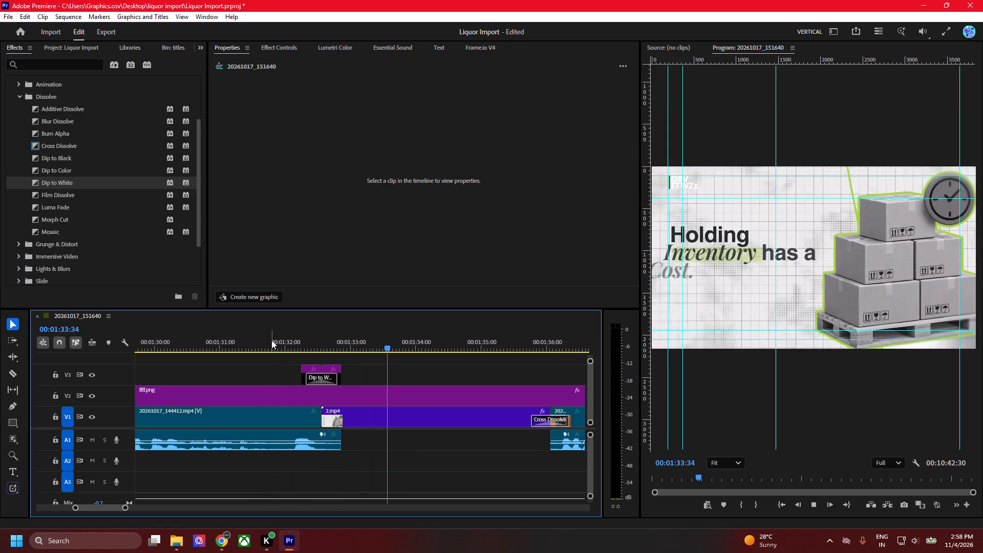
key(space)
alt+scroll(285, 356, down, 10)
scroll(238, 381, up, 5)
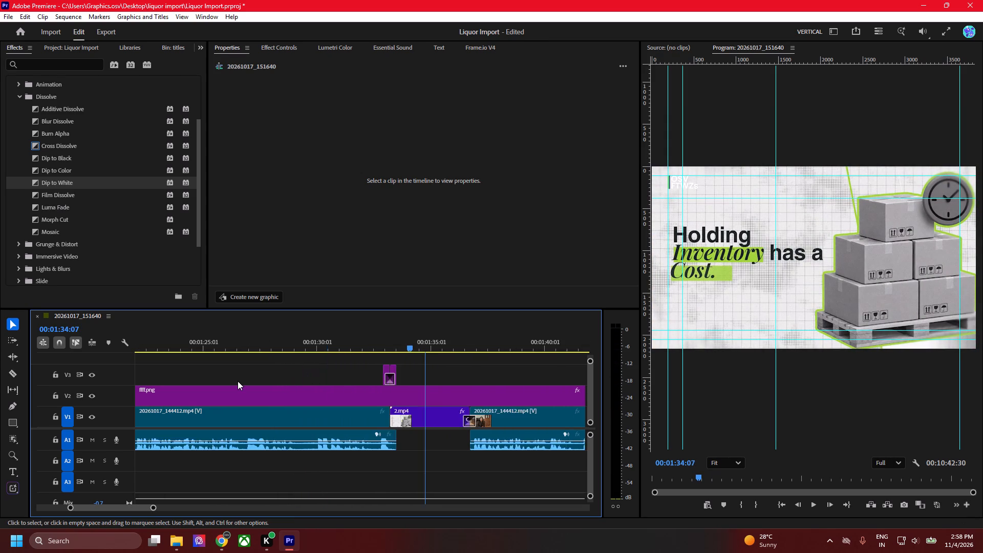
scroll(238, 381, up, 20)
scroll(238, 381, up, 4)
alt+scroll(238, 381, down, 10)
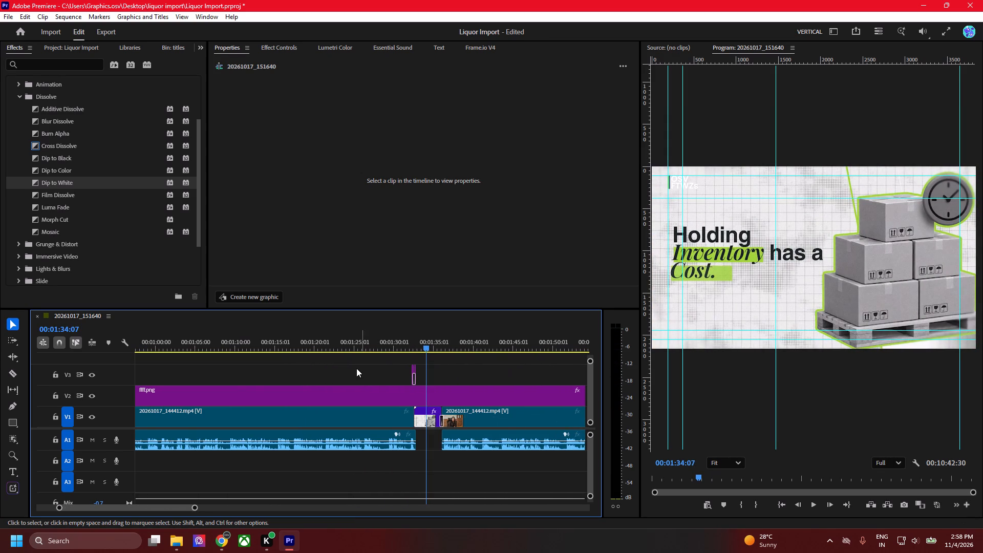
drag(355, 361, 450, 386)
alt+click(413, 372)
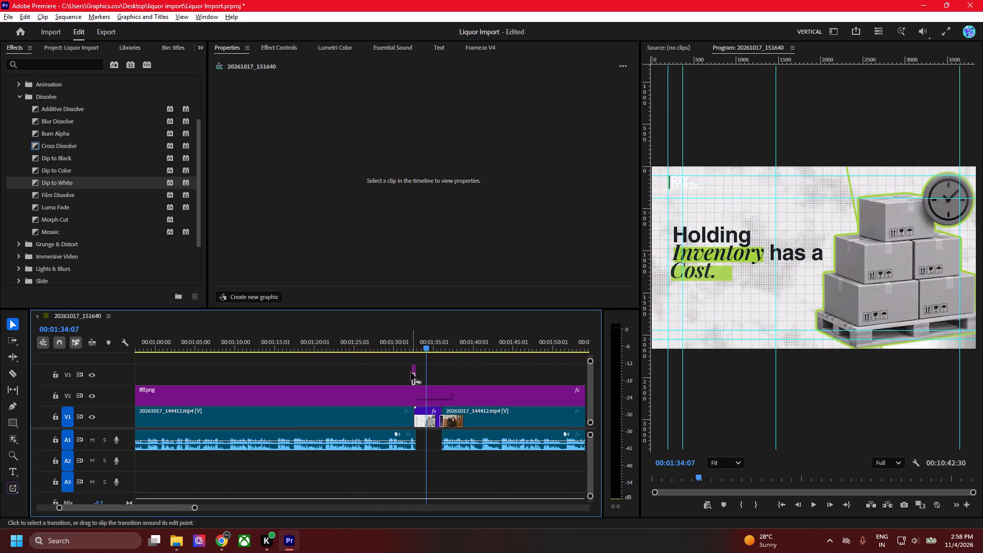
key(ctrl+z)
Copy both adjustment layers with their Dip to White from the 2.mp4 cut to about 00:01:15 on track V3.
alt+scroll(411, 371, up, 12)
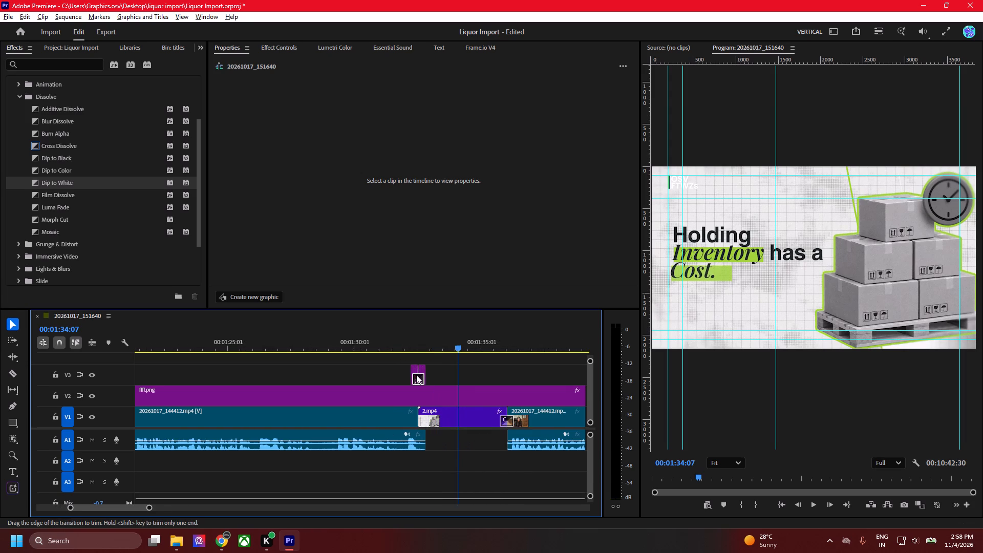
alt+scroll(431, 372, up, 19)
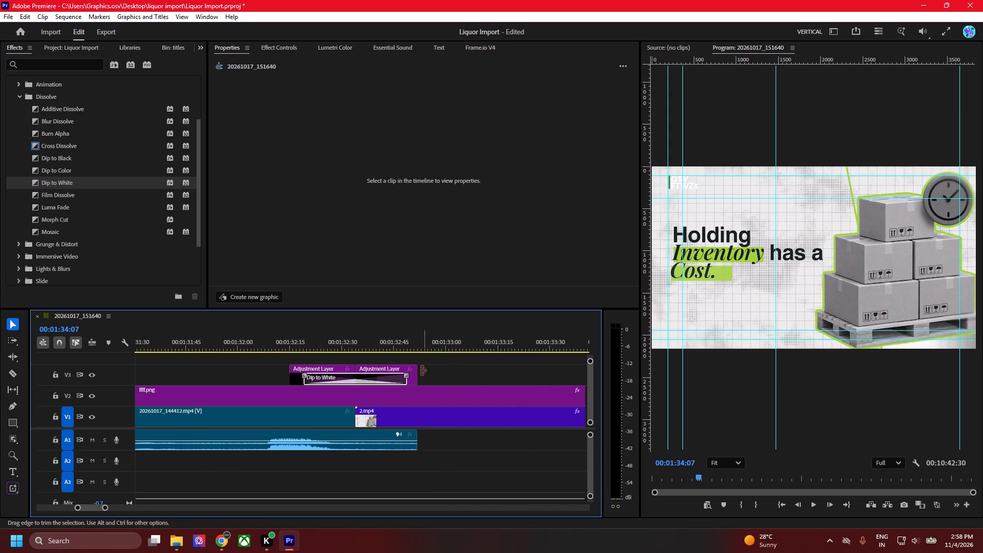
drag(444, 374, 288, 355)
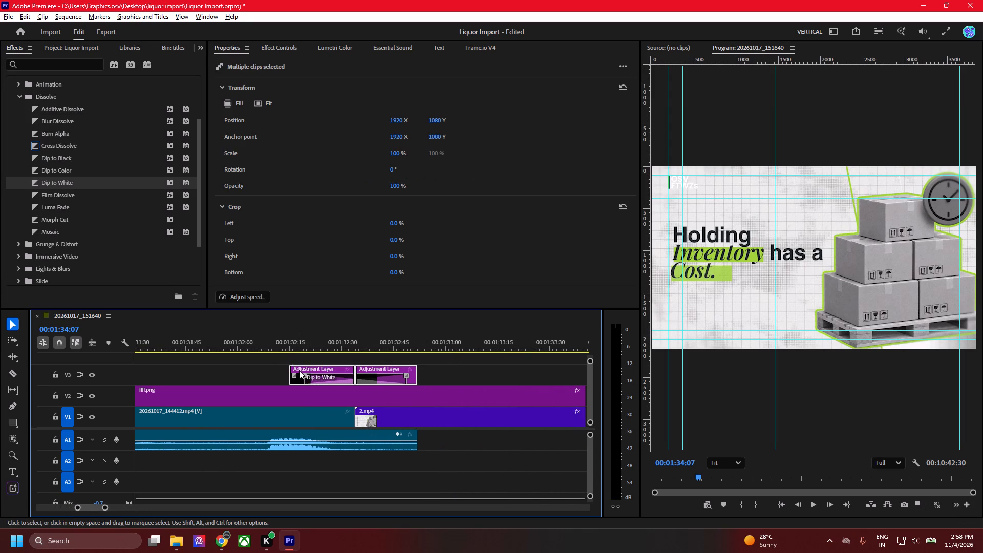
alt+drag(299, 372, 123, 368)
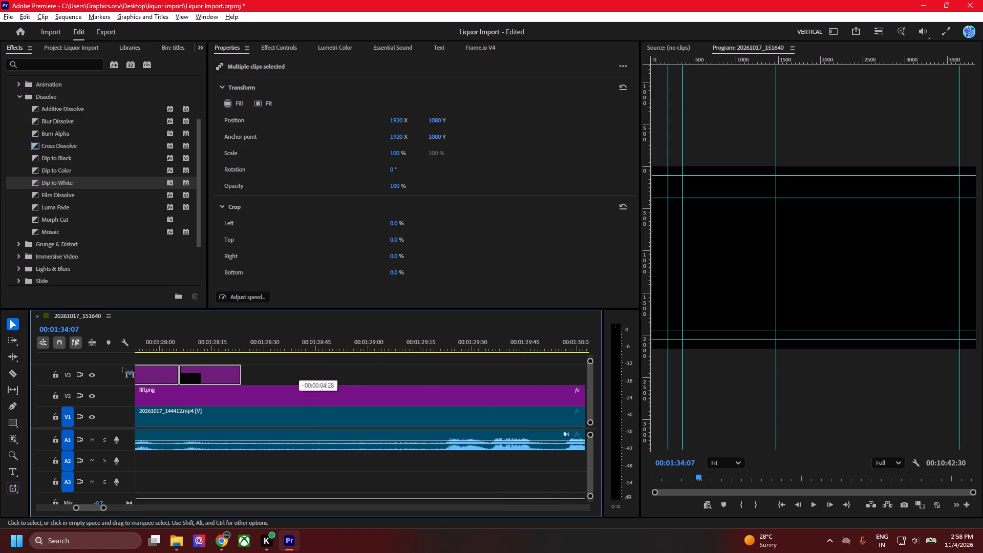
alt+drag(123, 368, 177, 378)
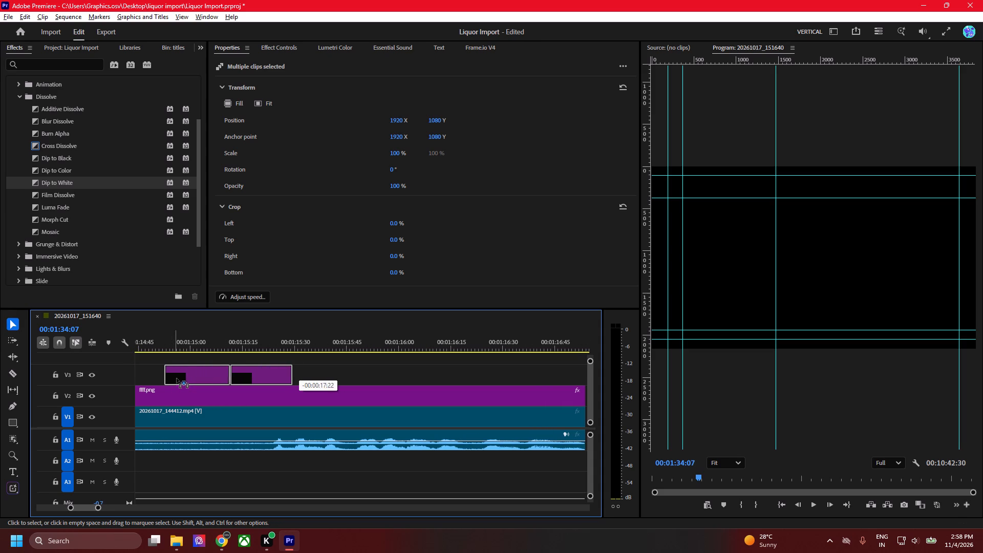
alt+drag(177, 378, 178, 379)
Move the copied adjustment layers from about 00:01:15 to the cut at the start of 1.mp4.
alt+scroll(179, 380, down, 15)
alt+scroll(180, 380, up, 1)
alt+scroll(180, 380, down, 3)
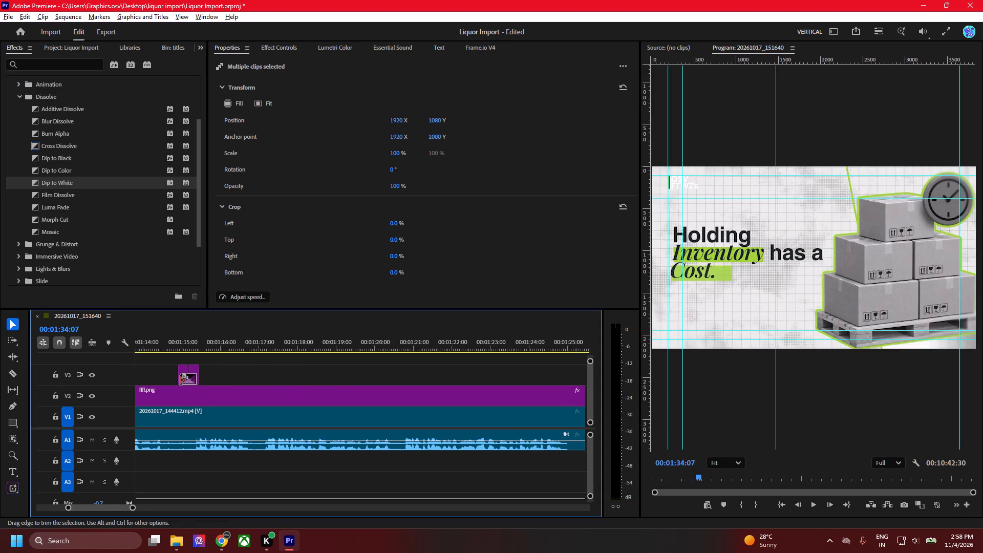
alt+scroll(180, 380, down, 11)
scroll(208, 373, up, 7)
alt+scroll(254, 377, down, 1)
alt+scroll(254, 377, up, 1)
alt+scroll(254, 377, down, 2)
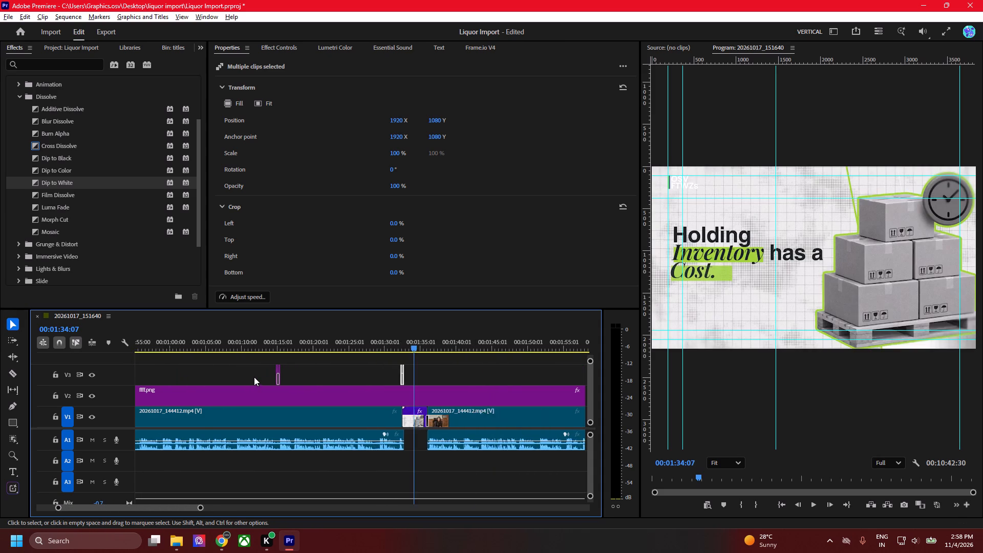
alt+scroll(254, 377, down, 7)
scroll(255, 377, up, 10)
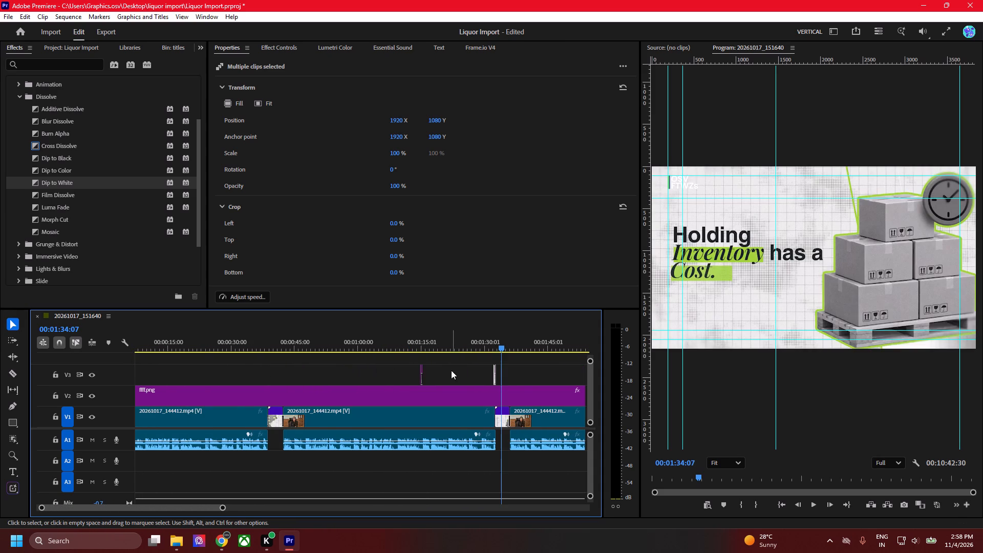
drag(451, 370, 409, 361)
drag(421, 368, 266, 367)
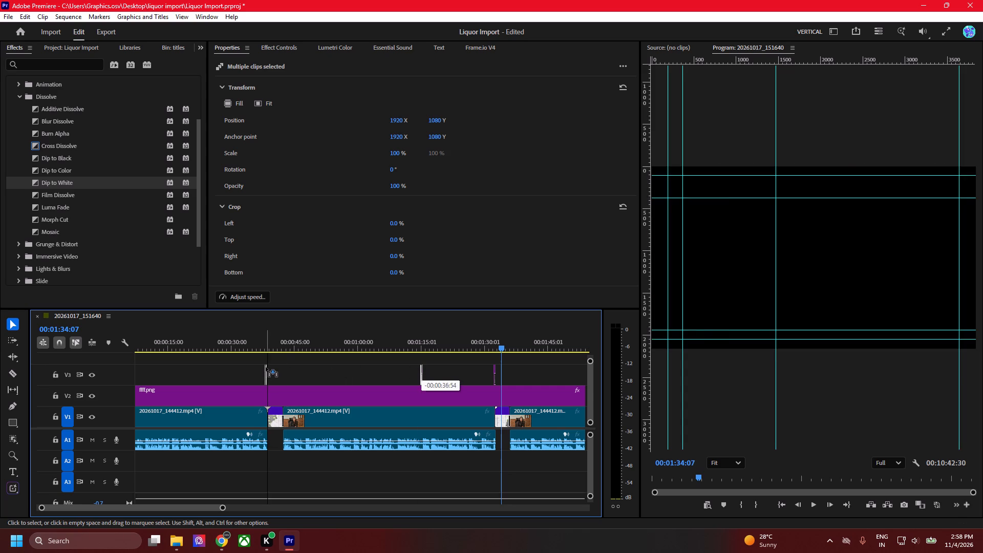
drag(266, 367, 268, 367)
Delete the Cross Dissolve at the end of the interview clip before 1.mp4 and preview the cut.
alt+scroll(259, 378, up, 2)
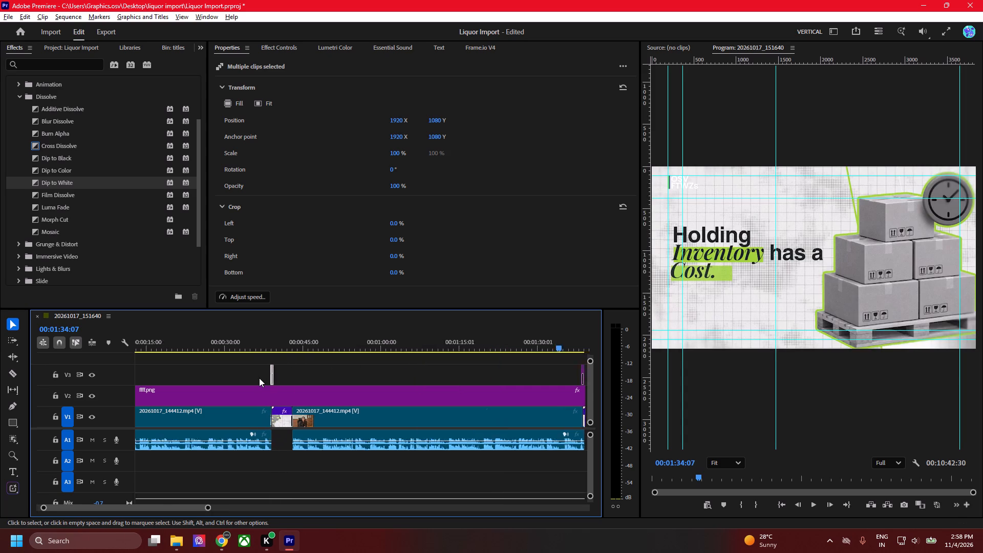
alt+scroll(259, 378, up, 20)
alt+scroll(259, 378, up, 6)
click(429, 418)
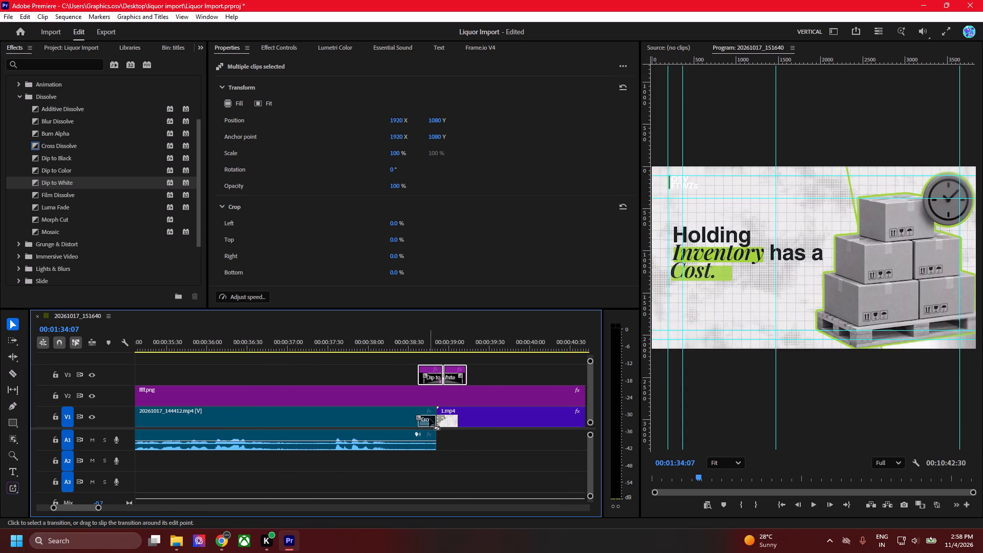
key(Delete)
click(305, 338)
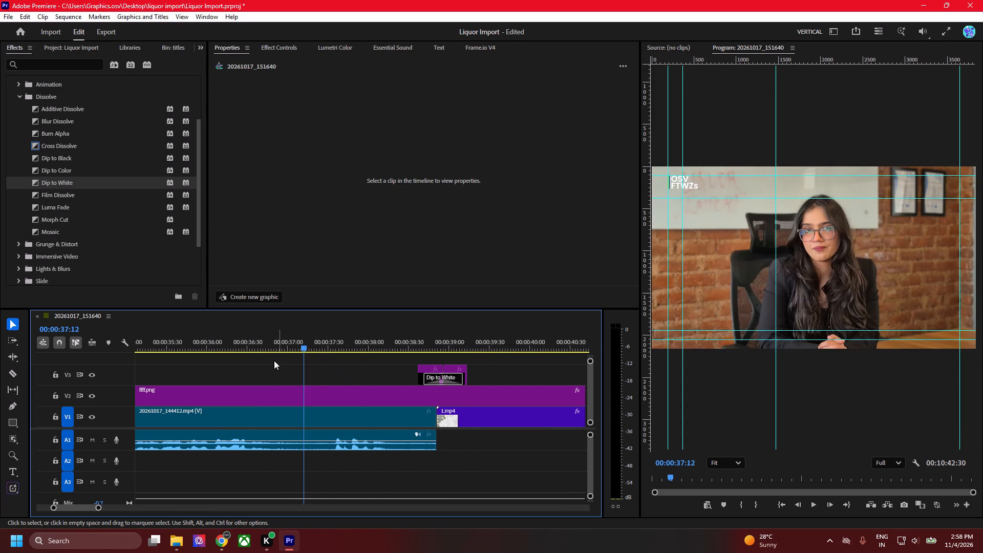
key(space)
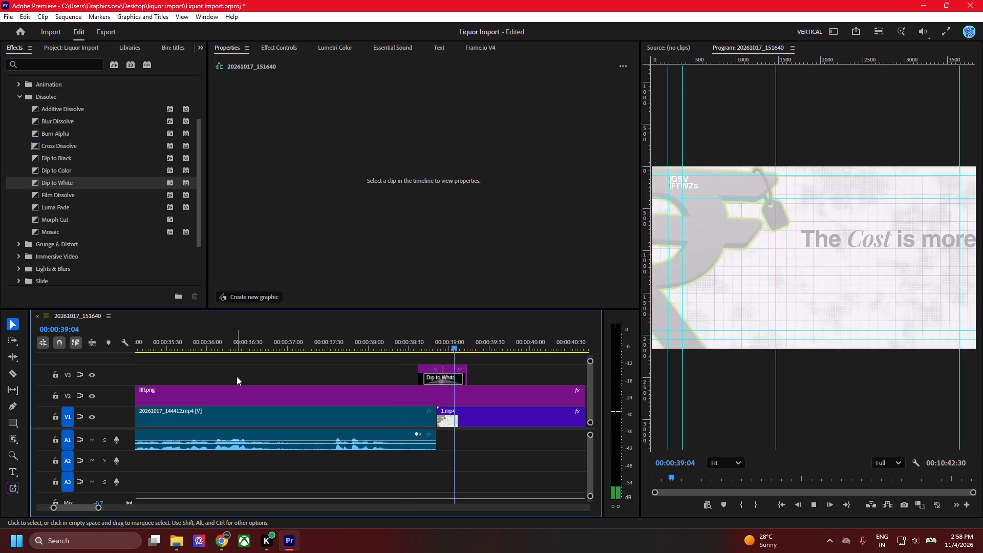
key(space)
Trim about 25 frames off the end of the interview clip before 1.mp4, together with its audio.
drag(436, 412, 404, 412)
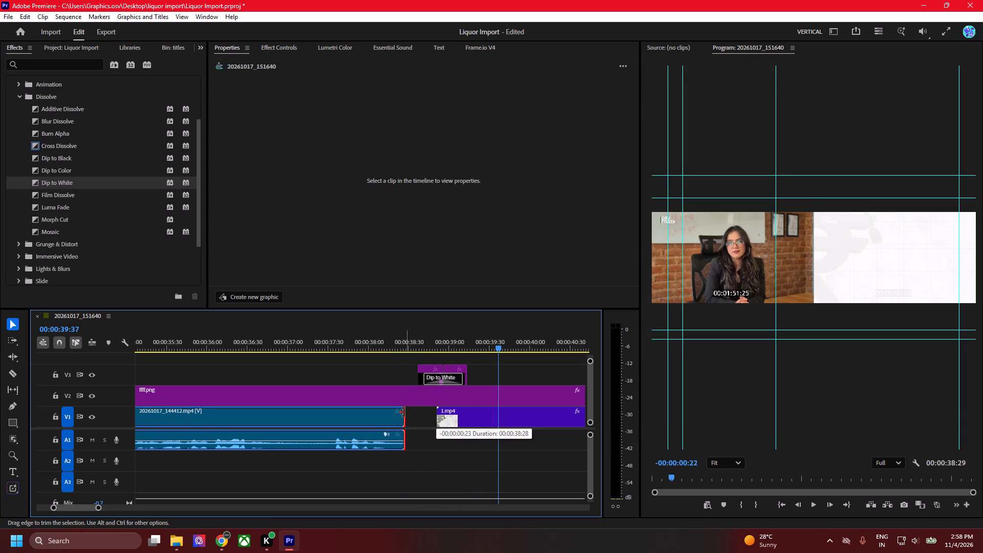
drag(404, 412, 403, 412)
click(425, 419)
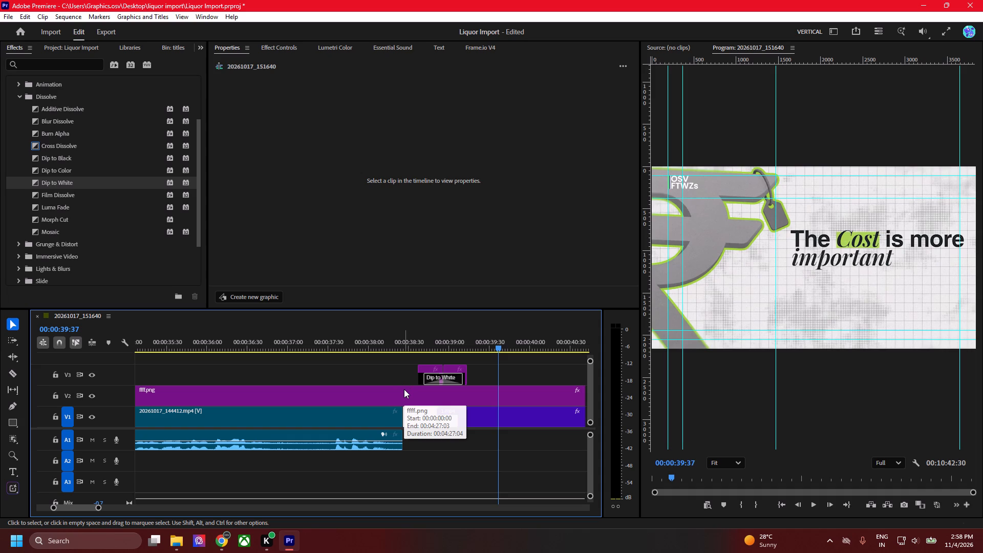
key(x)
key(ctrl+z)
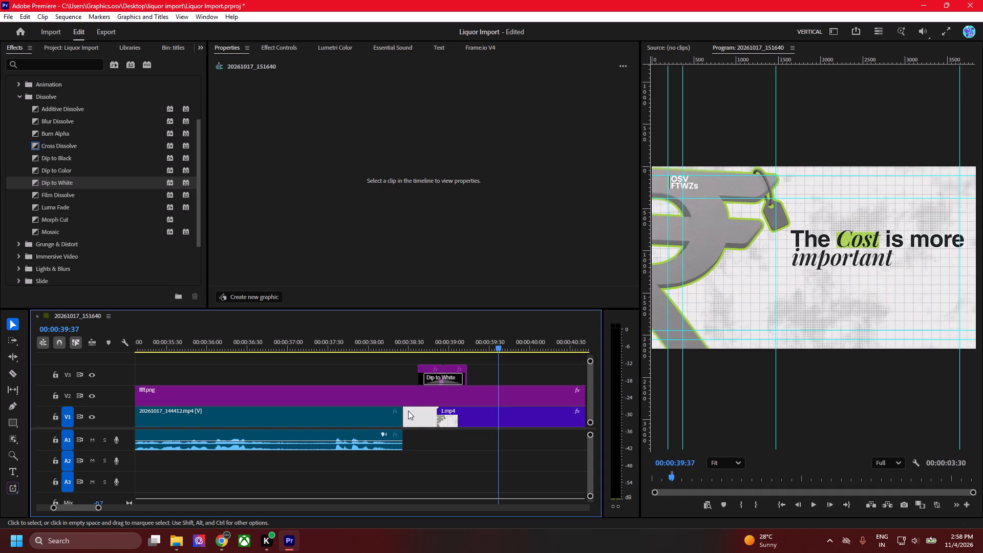
Split the ffff.png overlay on V2 at the end of the interview clip and near the start of 1.mp4, and delete the piece between.
key(c)
click(400, 392)
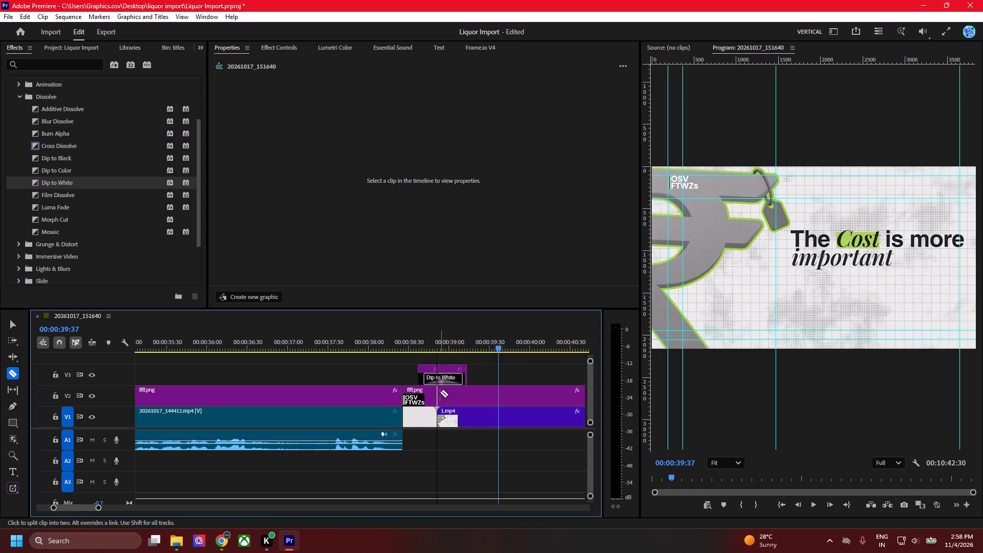
click(444, 393)
key(v)
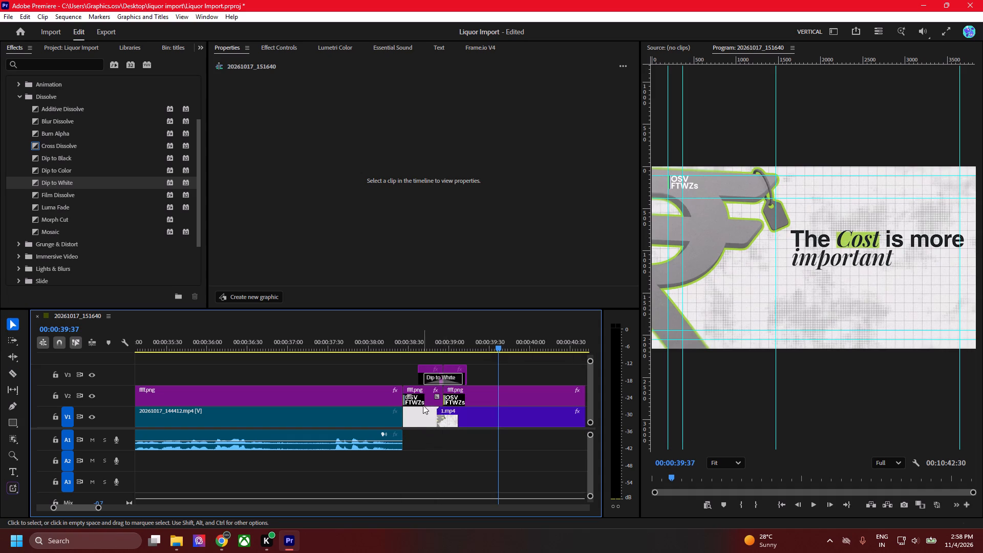
click(427, 403)
key(Delete)
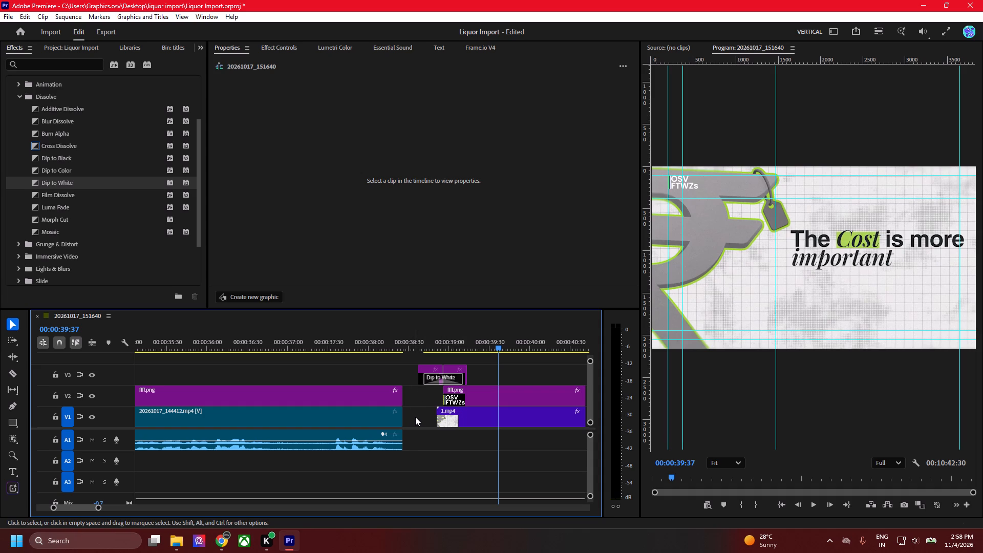
click(422, 398)
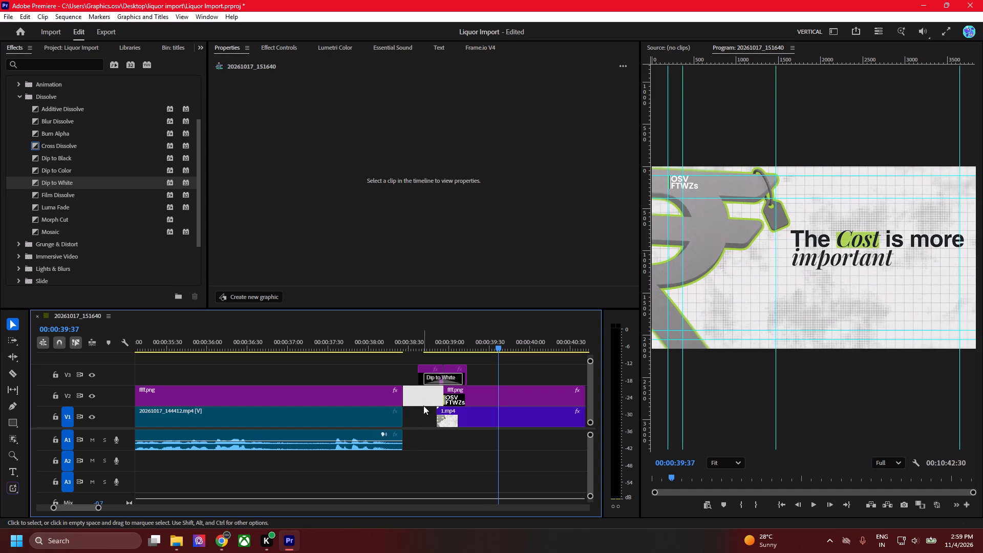
Move both adjustment layers on V3 slightly earlier so they meet exactly at the start of 1.mp4.
scroll(422, 410, up, 2)
scroll(422, 410, down, 10)
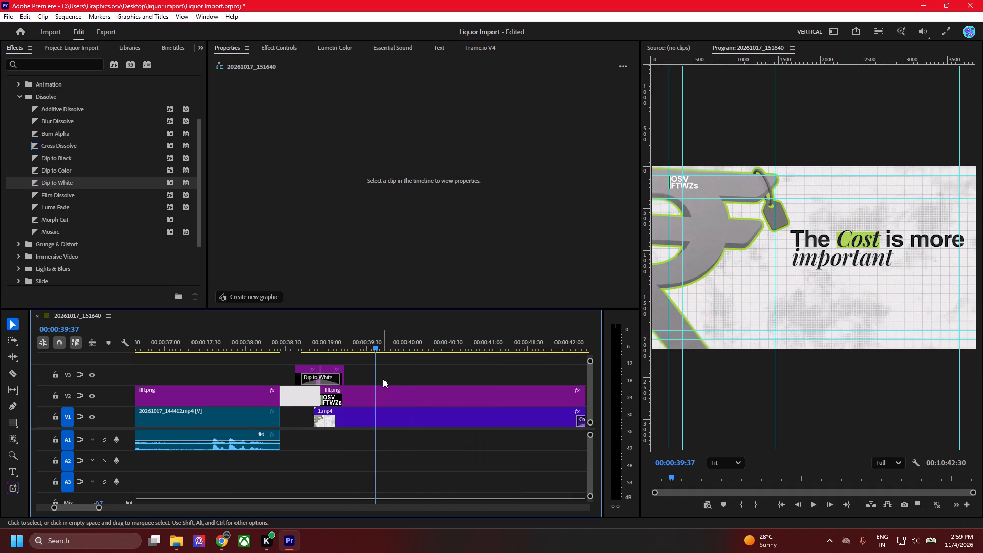
drag(383, 378, 271, 348)
drag(331, 370, 320, 368)
key(ctrl+z)
drag(368, 374, 277, 350)
alt+scroll(301, 367, up, 1)
alt+scroll(301, 367, down, 1)
alt+scroll(301, 367, up, 2)
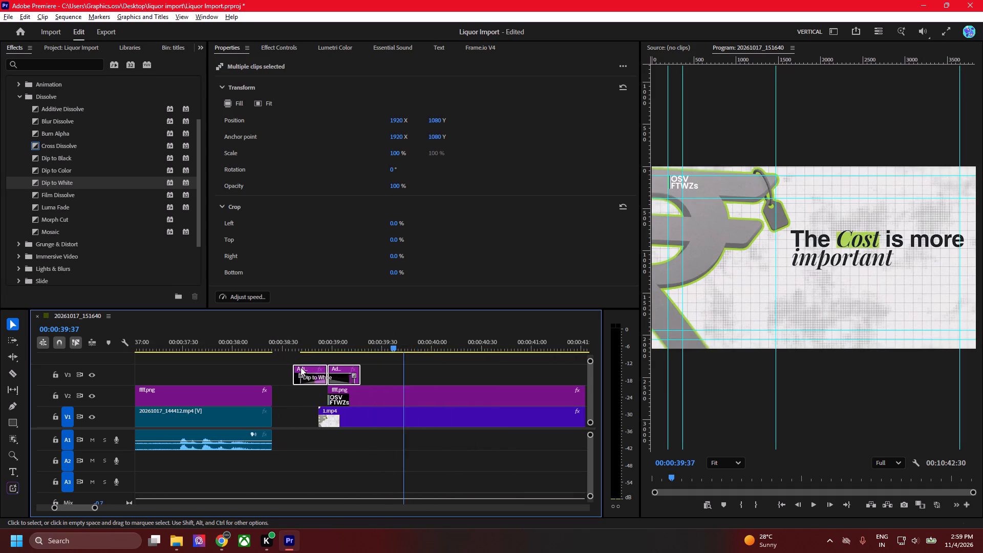
alt+scroll(301, 367, up, 14)
drag(345, 367, 318, 367)
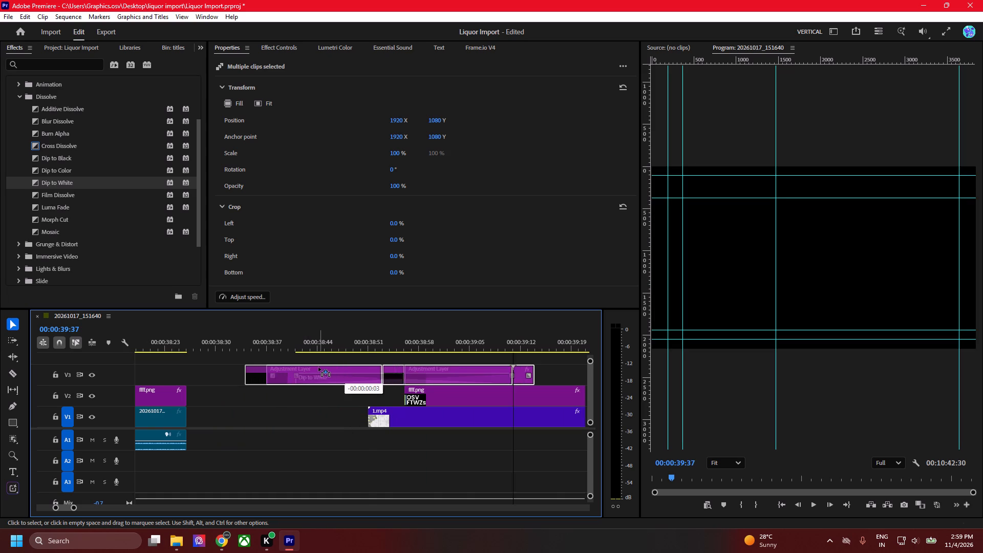
drag(318, 367, 312, 367)
Extend the second ffff.png piece back to the start of 1.mp4 and close the gap between the interview clip and 1.mp4.
drag(404, 393, 366, 393)
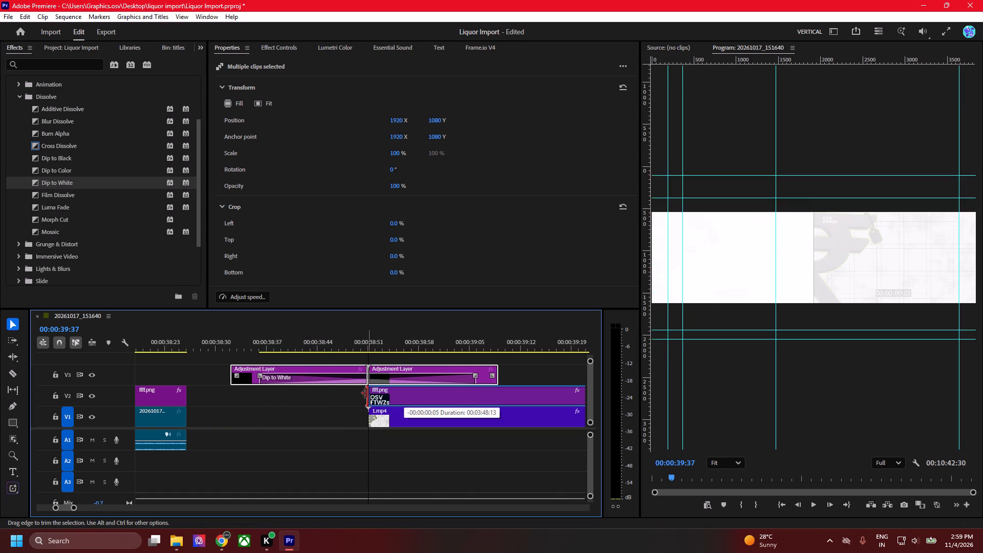
drag(366, 393, 365, 393)
click(289, 397)
key(Delete)
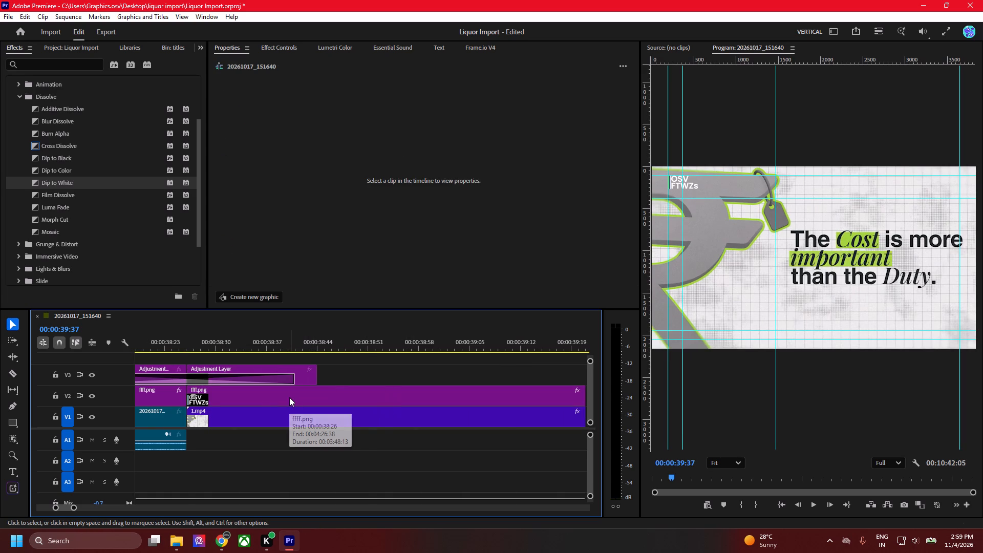
Preview the transition into 1.mp4 and on into the following interview clip, and save the project.
alt+scroll(289, 397, down, 20)
alt+scroll(289, 397, down, 6)
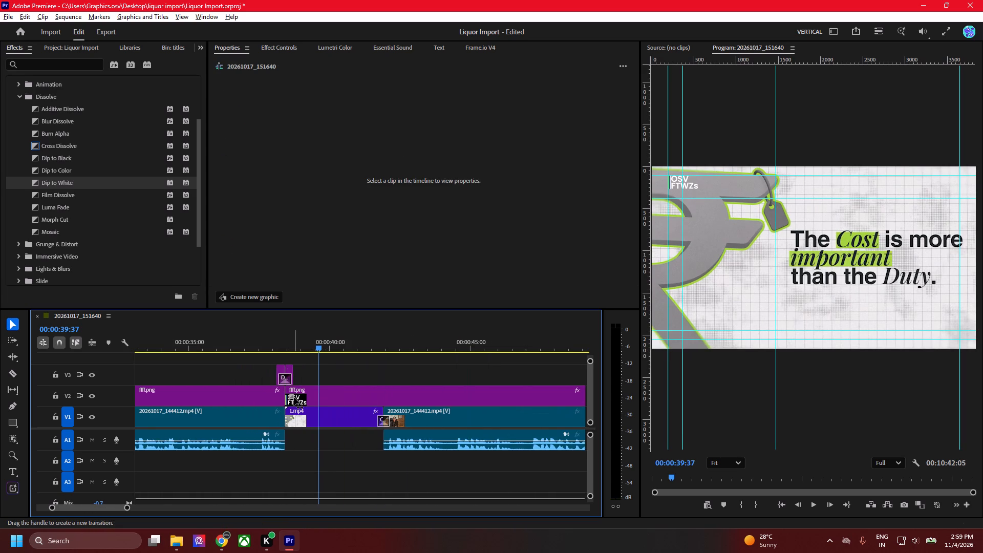
alt+scroll(294, 397, down, 11)
click(283, 339)
key(space)
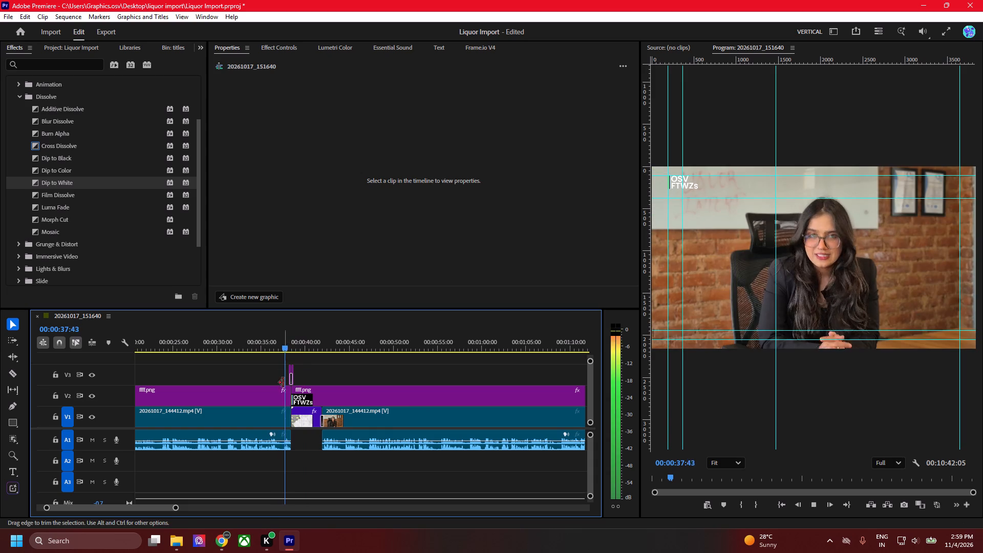
key(space)
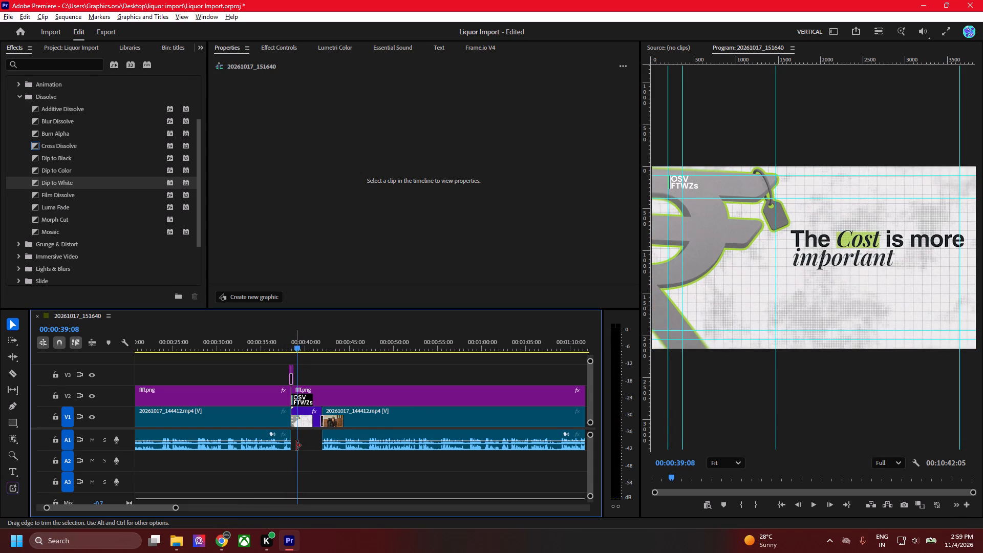
key(space)
key(space)
click(382, 463)
key(space)
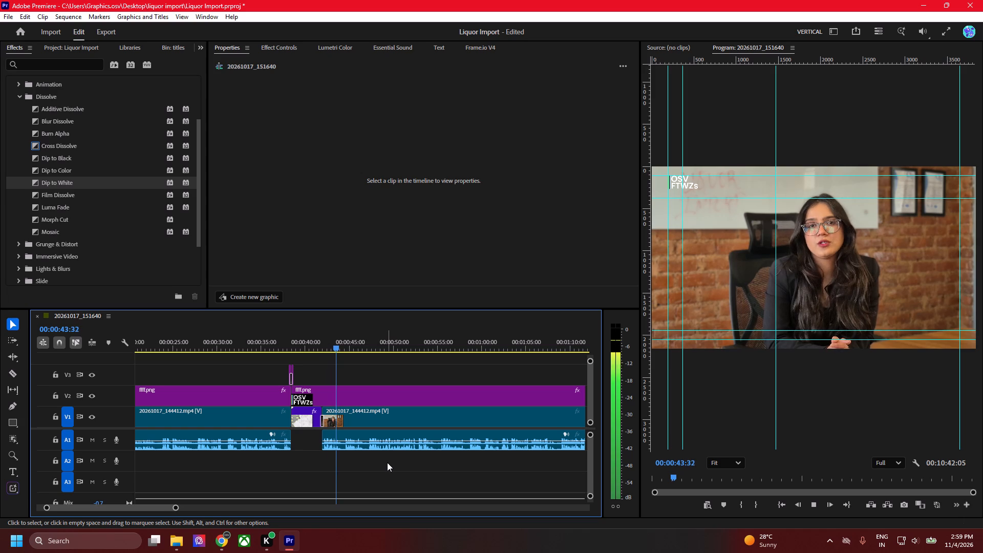
key(space)
key(ctrl+s)
Extend the end of the long ffff.png overlay on V2 to the end of the 20261017_150306.mp4 clip at about 00:04:30.
alt+scroll(387, 462, down, 20)
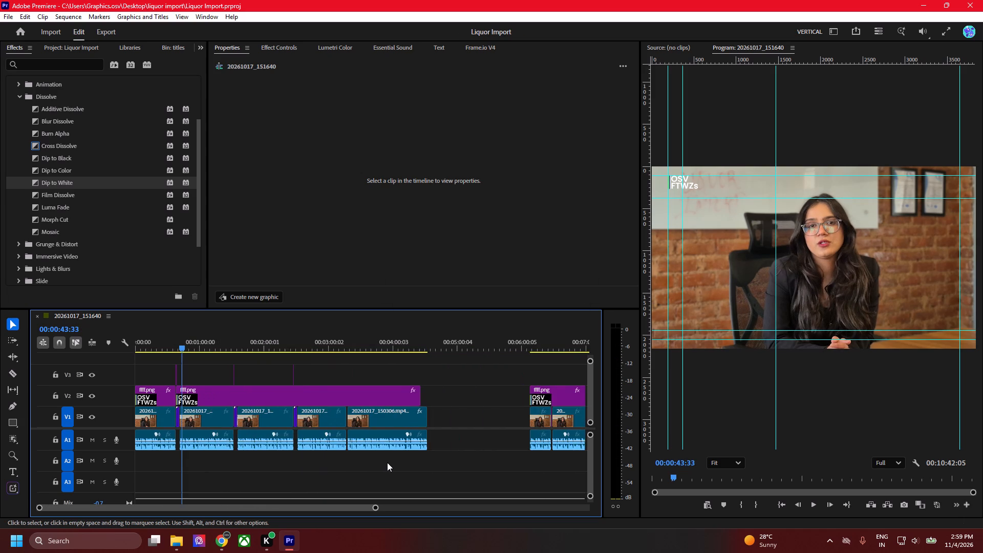
alt+scroll(340, 396, up, 10)
alt+scroll(352, 412, down, 4)
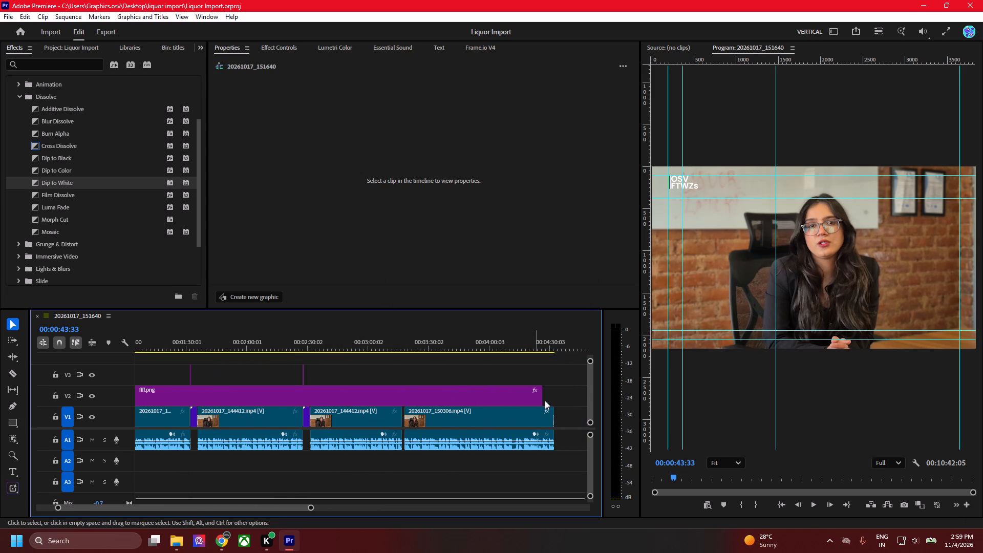
drag(546, 393, 558, 393)
Delete the first ffff.png piece on V2, extend the remaining overlay back to the sequence start, and save the project.
scroll(251, 401, up, 18)
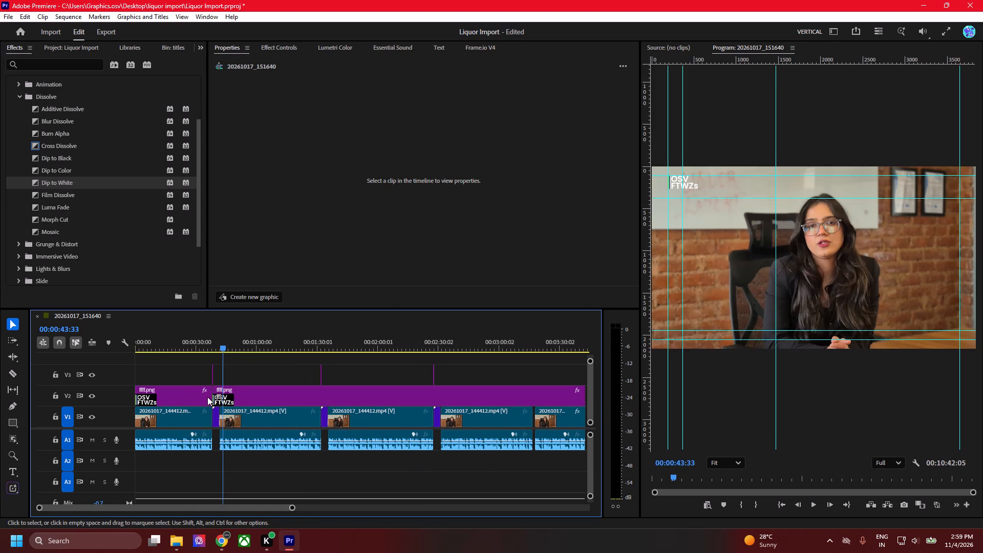
click(191, 391)
key(Delete)
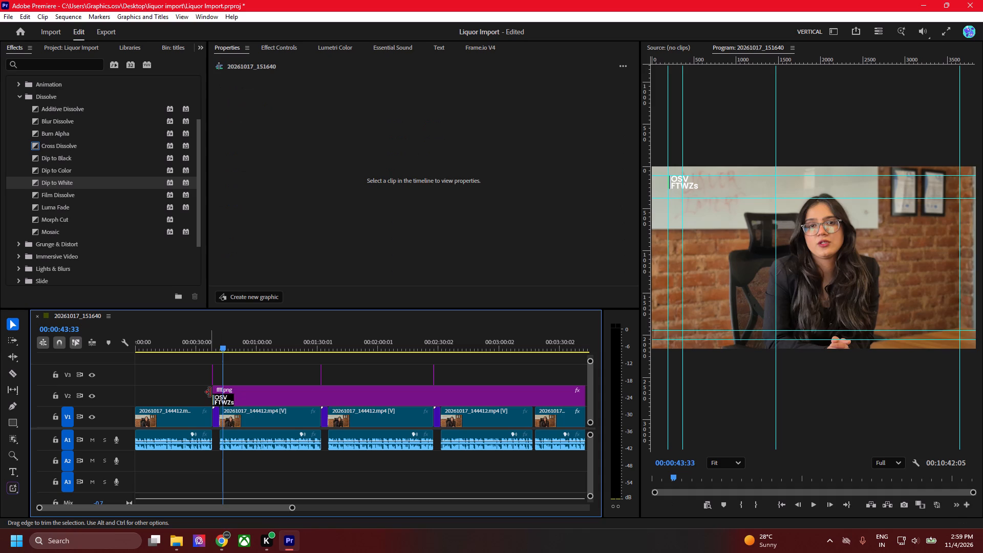
drag(210, 392, 13, 392)
key(ctrl+s)
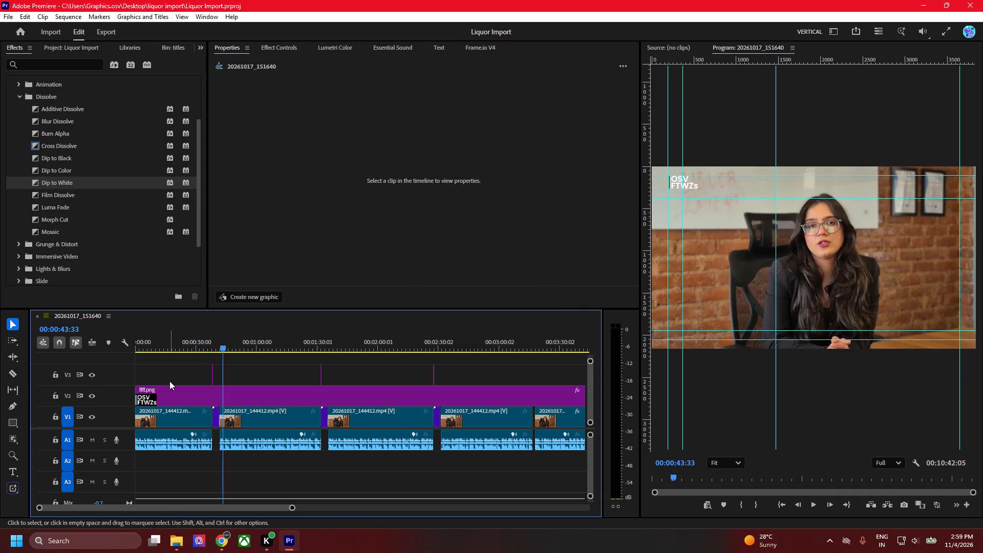
click(169, 381)
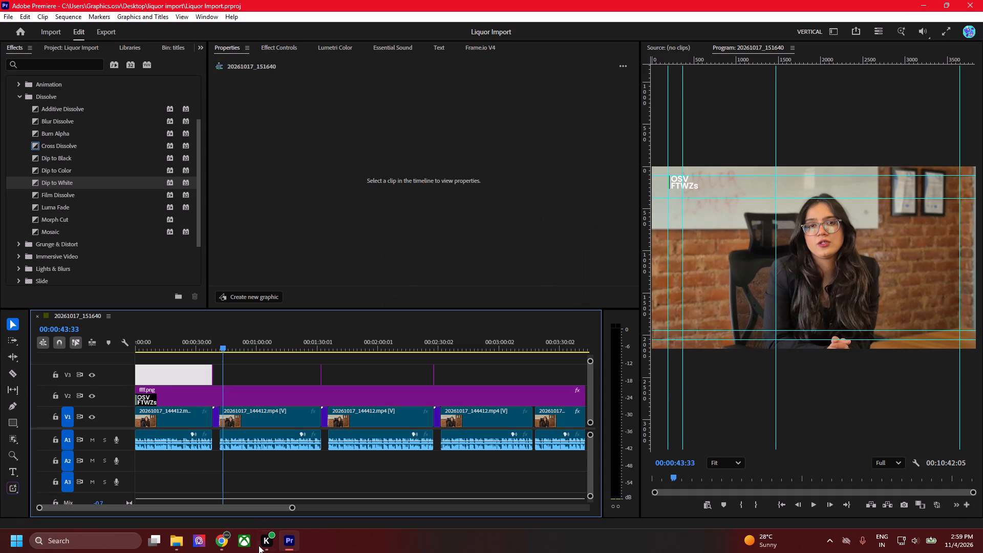